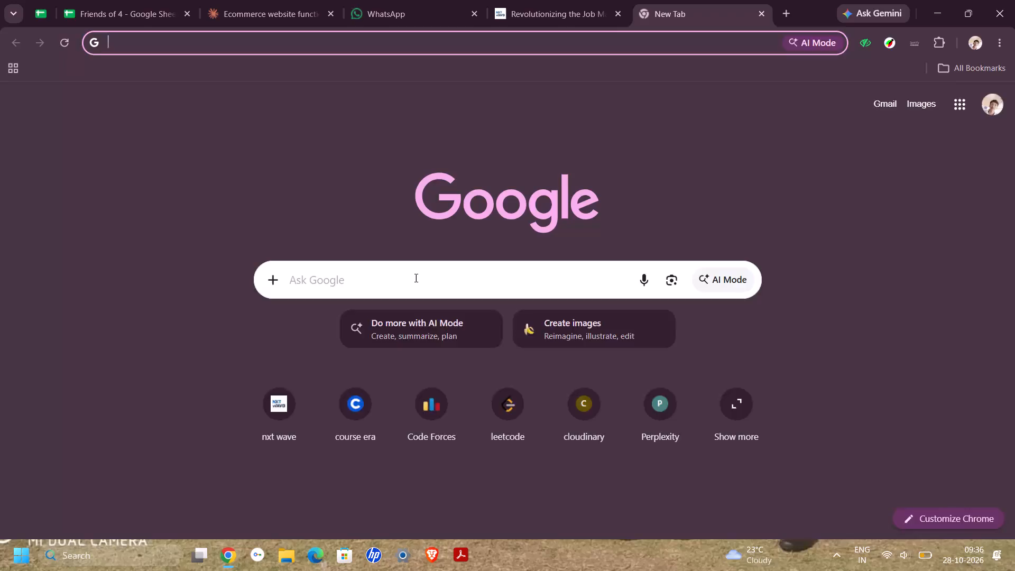
Open the nxt wave learning portal from the new tab page's shortcuts.
left_click(415, 278)
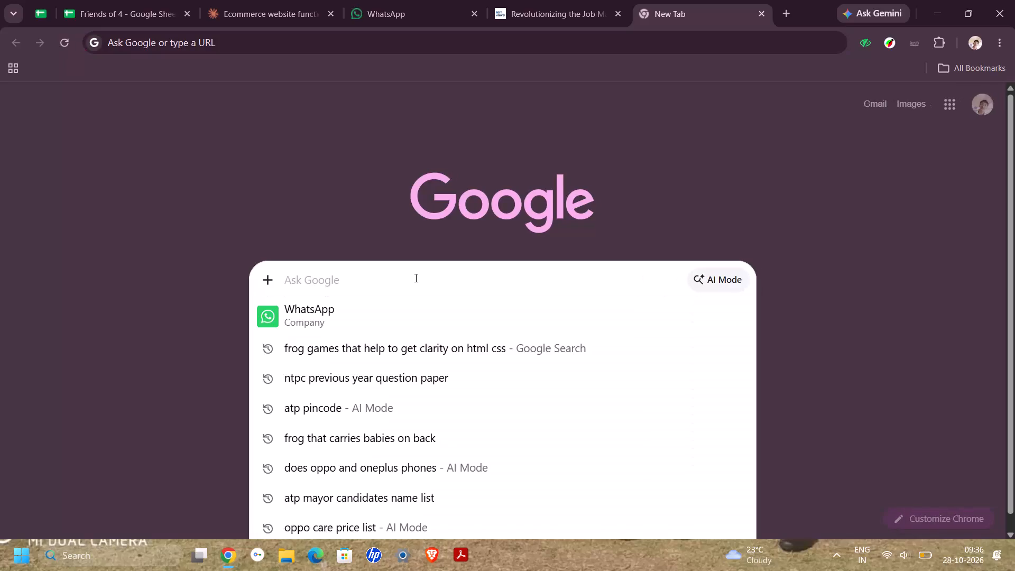
left_click(394, 140)
left_click(285, 426)
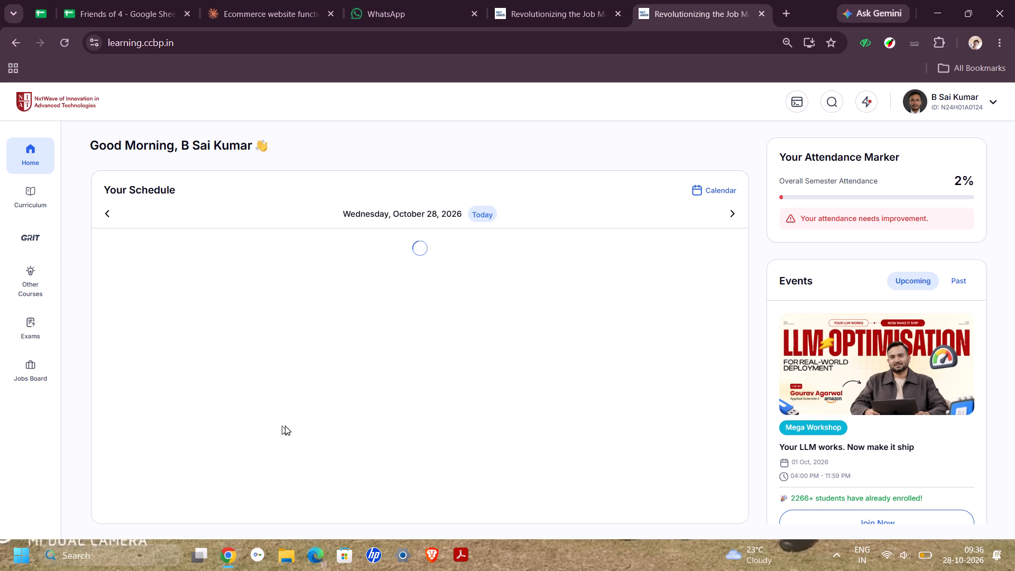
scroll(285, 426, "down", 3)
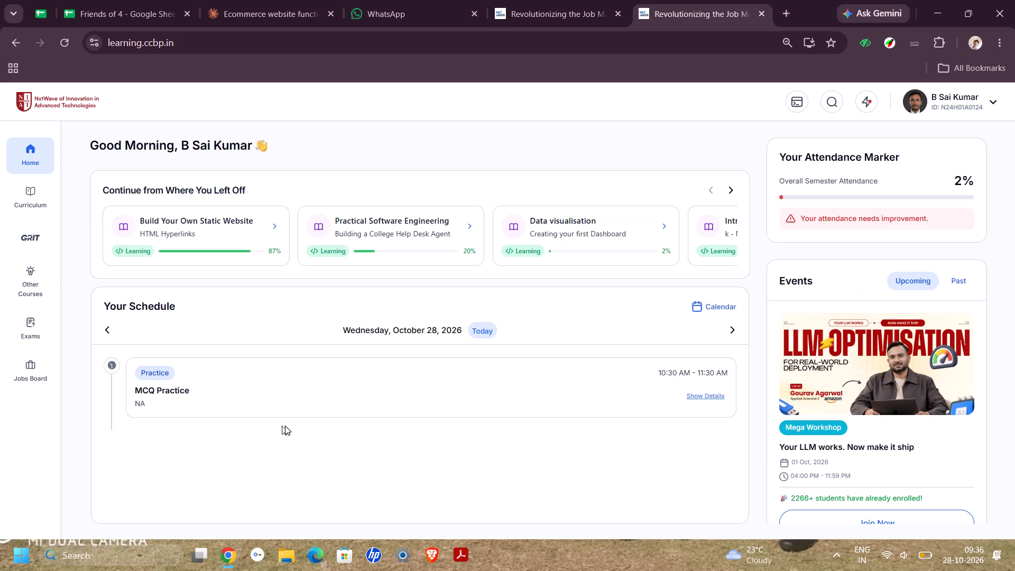
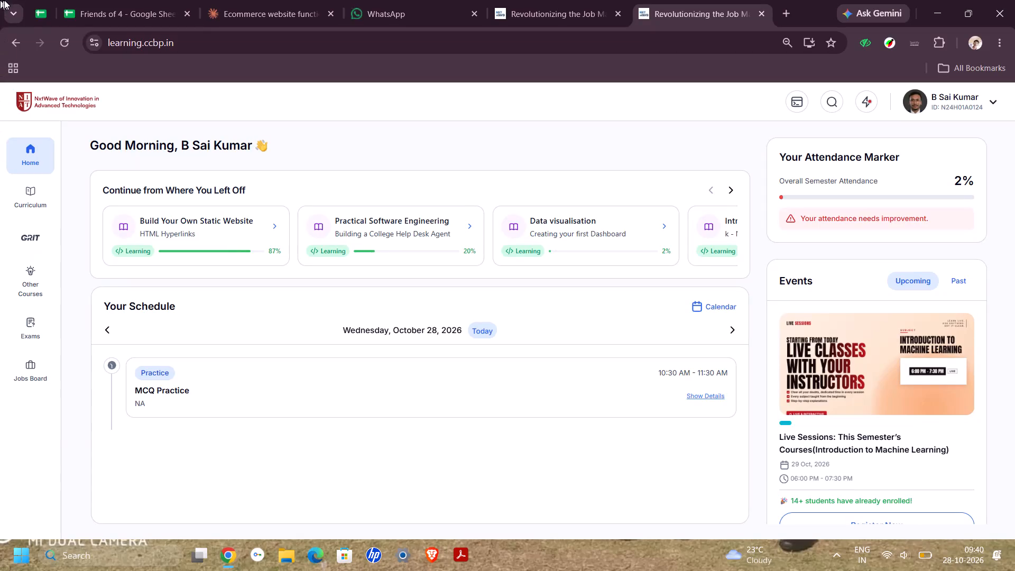
Reload the learning portal's home page.
left_click(67, 41)
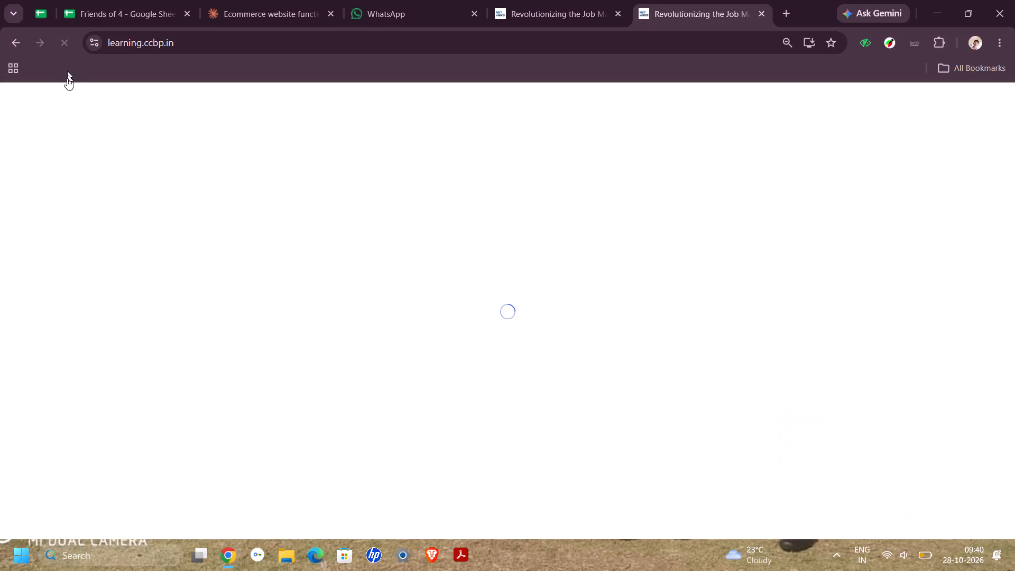
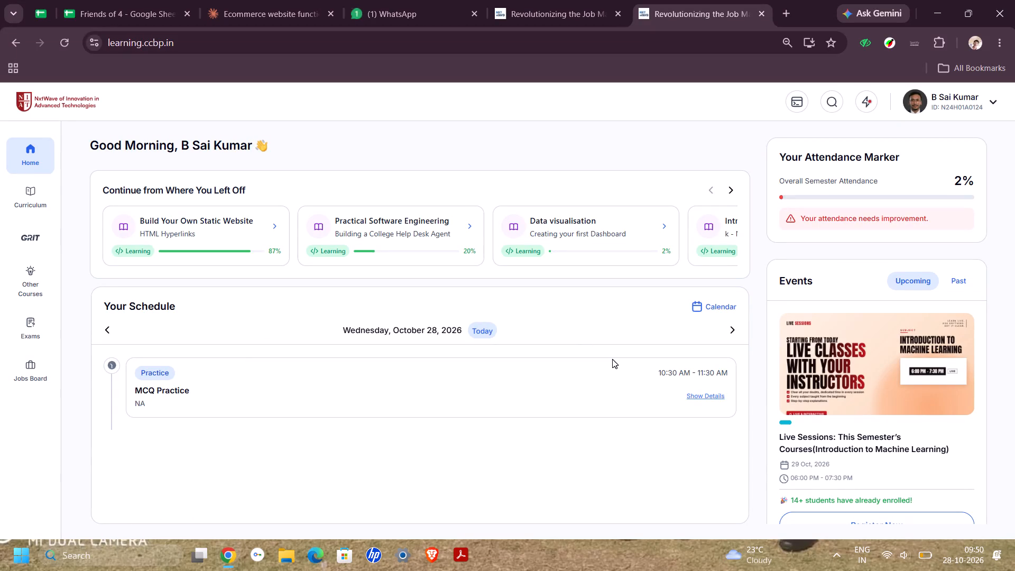
Search the learning portal for "adding a combo chart" and narrow the results to cheat sheets.
left_click(831, 98)
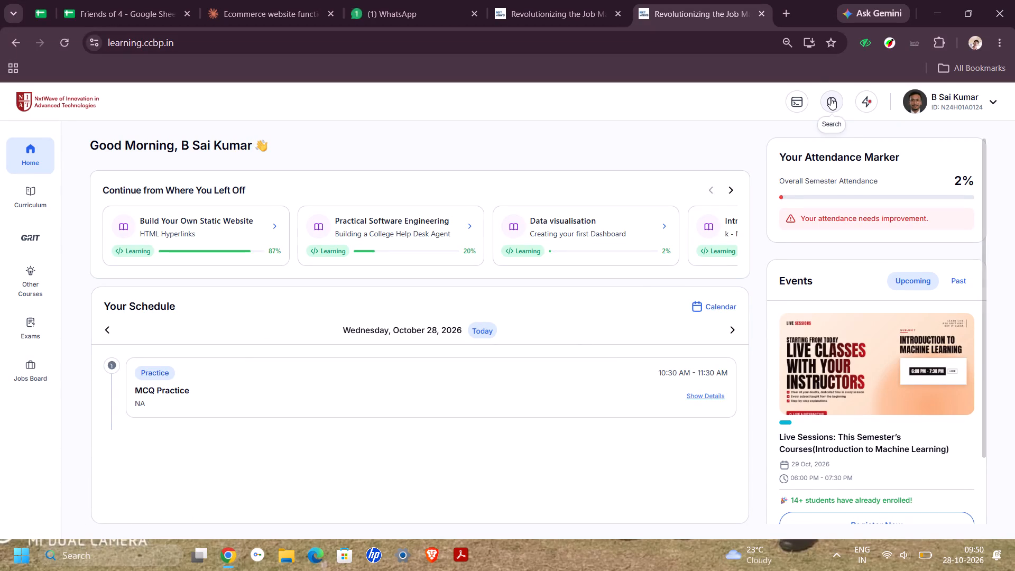
type("addind")
key("BackSpace")
type("g a combo chart")
key("Return")
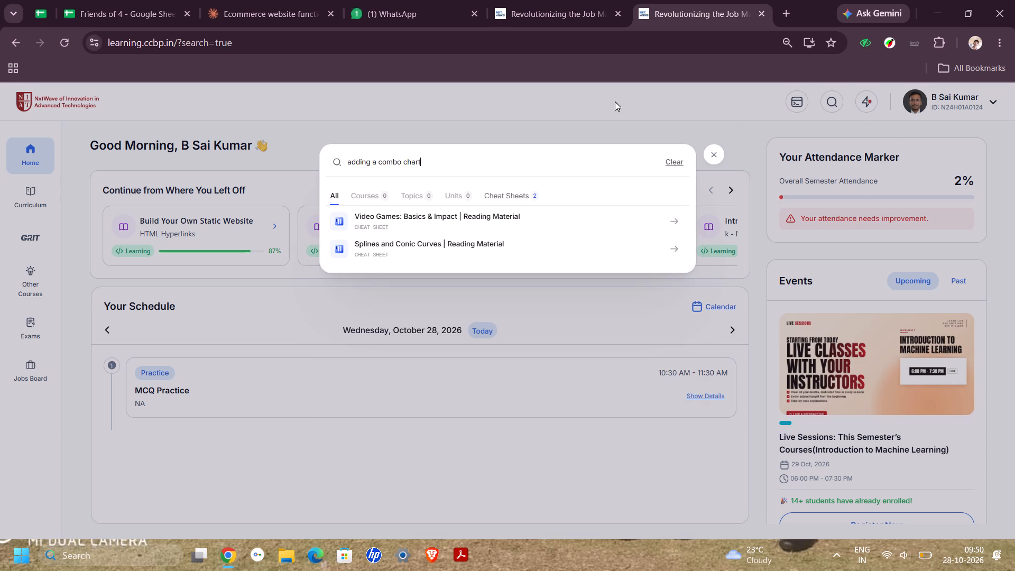
left_click(512, 195)
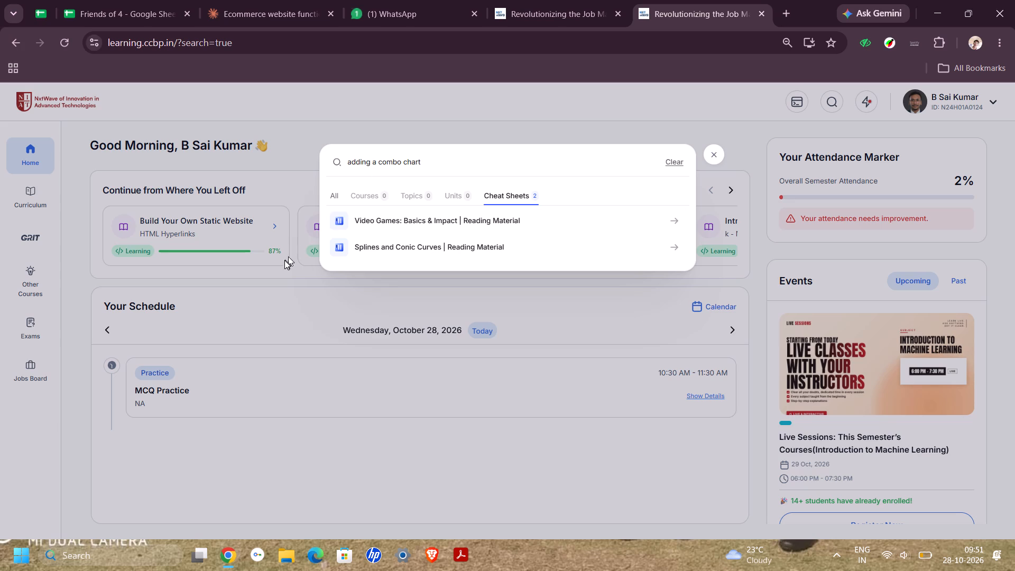
Shorten the portal search query to "adding a" and run it again.
left_click(520, 166)
key("BackSpace")
key("BackSpace")
key("BackSpace")
key("BackSpace")
key("BackSpace")
key("BackSpace")
key("BackSpace")
key("BackSpace")
key("BackSpace")
key("BackSpace")
key("BackSpace")
key("BackSpace")
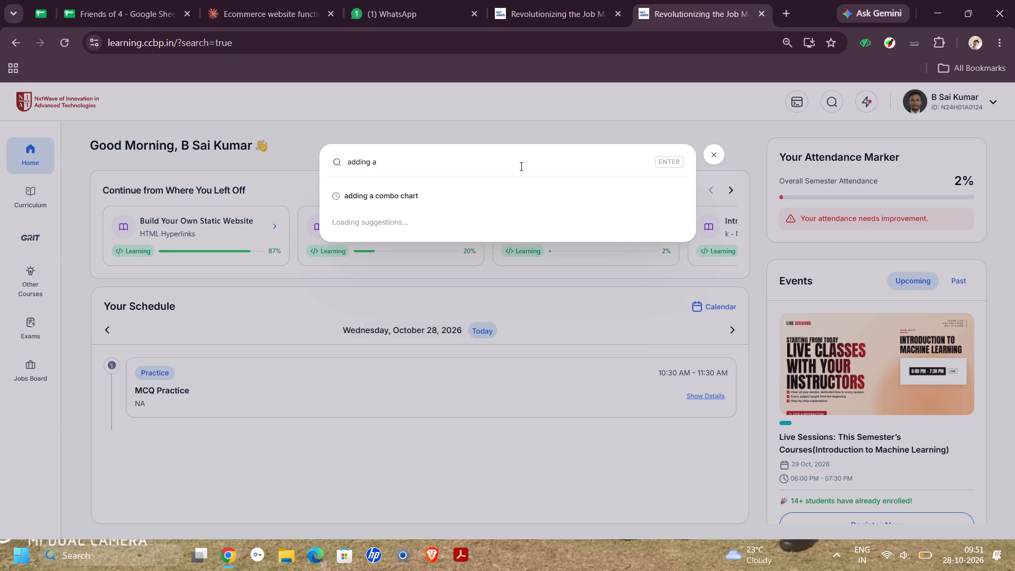
key("Return")
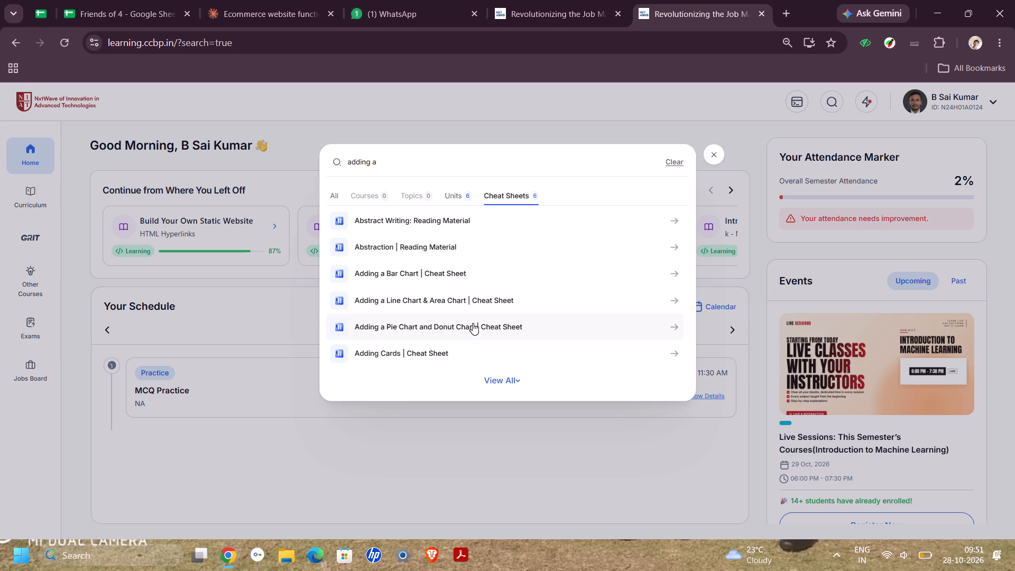
Expand the full list of cheat sheet results and look through it for chart-related material.
left_click(496, 385)
scroll(470, 366, "down", 2)
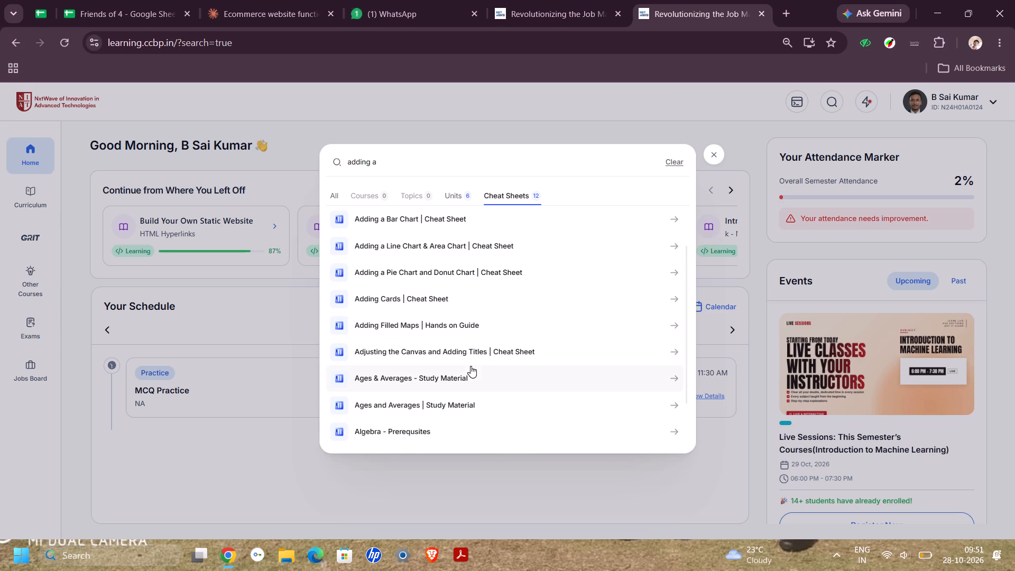
scroll(470, 366, "down", 3)
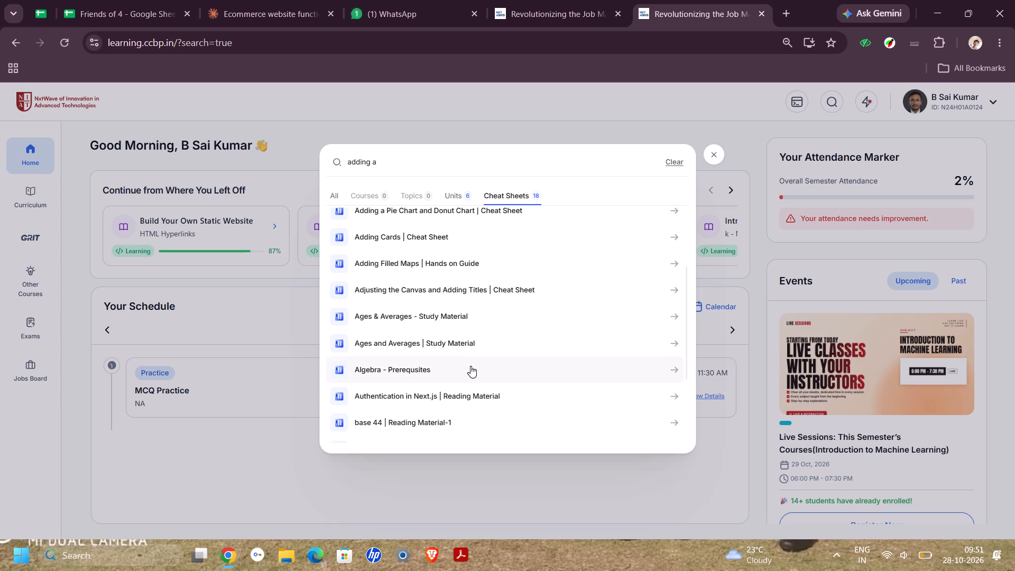
scroll(470, 366, "down", 3)
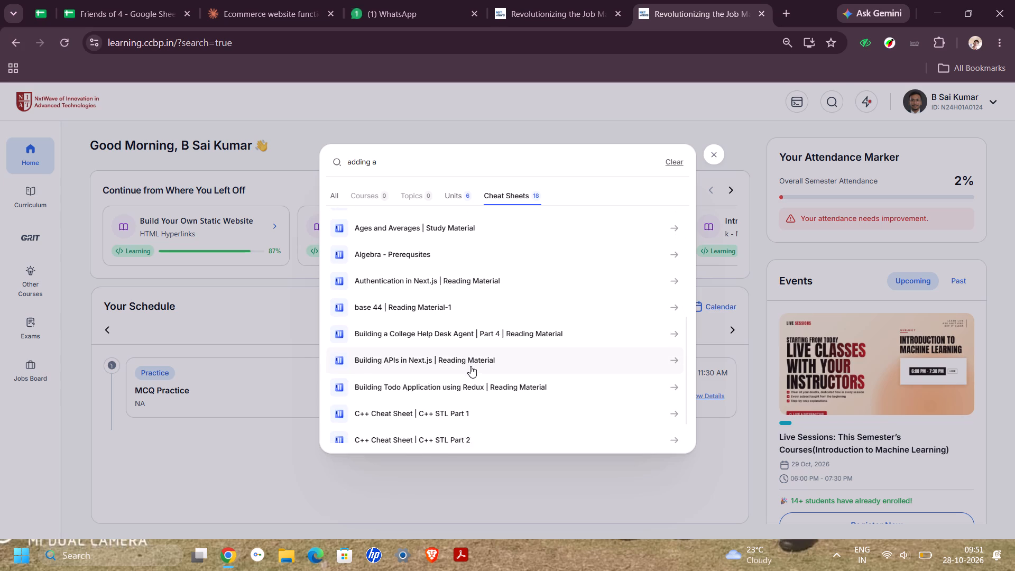
scroll(470, 366, "down", 3)
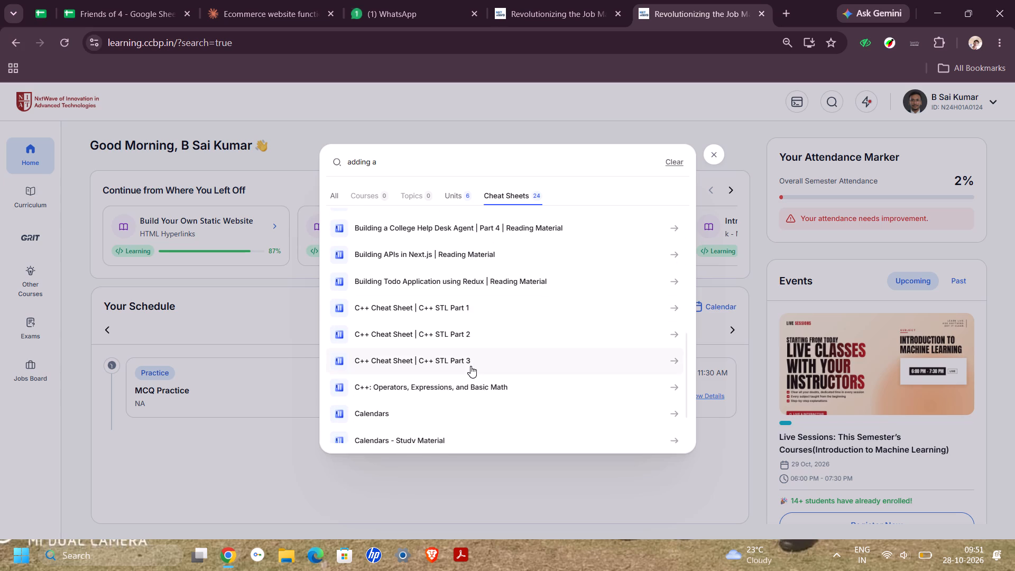
scroll(470, 366, "down", 3)
scroll(470, 366, "up", 3)
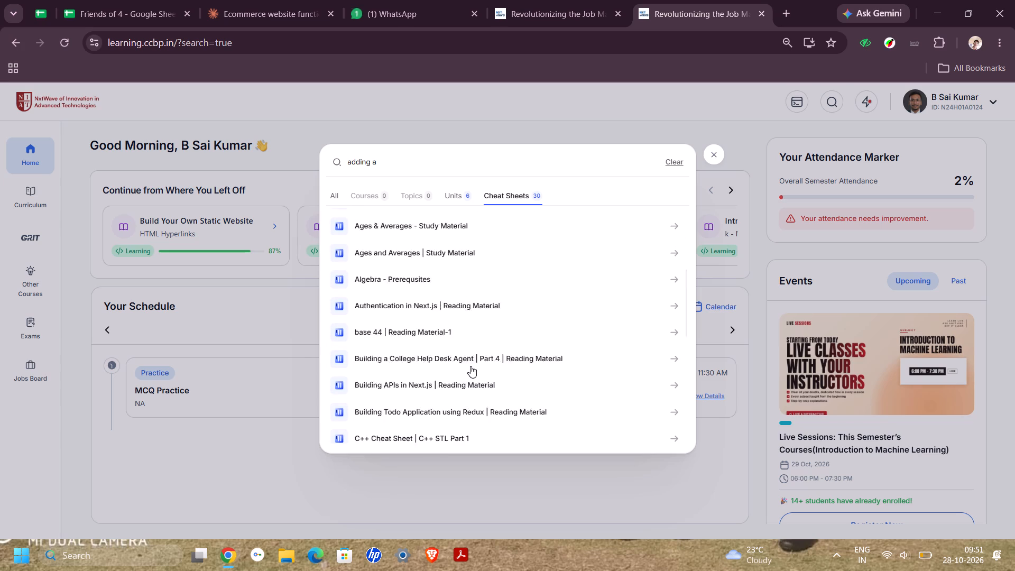
scroll(470, 366, "up", 9)
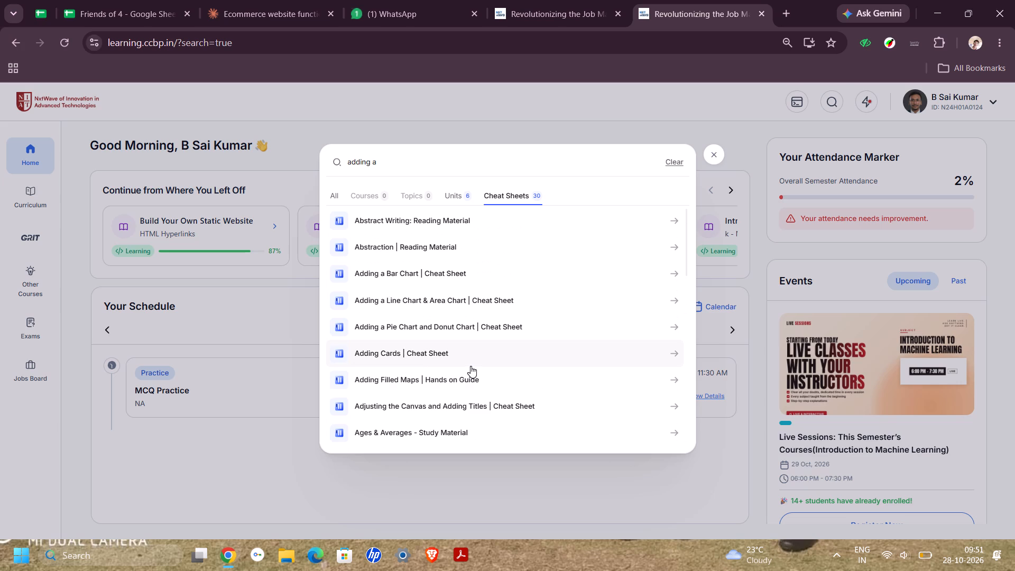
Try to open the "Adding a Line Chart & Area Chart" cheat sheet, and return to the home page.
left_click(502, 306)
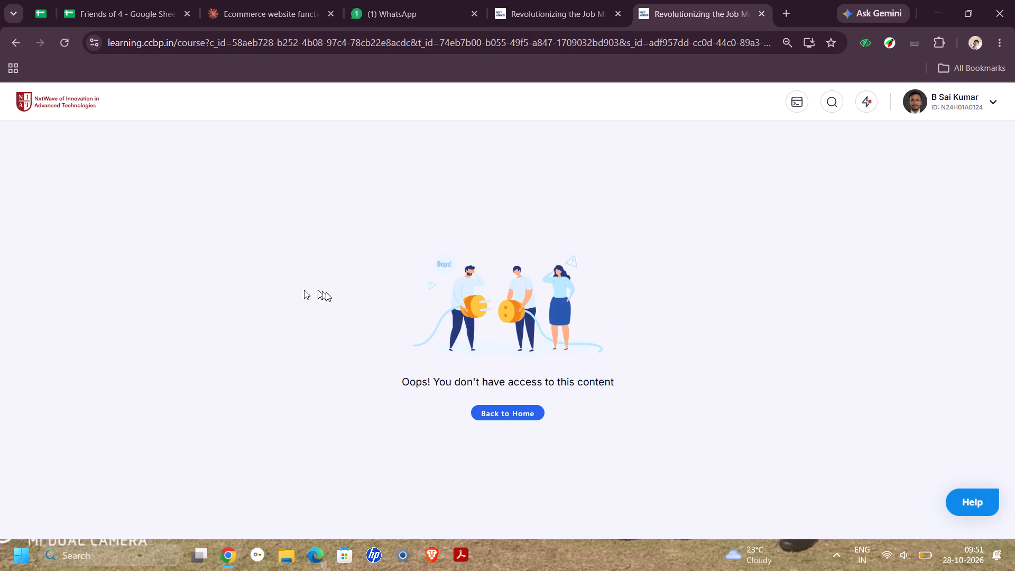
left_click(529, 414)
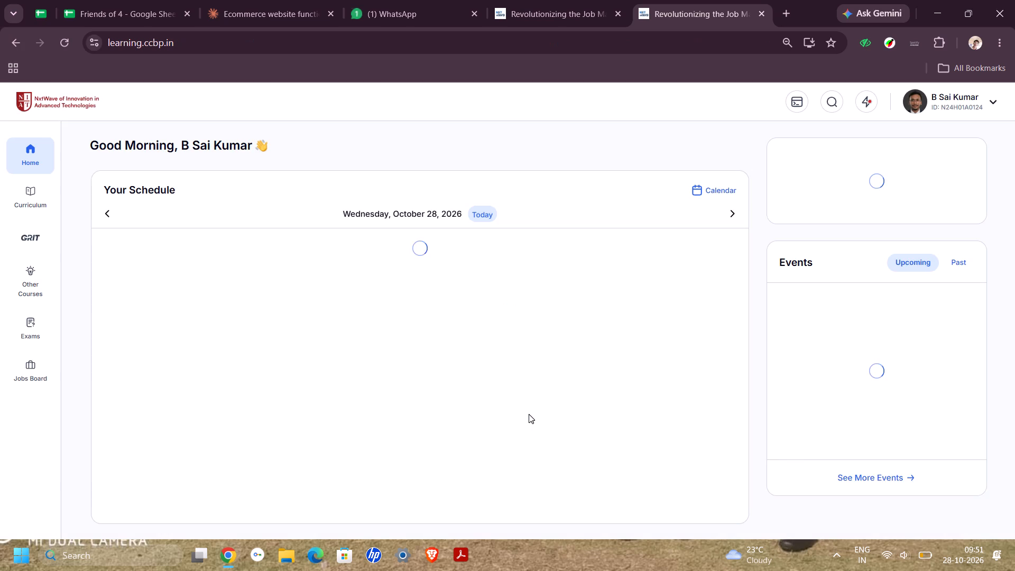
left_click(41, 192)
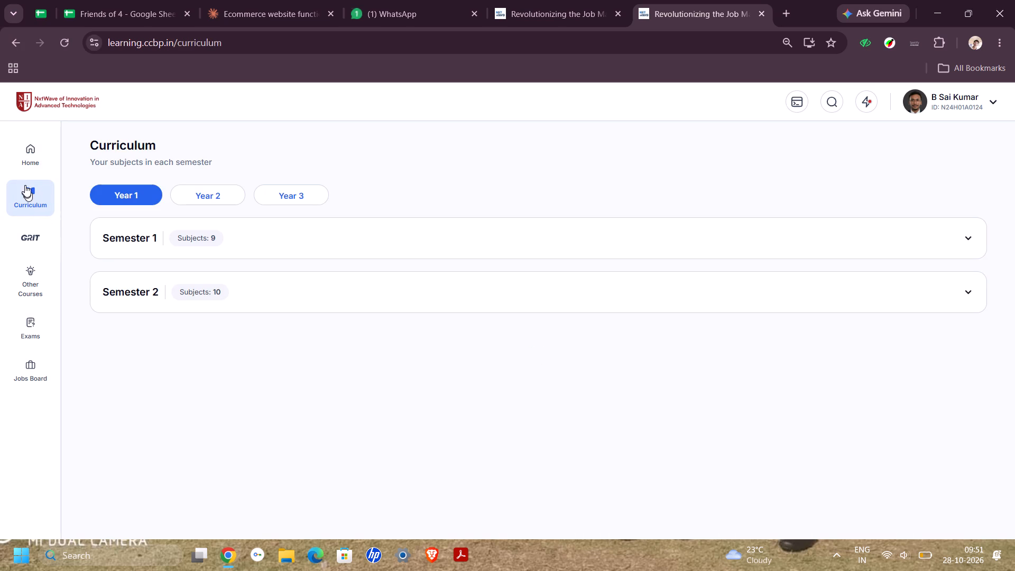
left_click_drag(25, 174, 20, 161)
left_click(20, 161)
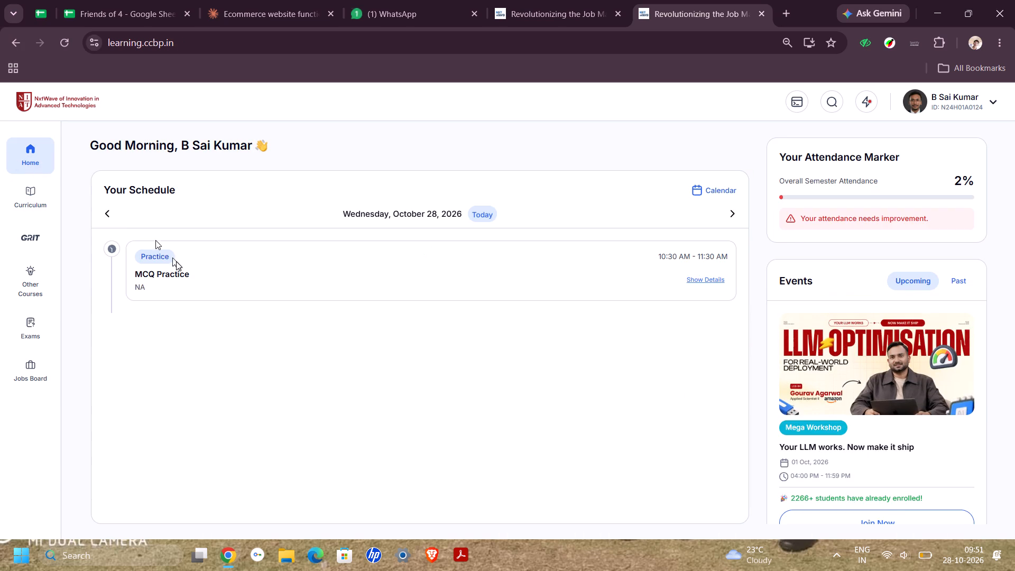
Open the Data visualisation course under Python for DA in Semester 5 of the Year 3 curriculum.
left_click(35, 196)
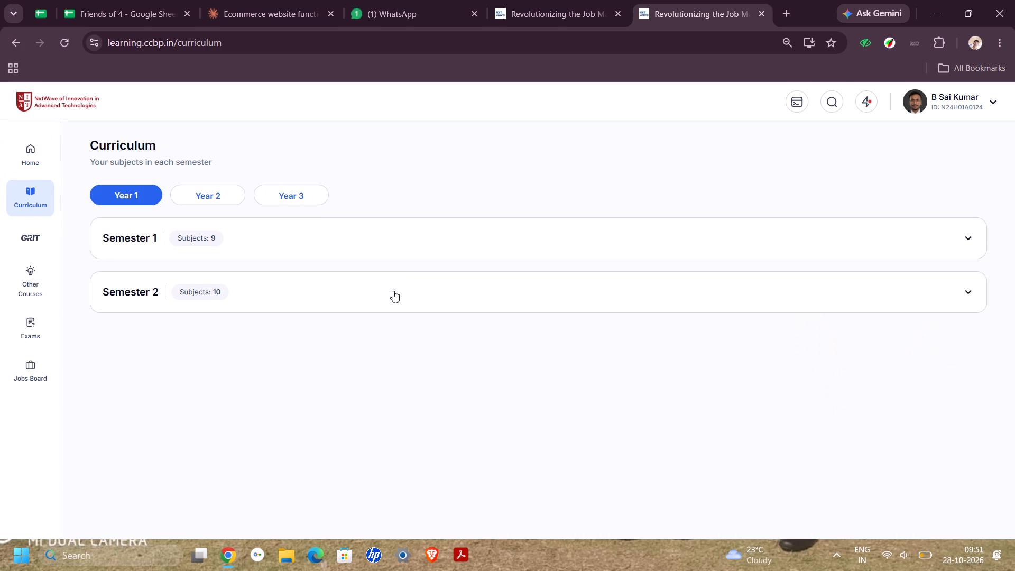
left_click(315, 198)
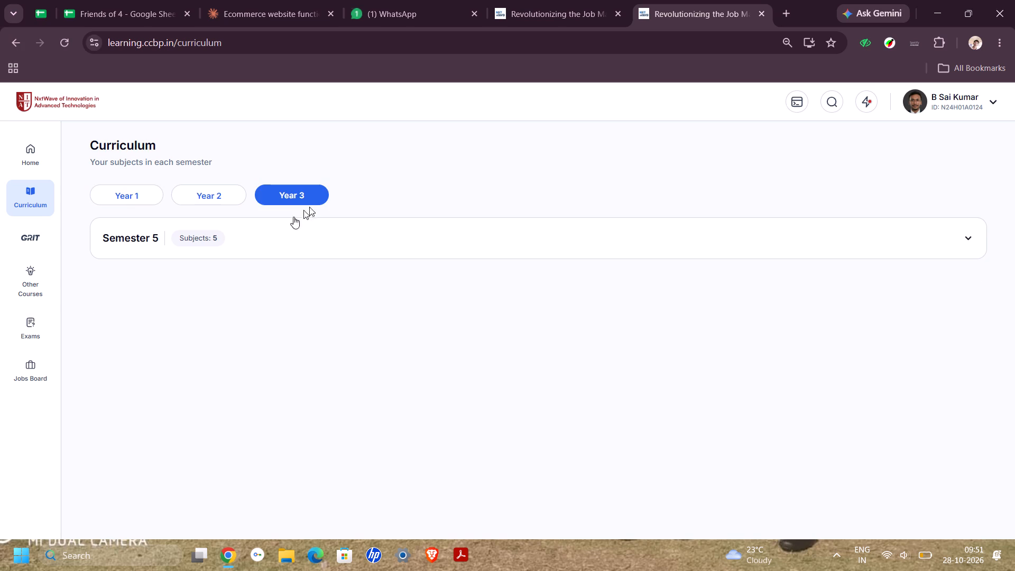
left_click(274, 229)
scroll(283, 324, "down", 1)
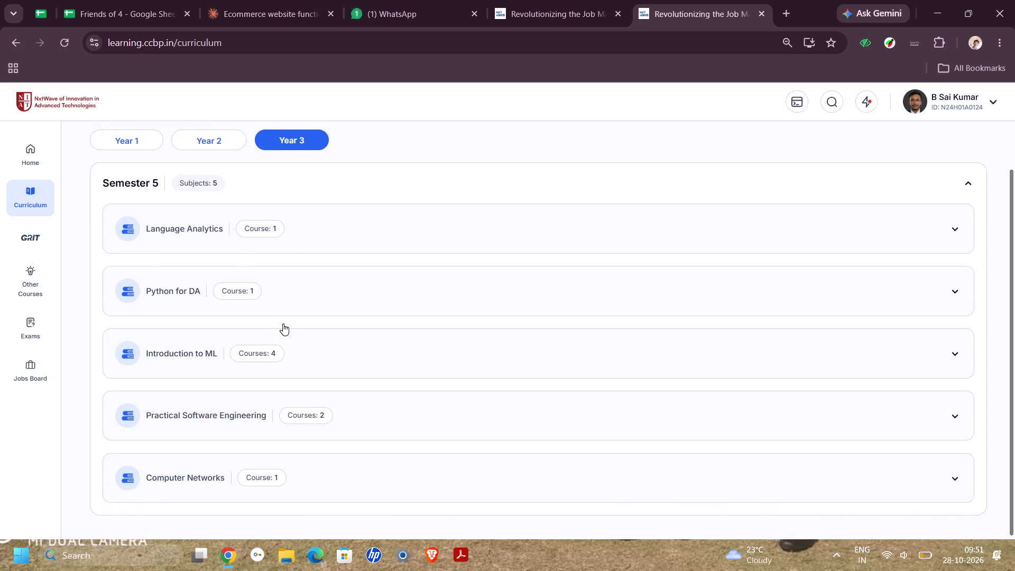
scroll(283, 324, "down", 2)
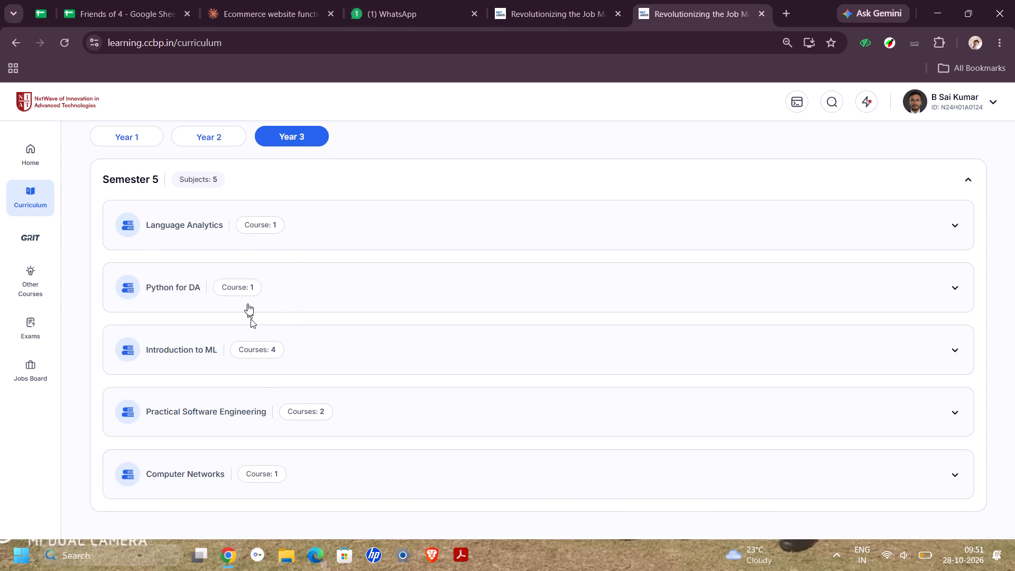
left_click(234, 277)
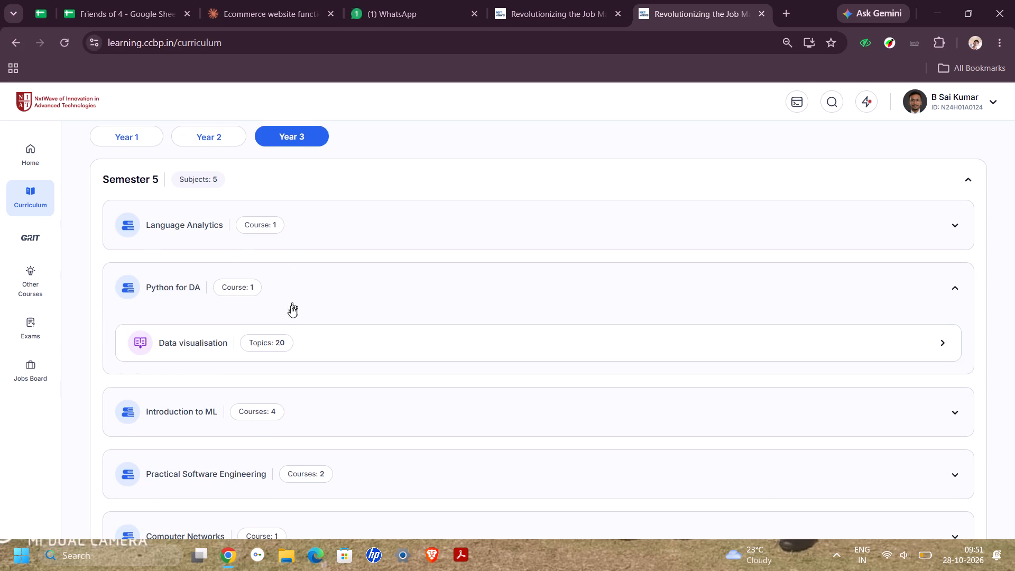
left_click(191, 352)
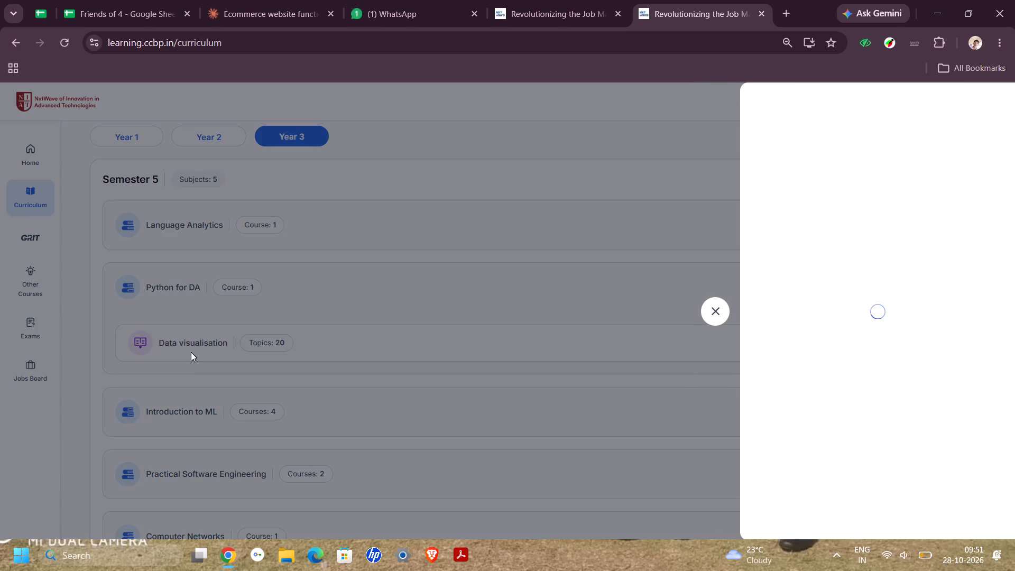
Expand the Advanced Visualization topic of the Data visualisation course and look through its units.
scroll(822, 293, "down", 5)
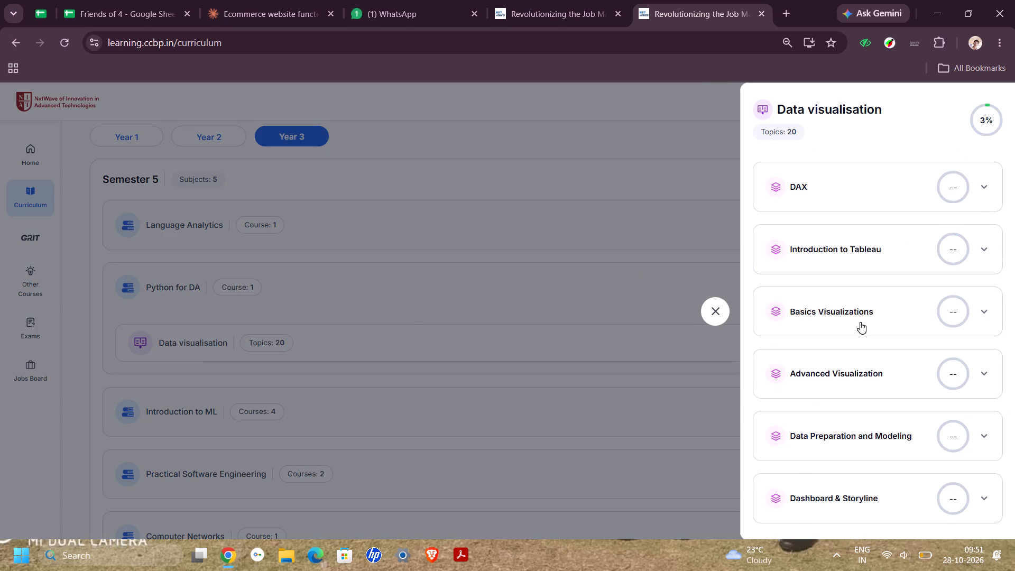
scroll(860, 322, "up", 4)
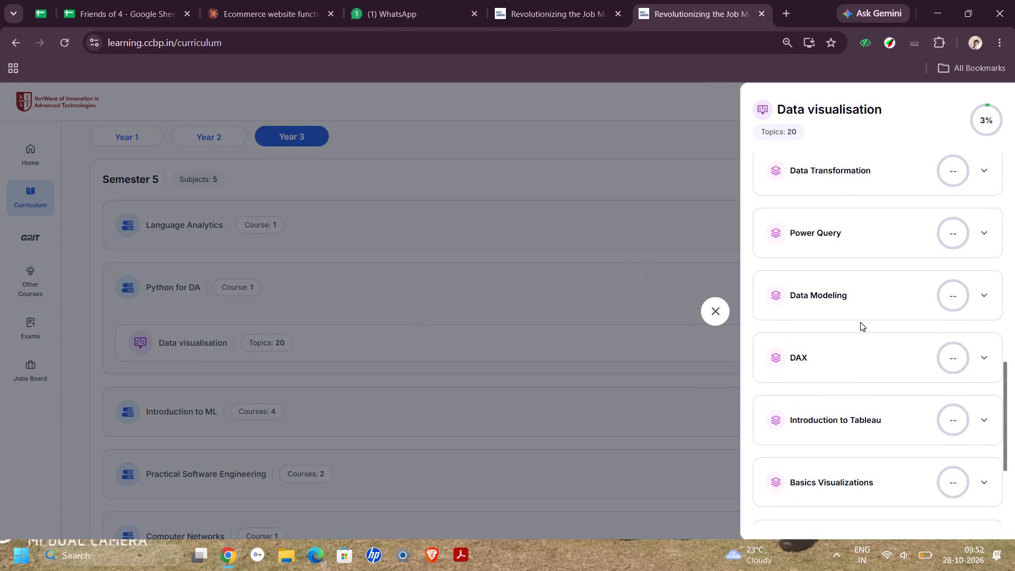
scroll(860, 322, "down", 2)
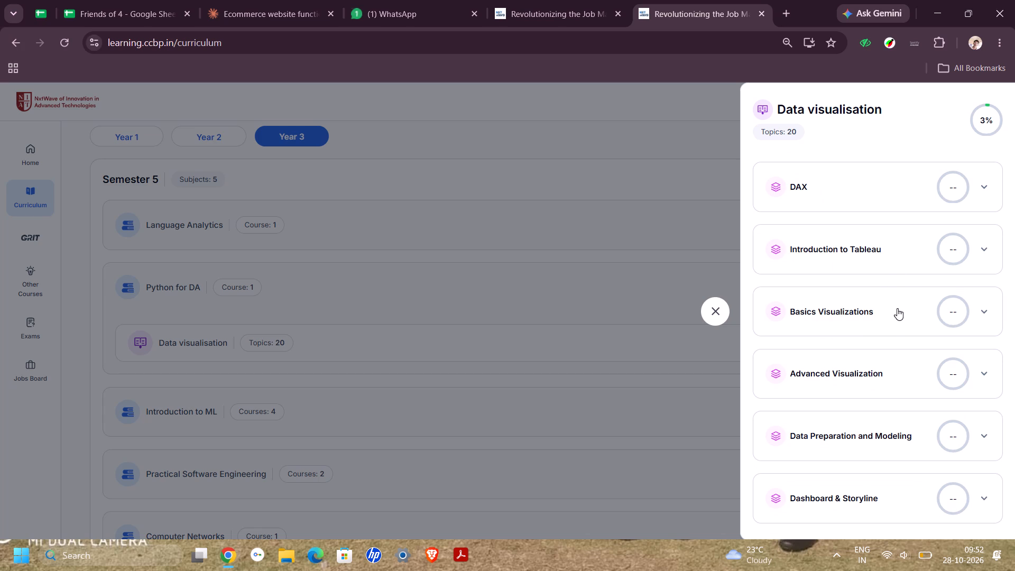
left_click(881, 373)
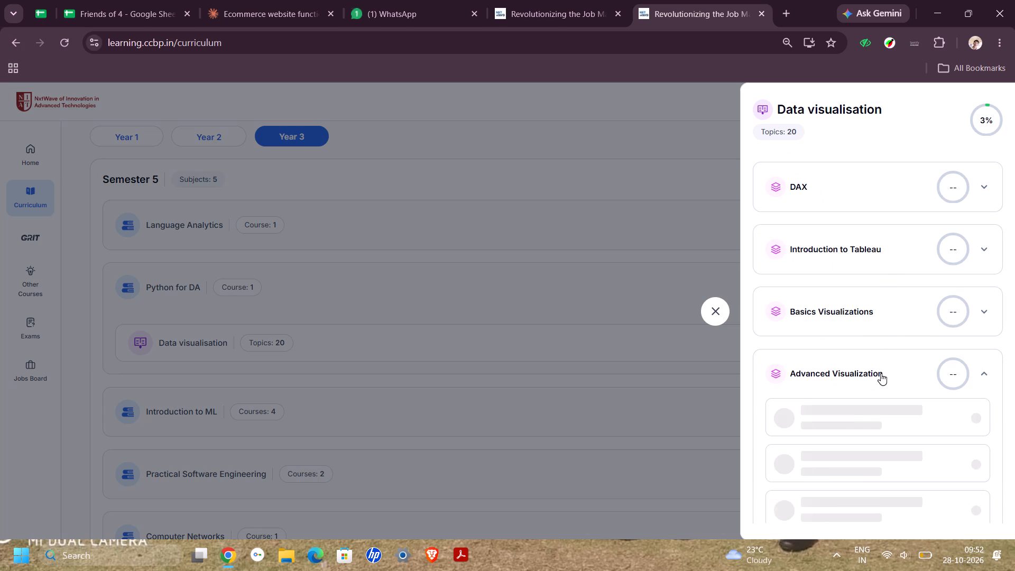
scroll(881, 346, "down", 4)
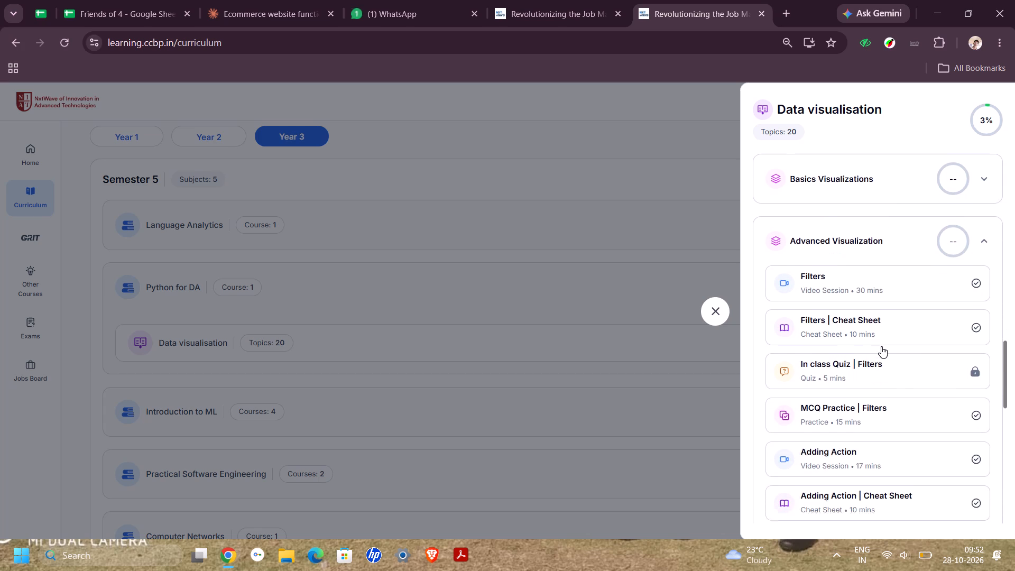
scroll(881, 346, "down", 1)
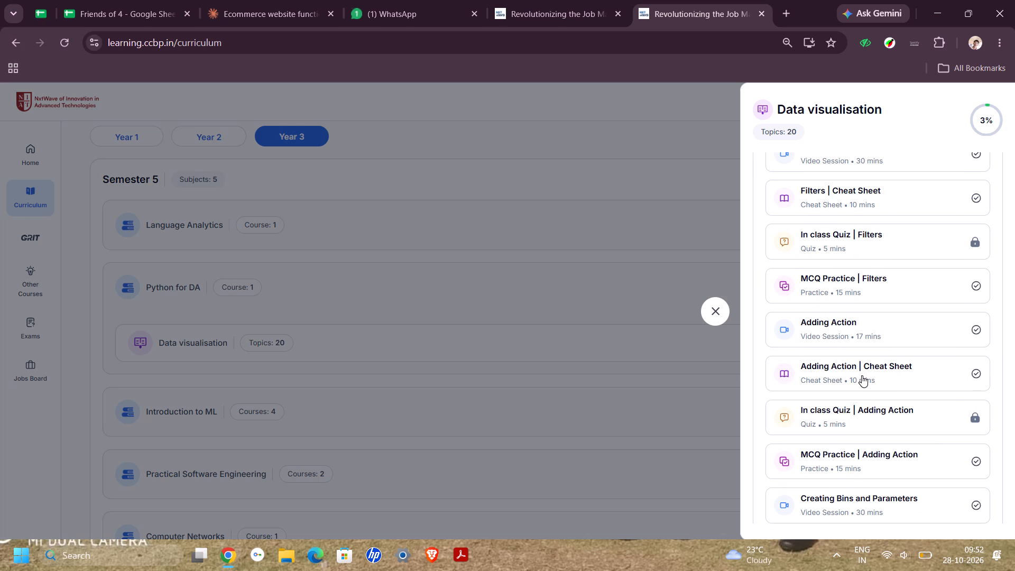
scroll(862, 375, "up", 4)
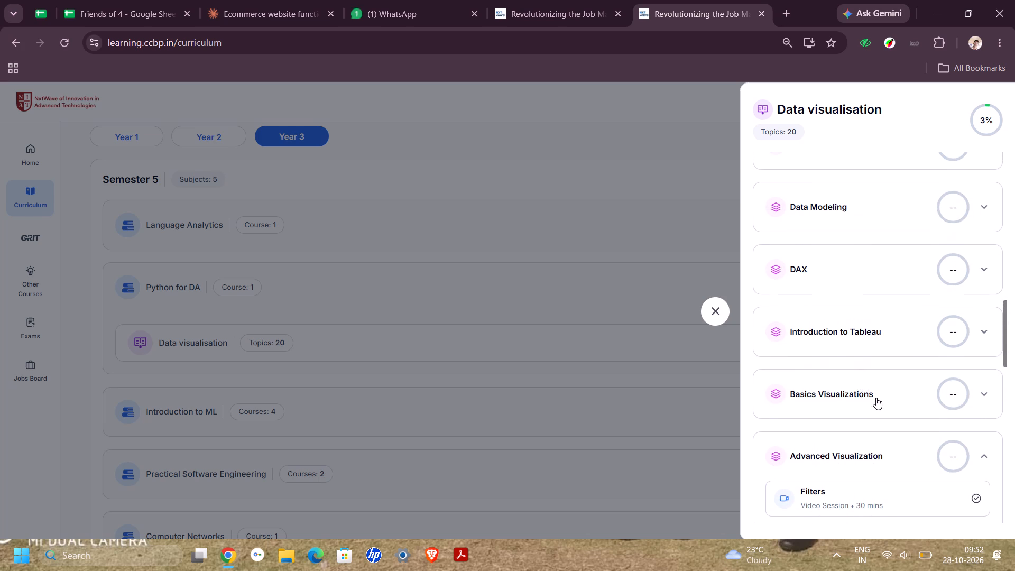
Expand the Basics Visualizations topic and examine its list of sessions, cheat sheets and practices.
left_click(876, 398)
scroll(876, 398, "down", 3)
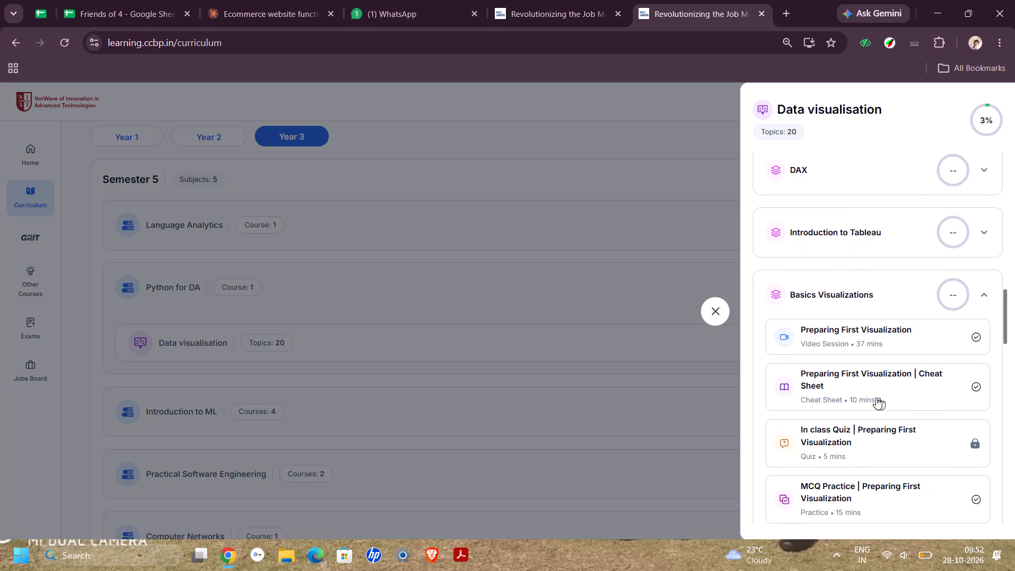
scroll(876, 398, "down", 4)
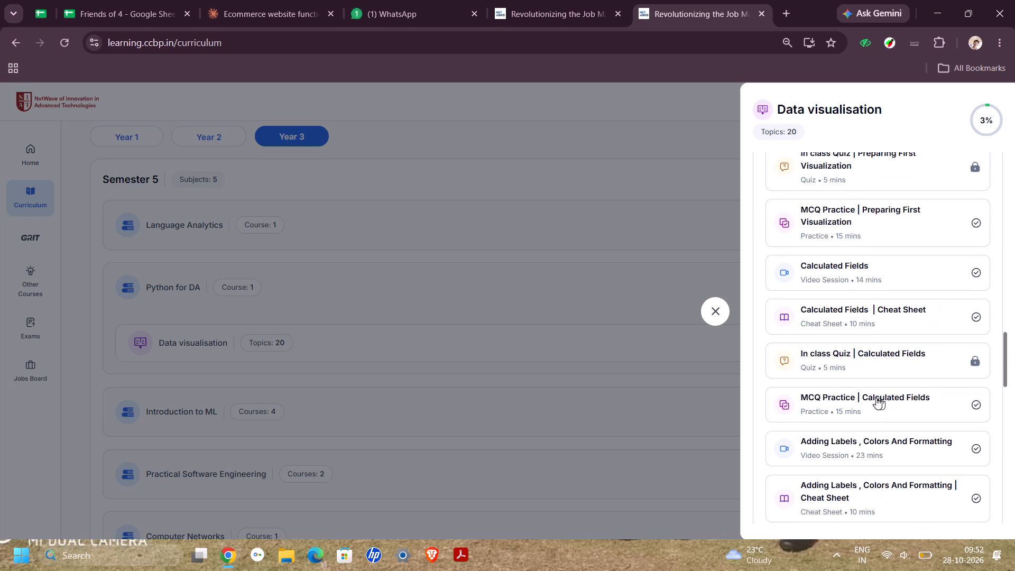
scroll(876, 398, "down", 3)
scroll(876, 398, "up", 1)
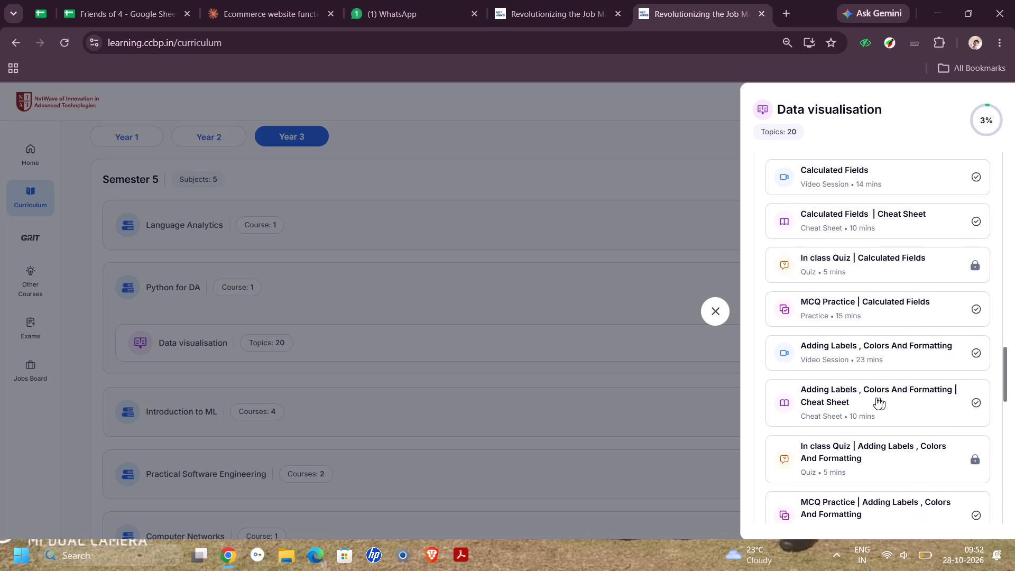
scroll(876, 398, "up", 3)
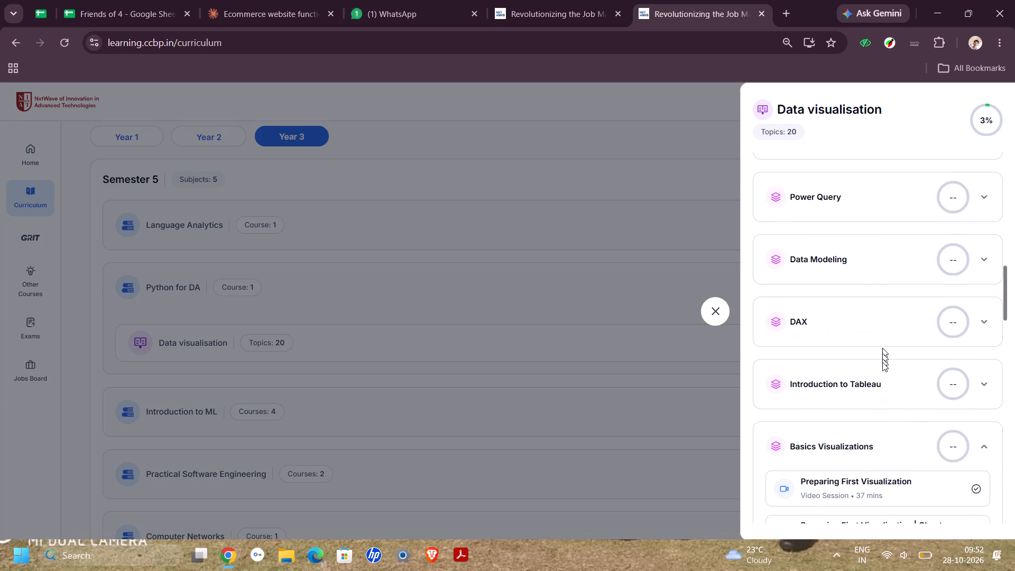
Expand the Introduction to Tableau topic and look through its sessions, cheat sheets, quizzes and practices for combo chart material.
left_click(880, 389)
scroll(880, 389, "down", 1)
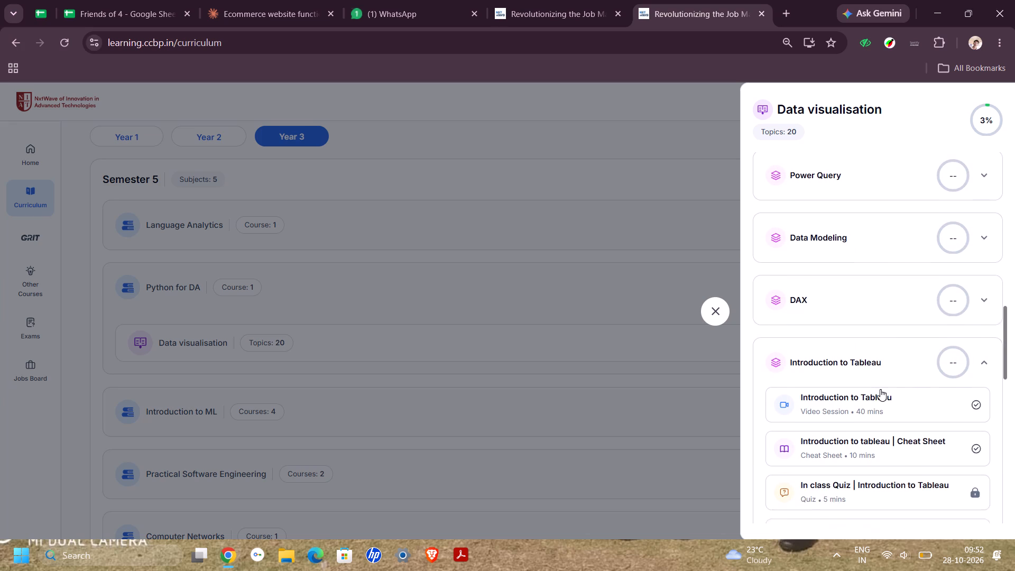
scroll(880, 389, "down", 4)
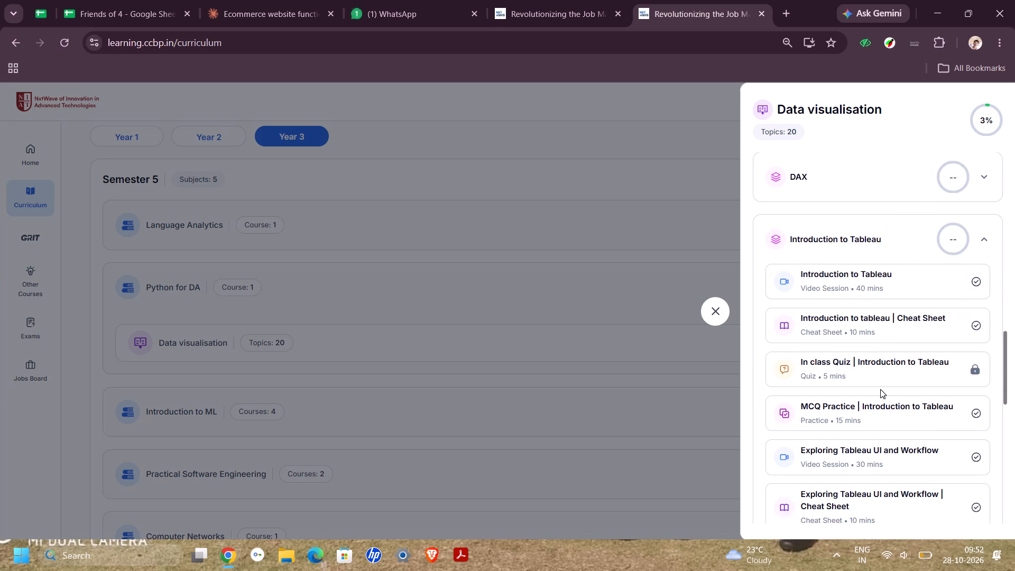
scroll(880, 389, "down", 4)
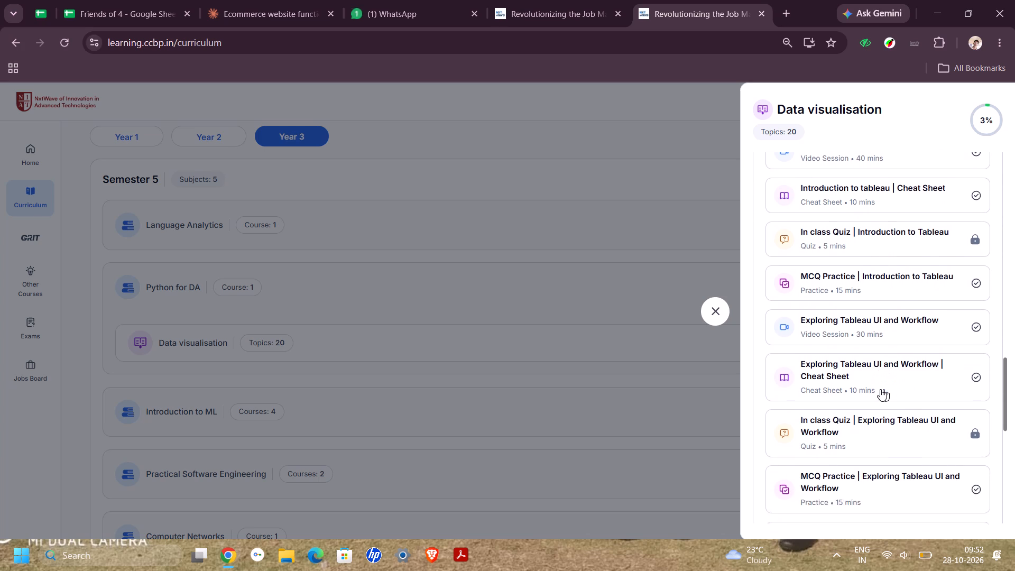
scroll(880, 389, "down", 4)
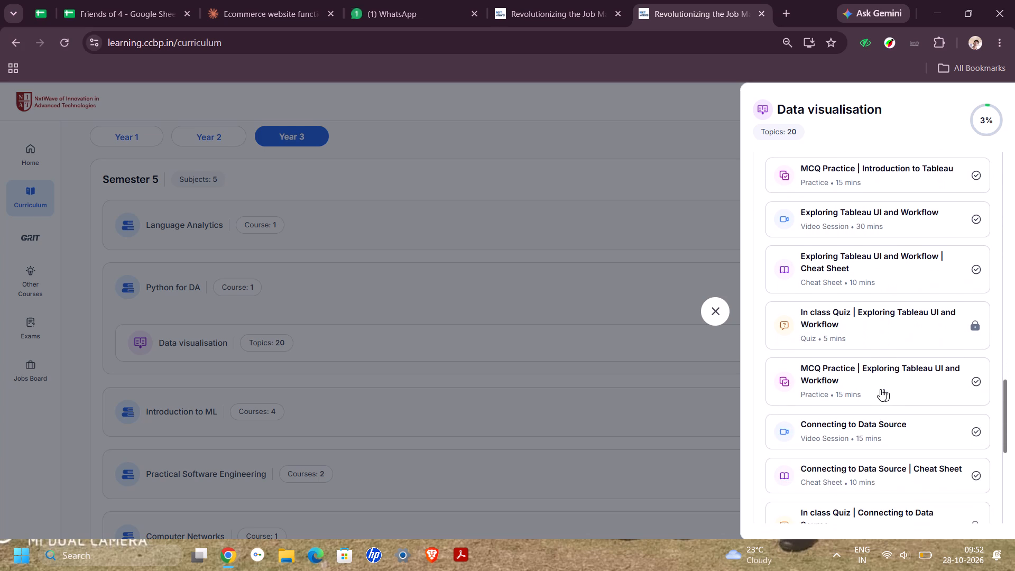
scroll(880, 389, "down", 4)
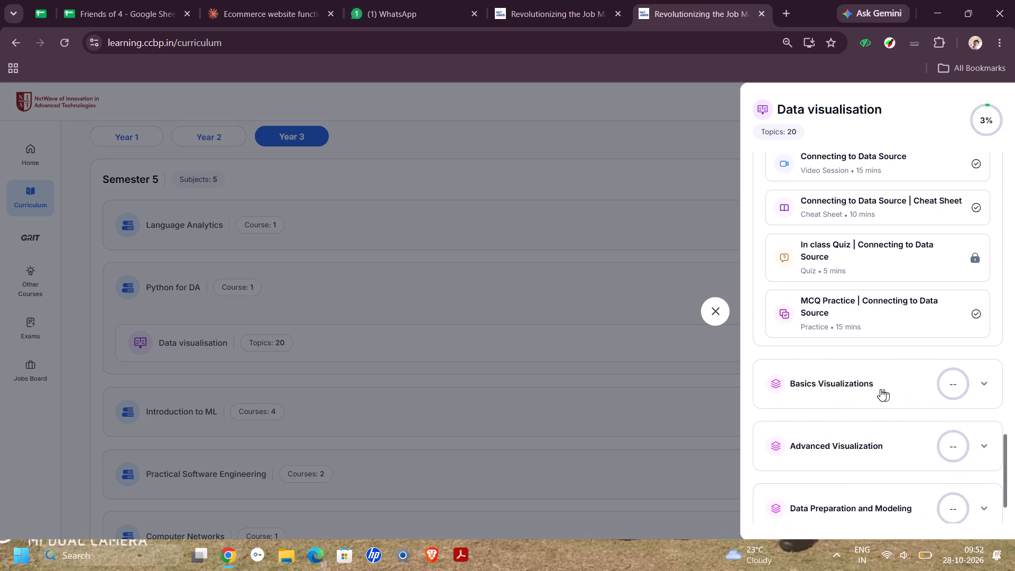
Expand the DAX topic of the Data visualisation course and look through its units.
scroll(880, 389, "up", 5)
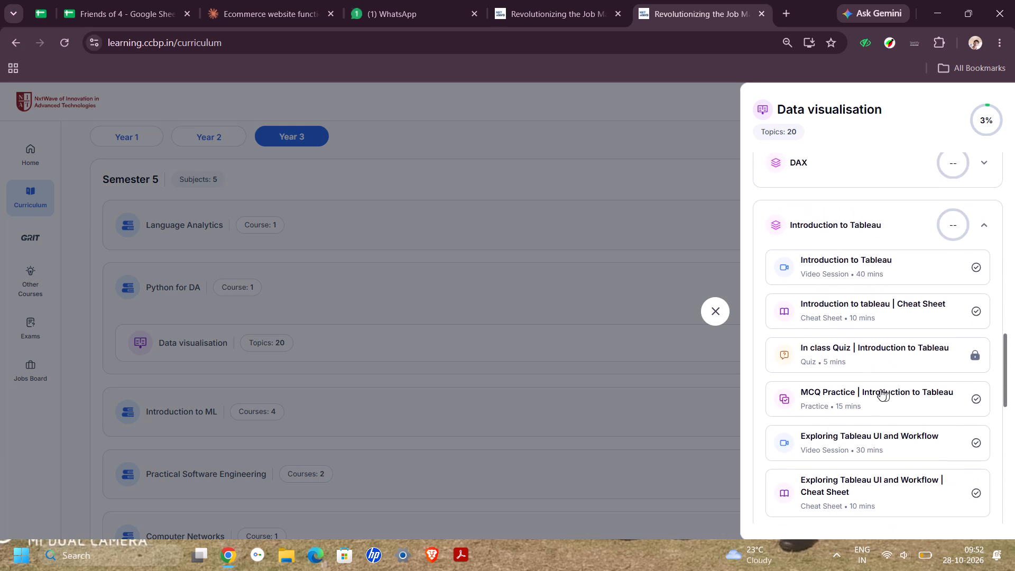
scroll(880, 389, "up", 2)
left_click(880, 264)
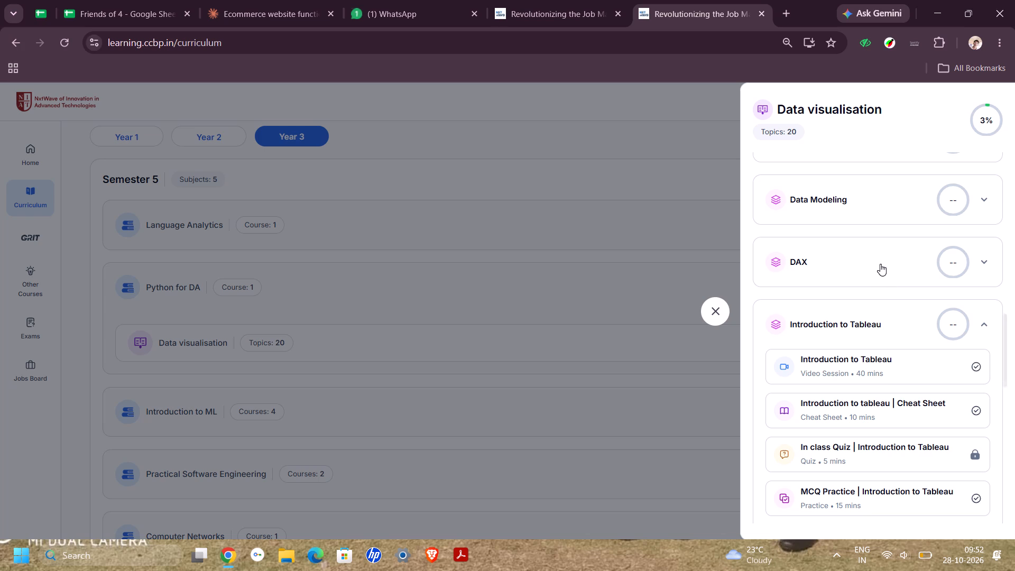
scroll(880, 264, "down", 1)
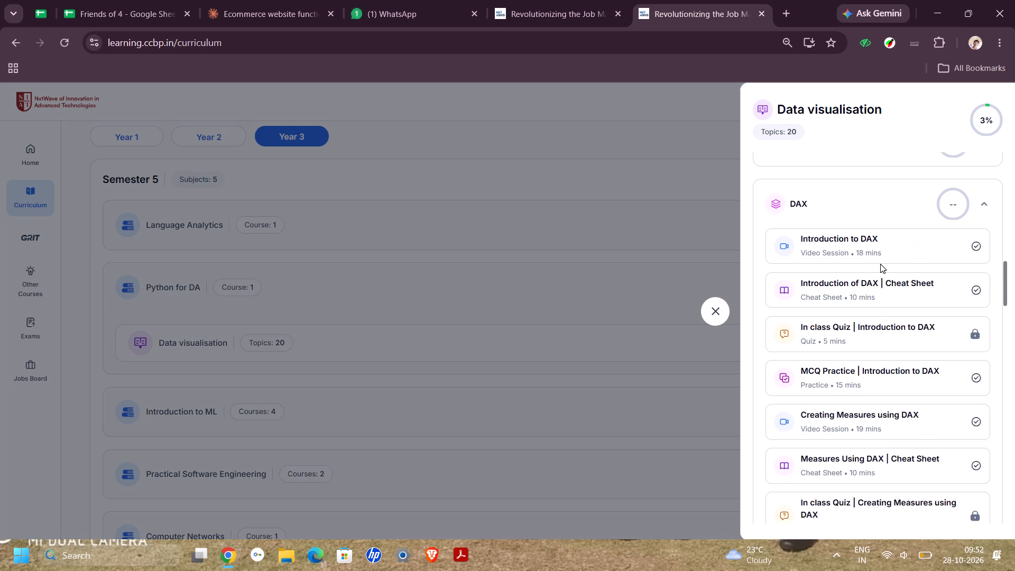
scroll(880, 264, "down", 3)
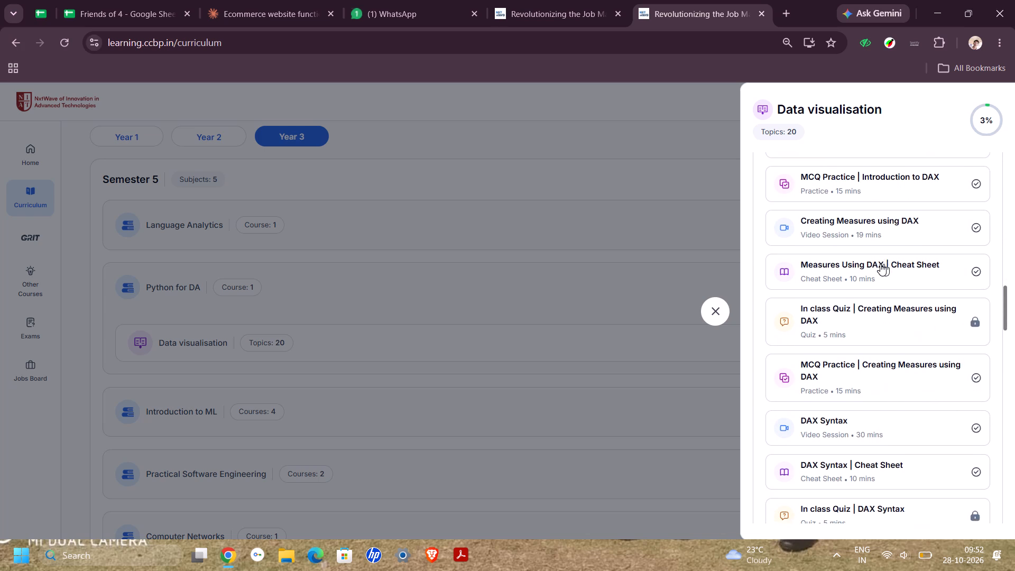
scroll(880, 264, "down", 3)
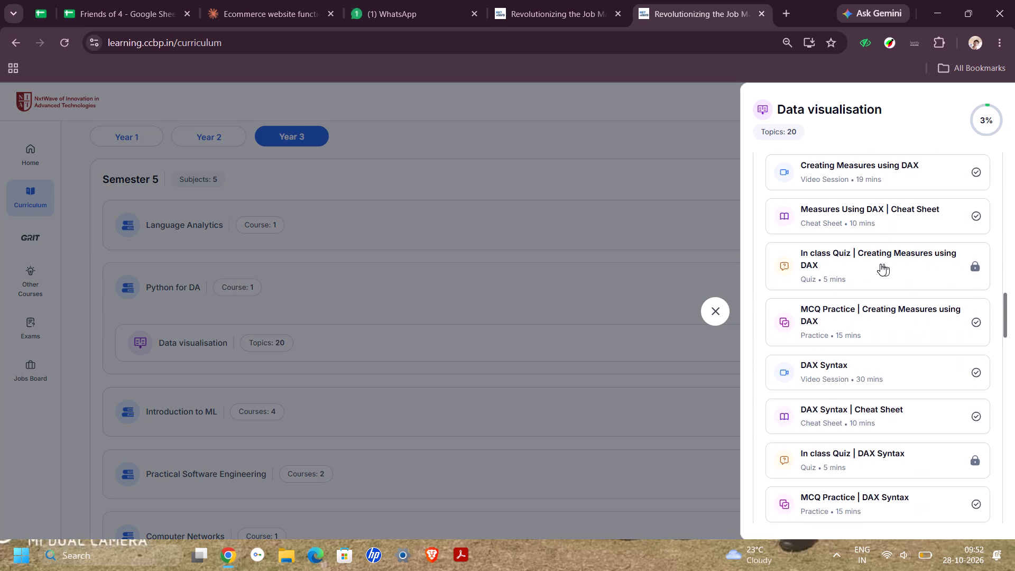
scroll(880, 264, "down", 1)
Expand the Data Modeling topic and examine its list of sessions, cheat sheets and practices.
scroll(880, 264, "up", 2)
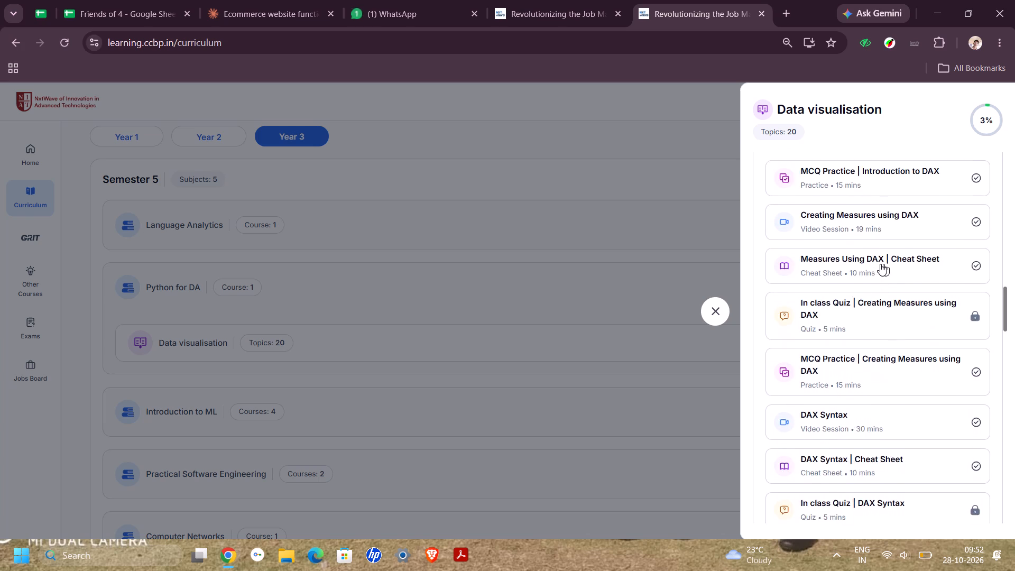
scroll(880, 264, "up", 1)
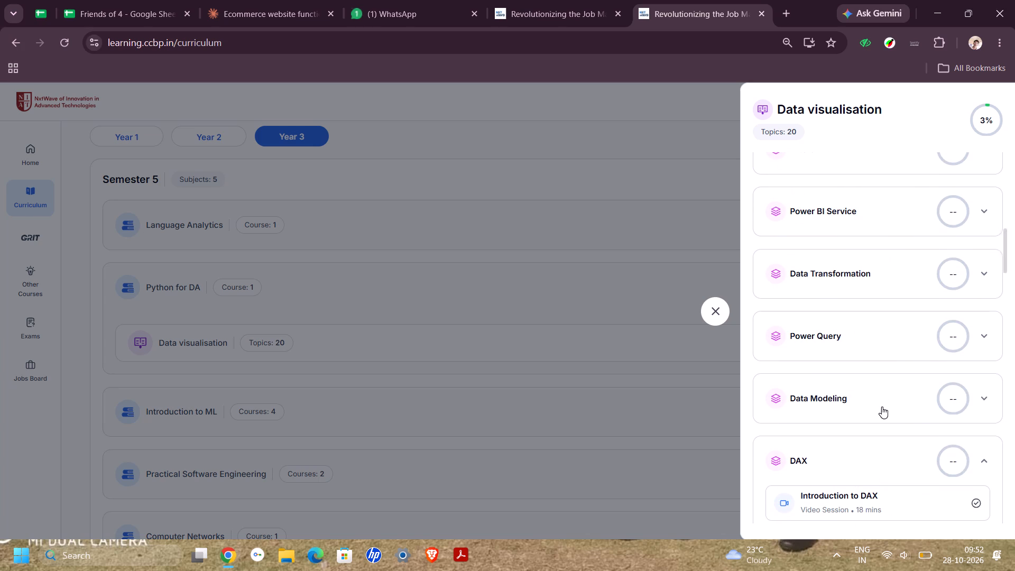
left_click(882, 407)
scroll(882, 407, "down", 2)
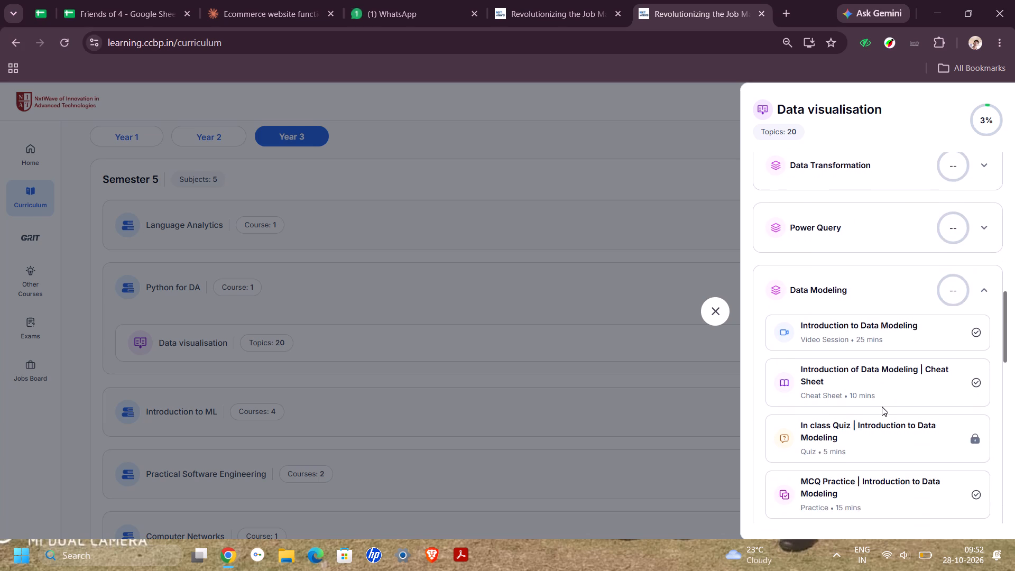
scroll(882, 407, "down", 3)
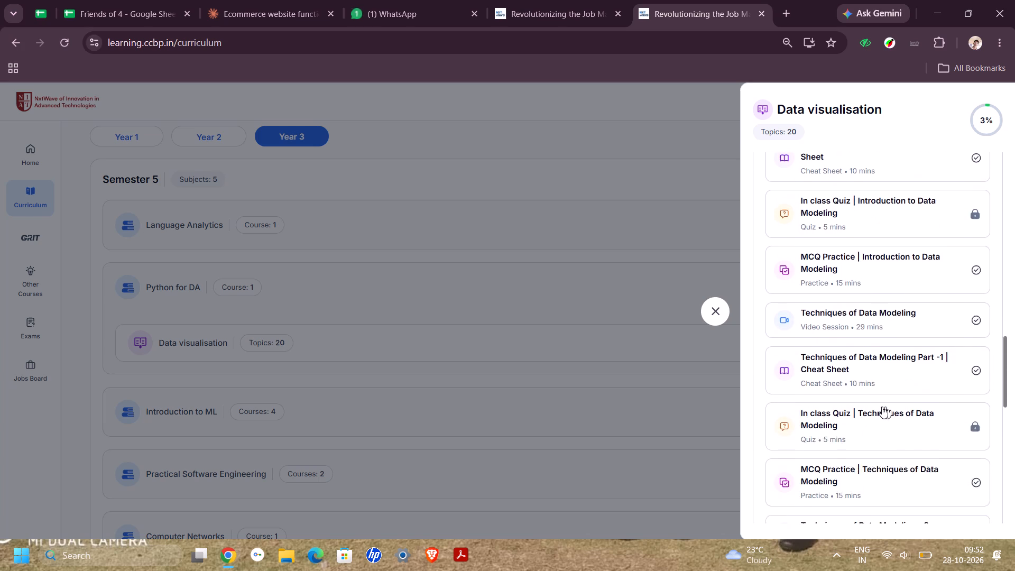
scroll(882, 407, "down", 2)
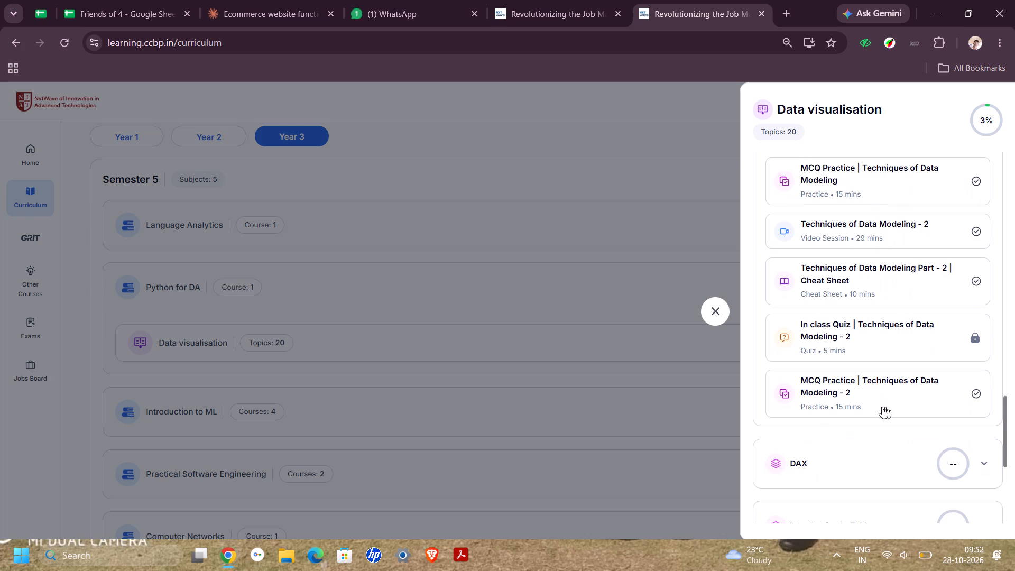
Expand the DAX topic again and check its full list of units through to the last one.
left_click(896, 473)
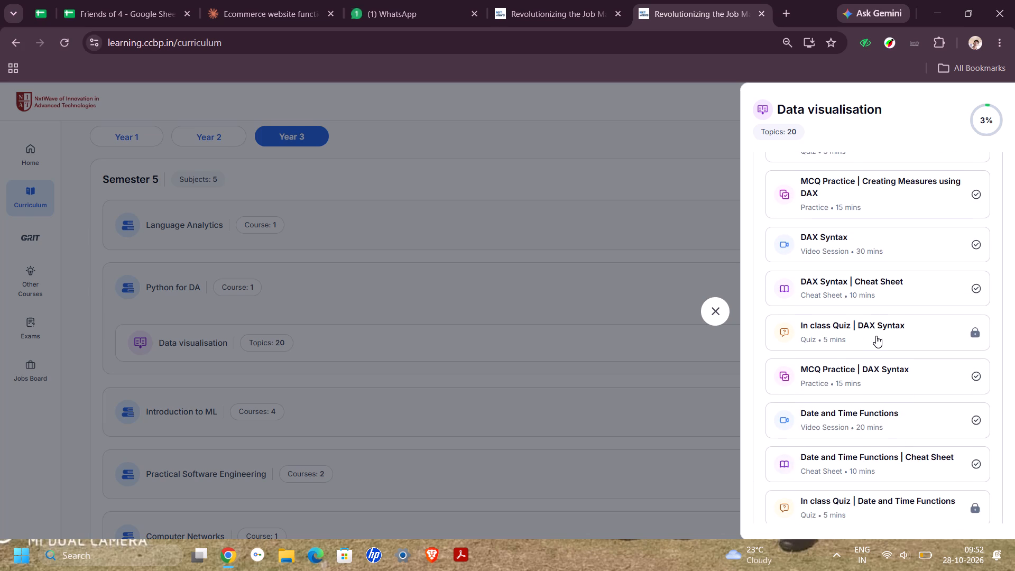
scroll(876, 336, "up", 4)
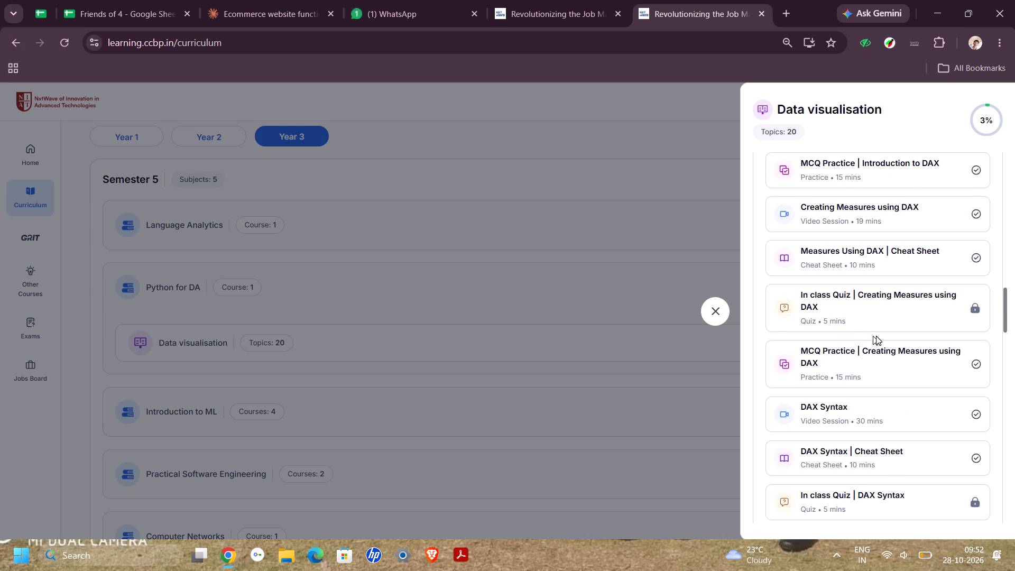
scroll(876, 336, "up", 2)
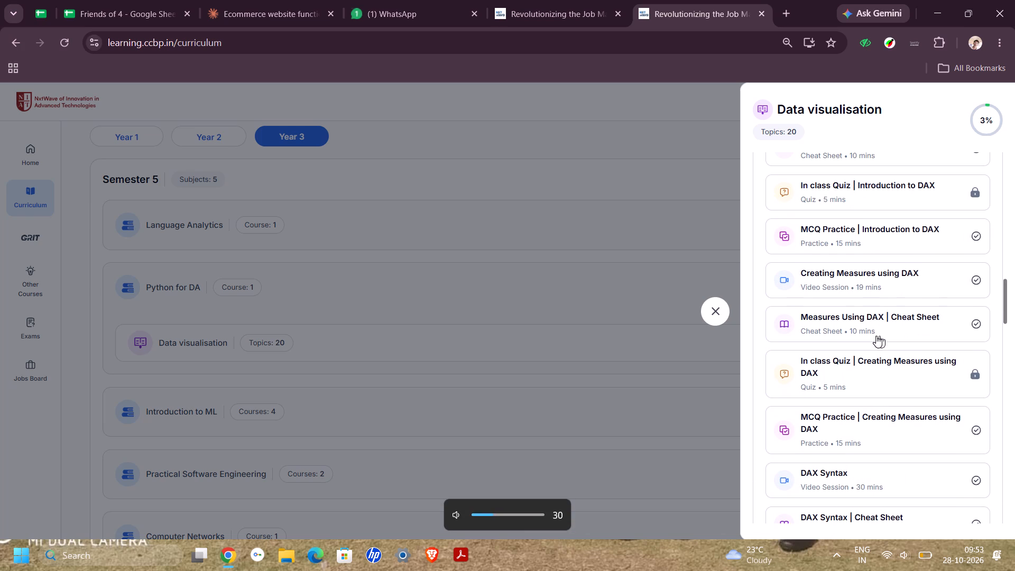
scroll(876, 336, "up", 3)
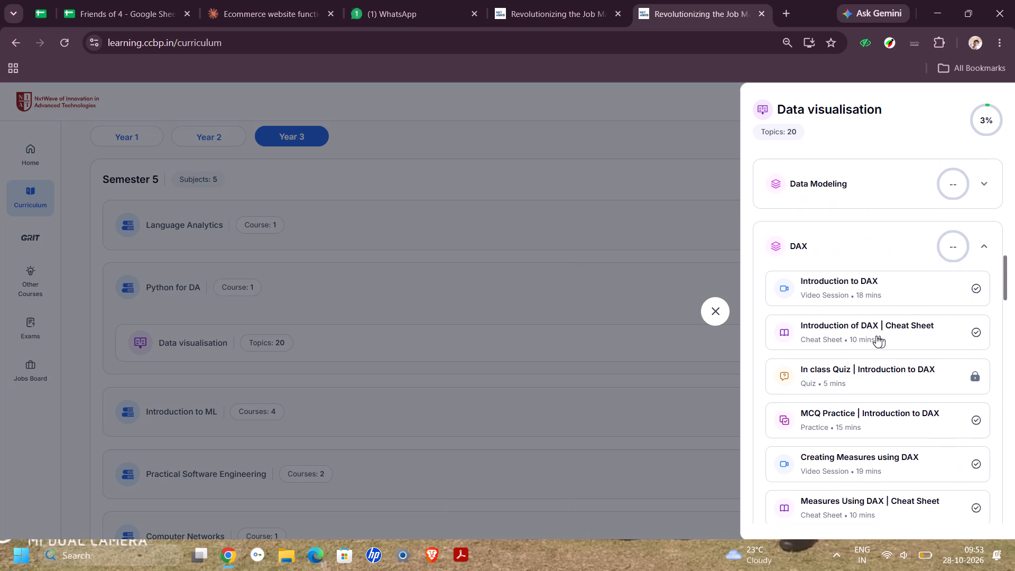
scroll(876, 336, "down", 5)
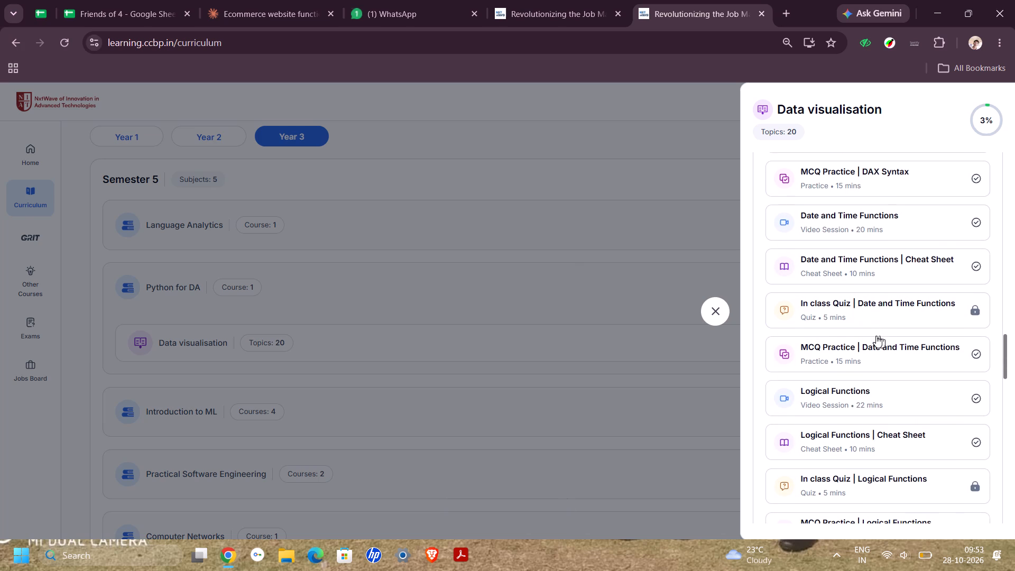
scroll(876, 336, "down", 5)
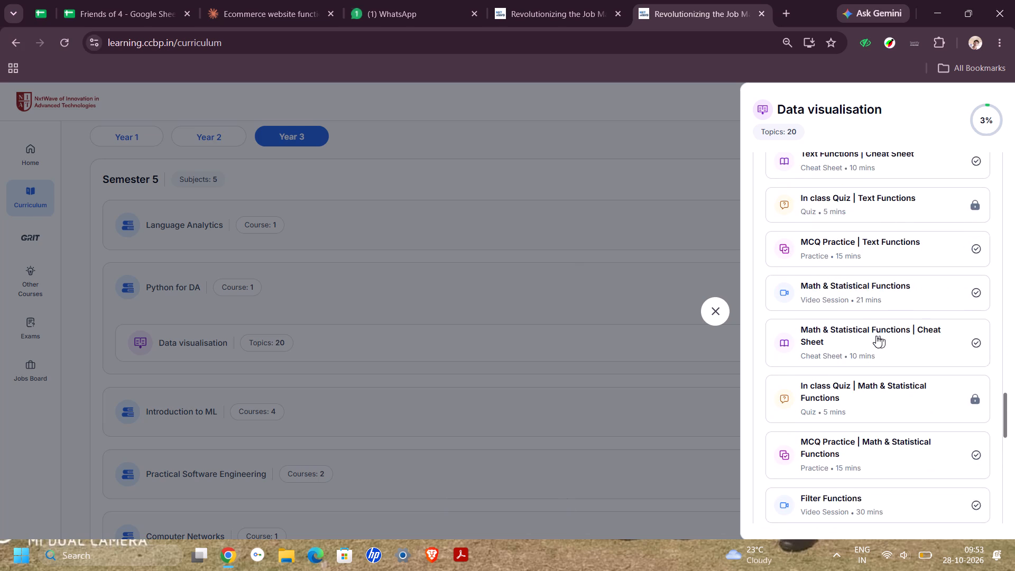
scroll(876, 336, "down", 3)
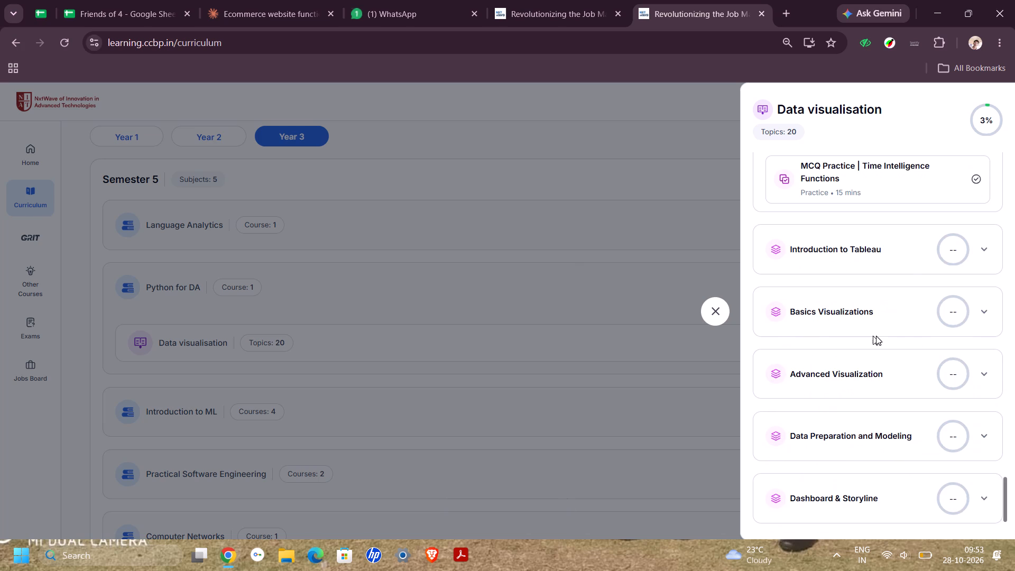
Expand the Advanced Visualization topic again and look through its units.
left_click(893, 383)
scroll(893, 383, "down", 3)
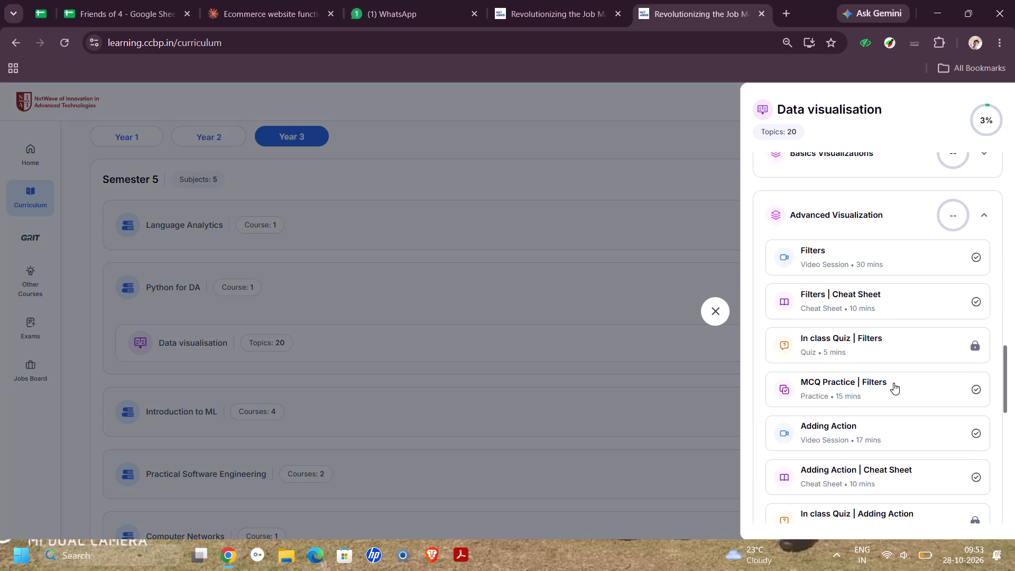
scroll(893, 383, "down", 1)
scroll(875, 438, "down", 2)
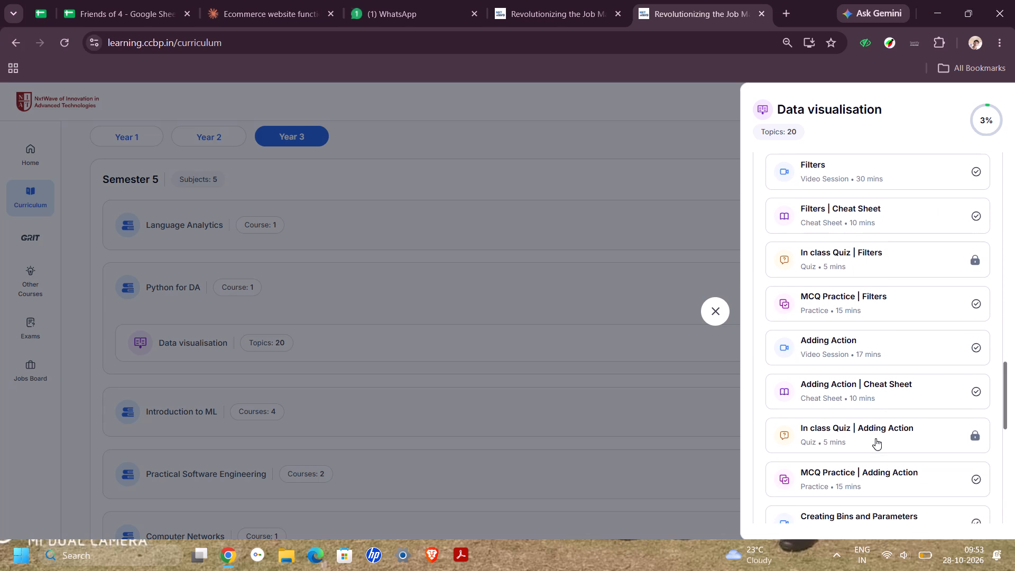
scroll(875, 438, "down", 3)
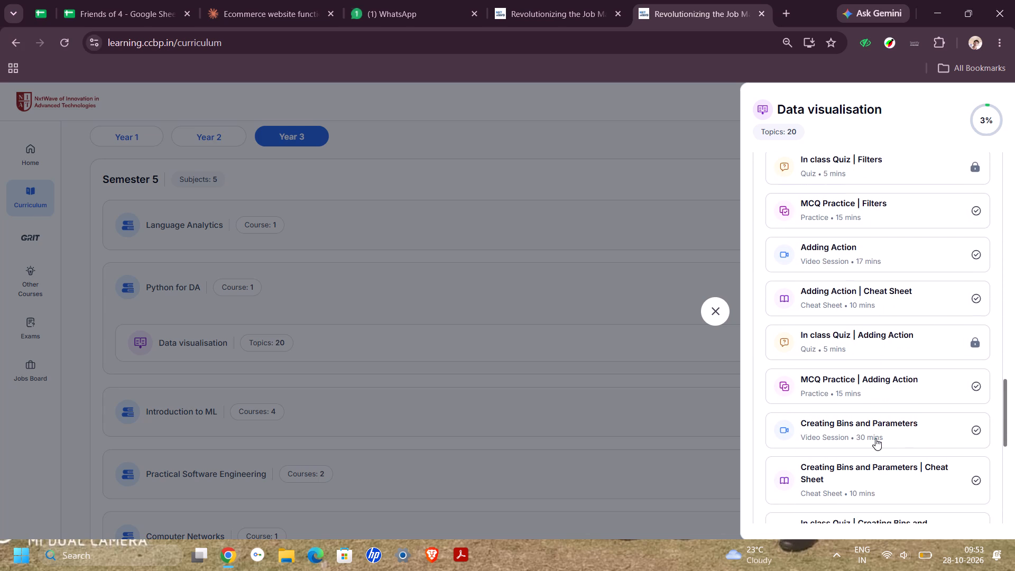
scroll(875, 438, "down", 2)
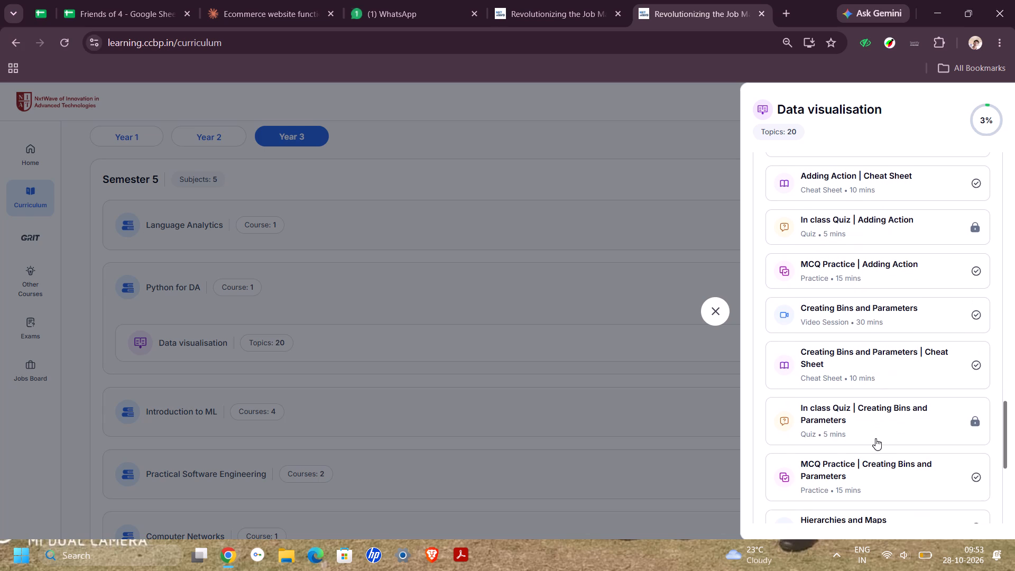
scroll(875, 438, "down", 1)
Open the Adding Action video session in the Advanced Visualization topic.
scroll(875, 438, "up", 4)
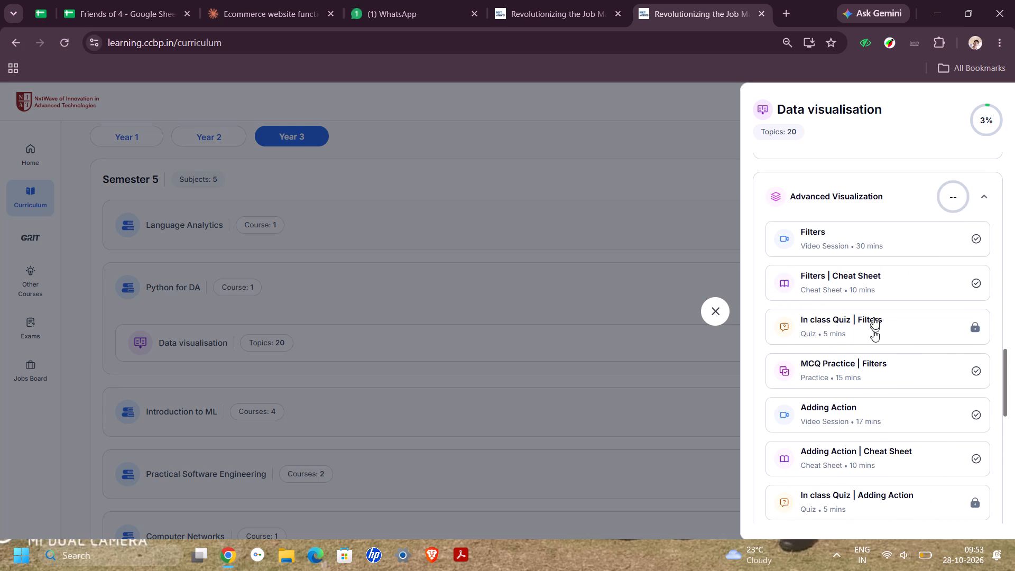
left_click(869, 423)
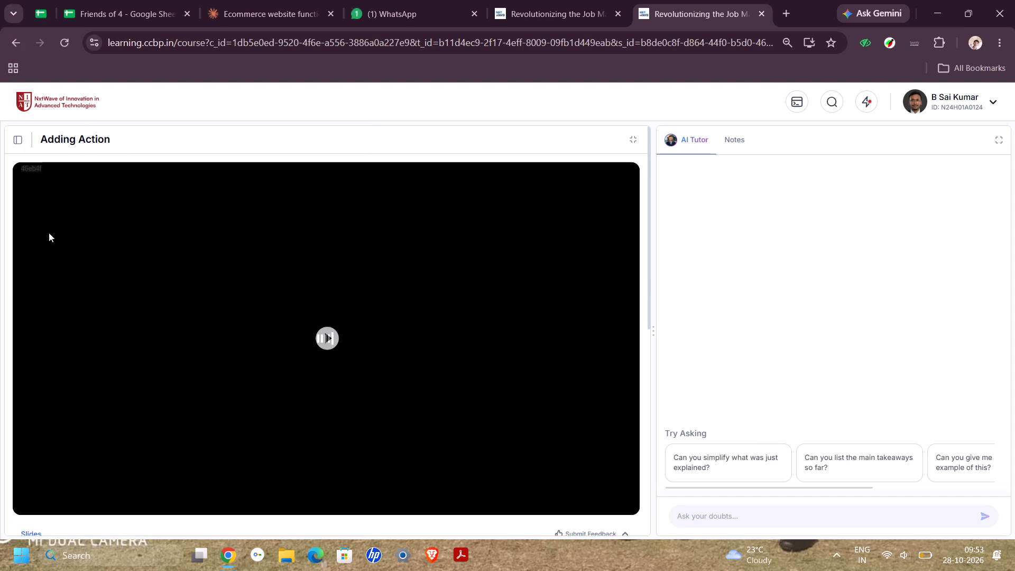
Show the course outline beside the Adding Action session and look through the remaining Advanced Visualization units.
left_click(20, 137)
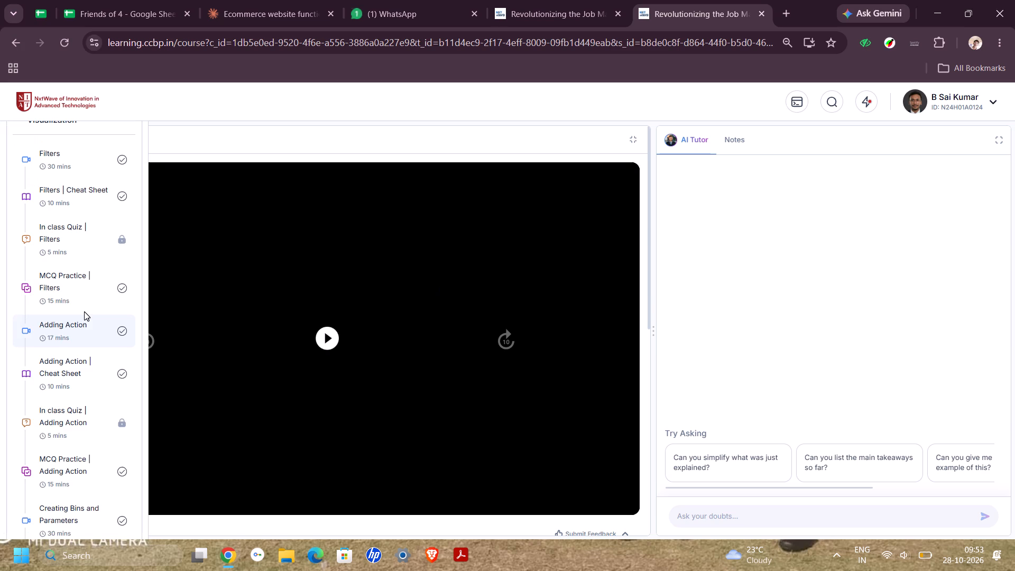
scroll(84, 311, "down", 3)
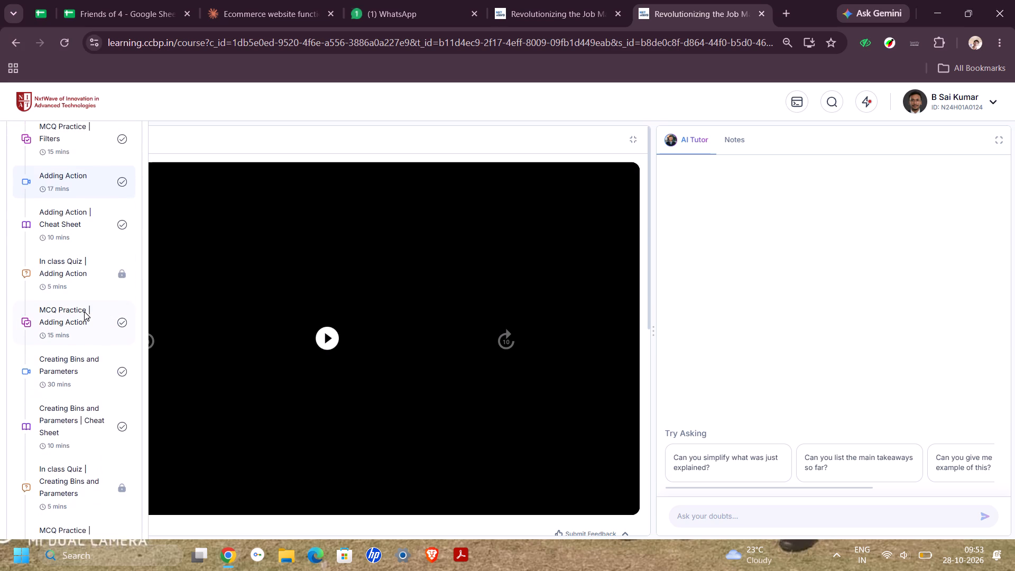
scroll(84, 311, "down", 2)
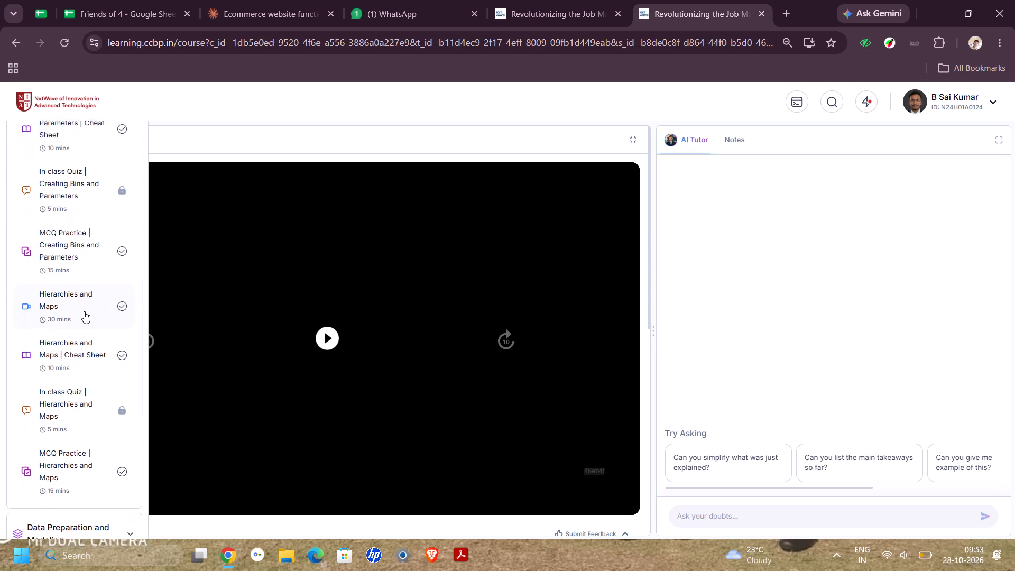
Look through the remaining outline topics and open the Filters video session in the Advanced Visualization topic.
scroll(84, 311, "down", 2)
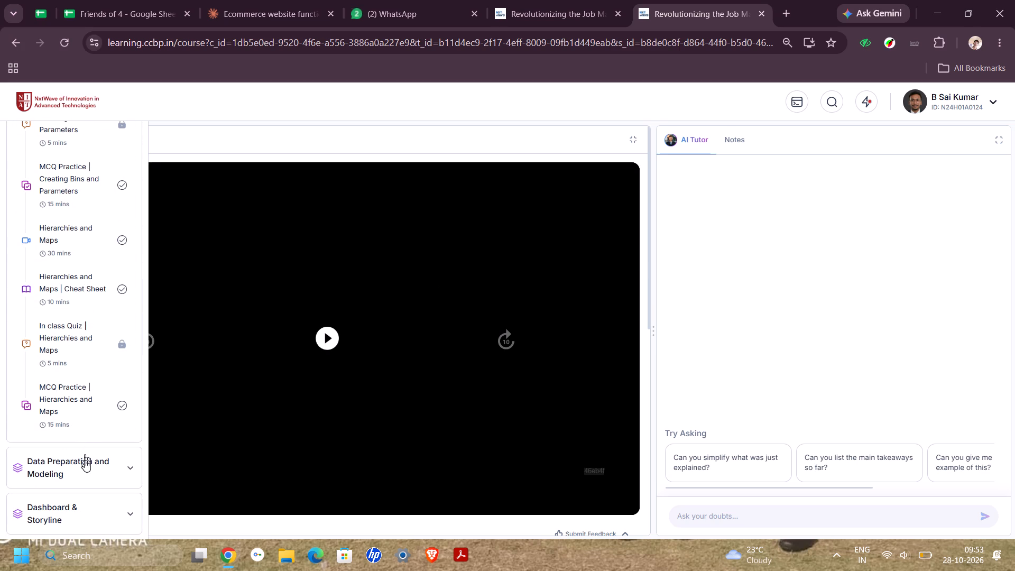
scroll(98, 306, "up", 5)
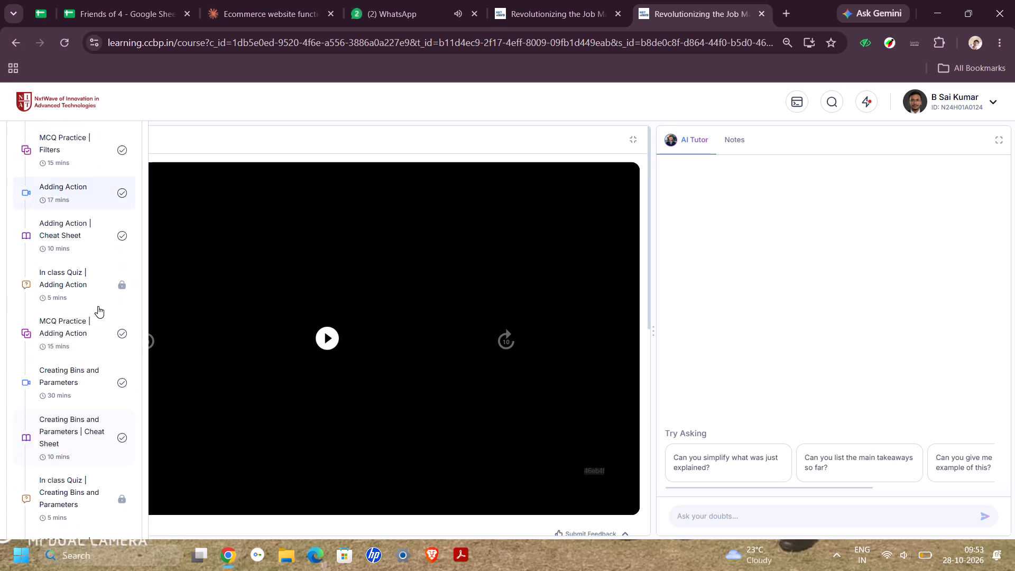
scroll(98, 306, "up", 2)
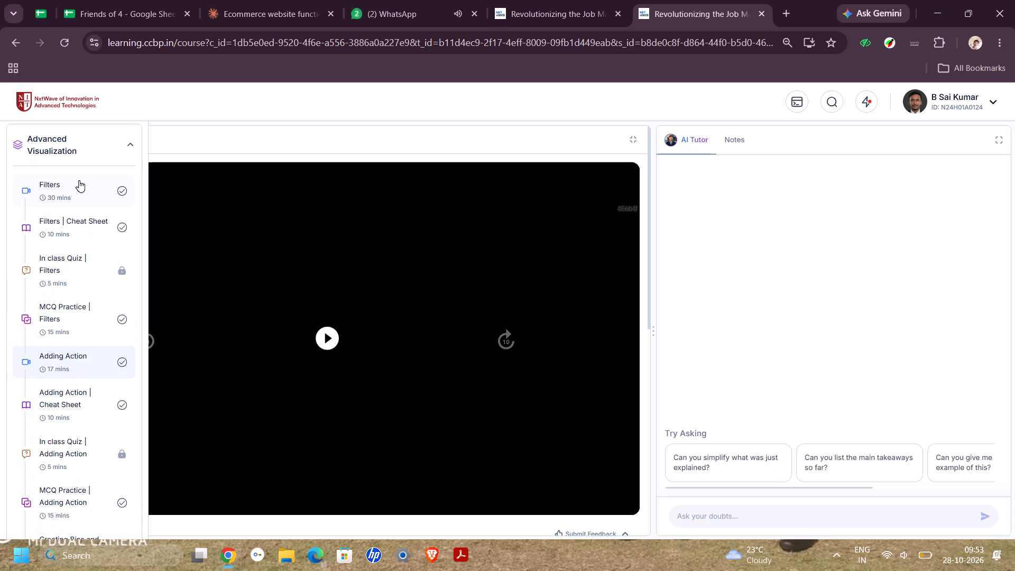
left_click(76, 189)
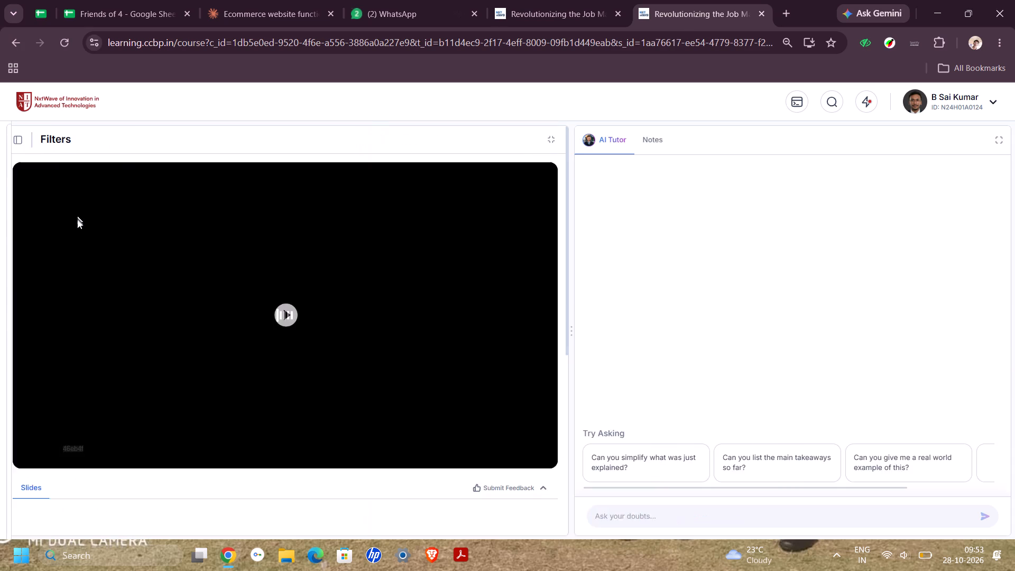
Show the course outline beside the Filters session and expand the Basics Visualizations topic.
left_click(11, 133)
left_click(20, 139)
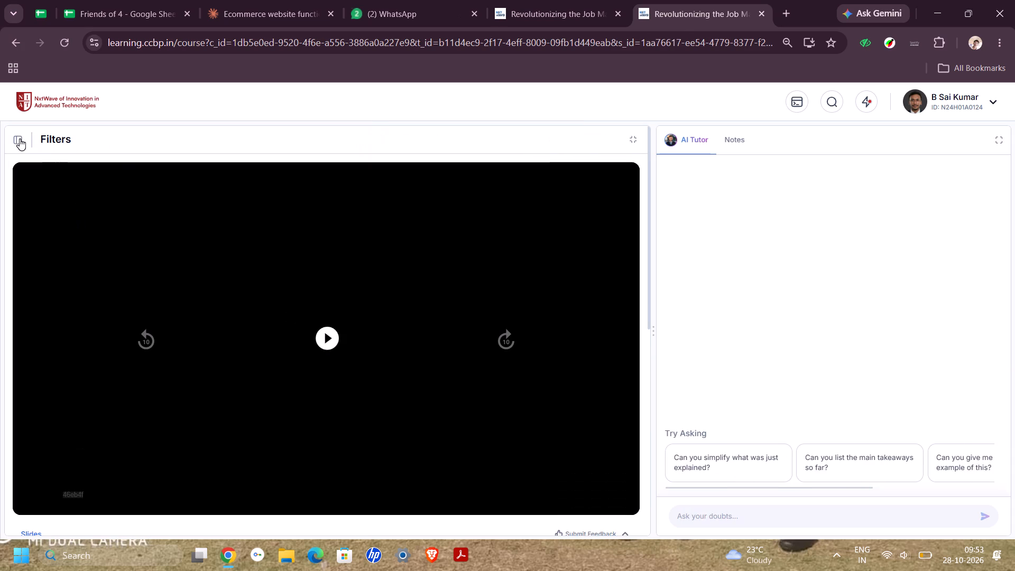
scroll(55, 196, "up", 2)
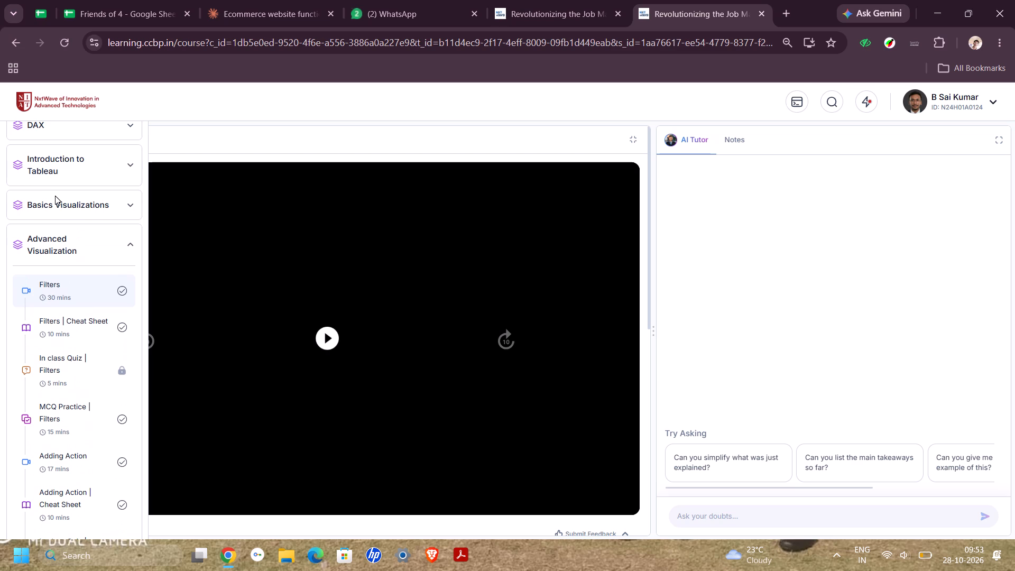
left_click(58, 200)
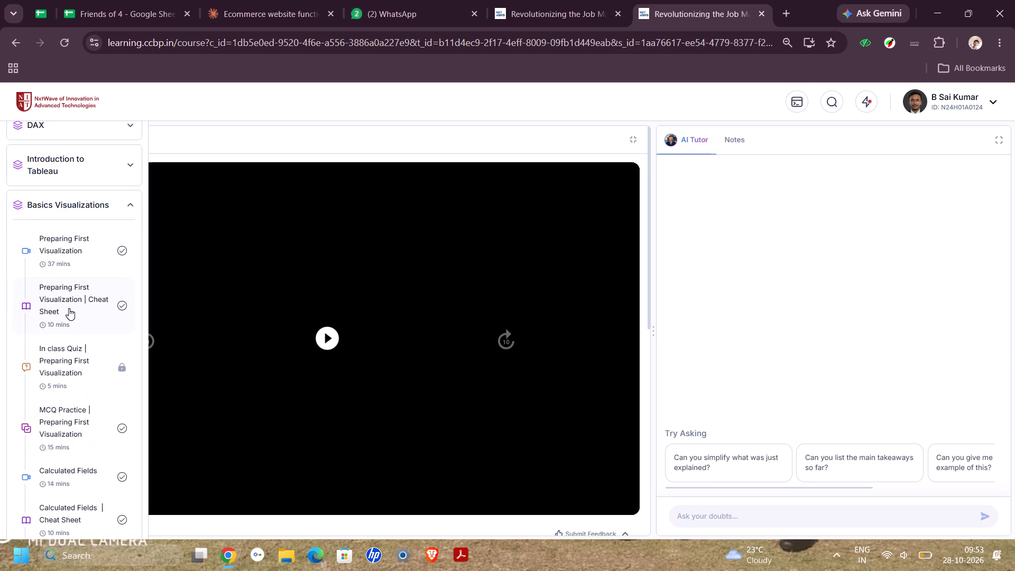
Look through the Basics Visualizations units and open the Adding Labels, Colors And Formatting video session.
scroll(69, 308, "down", 3)
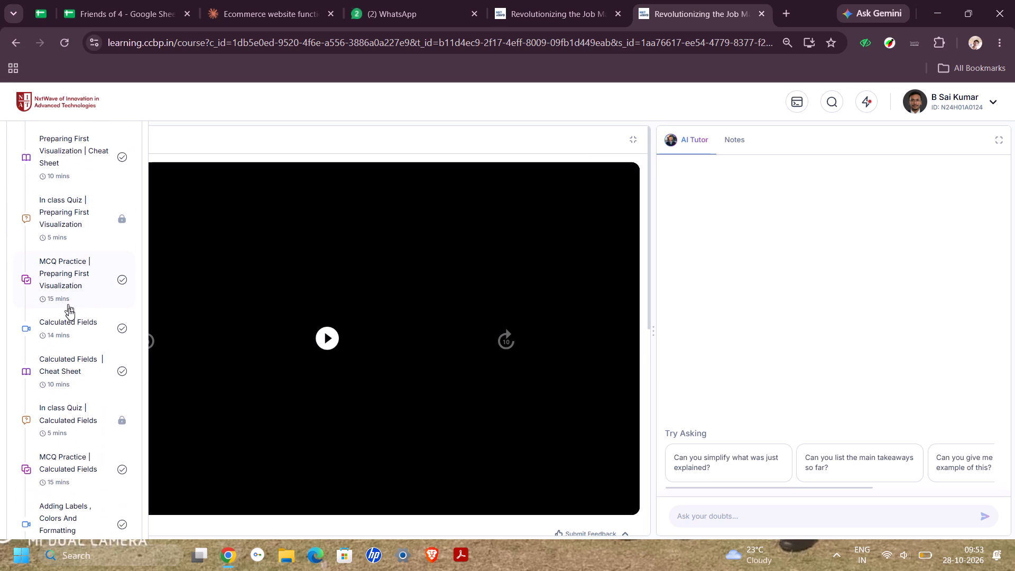
scroll(69, 308, "down", 3)
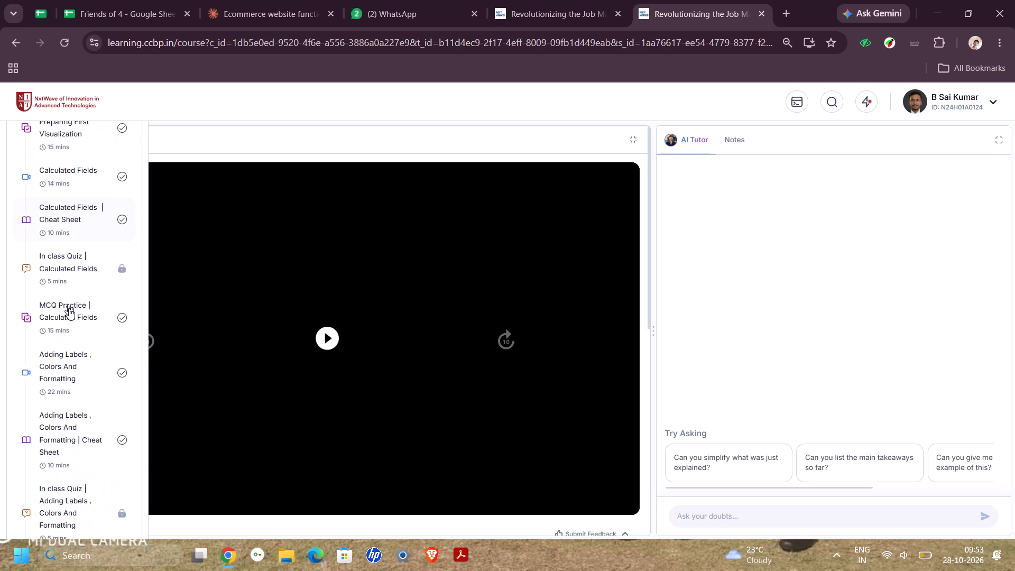
left_click(69, 353)
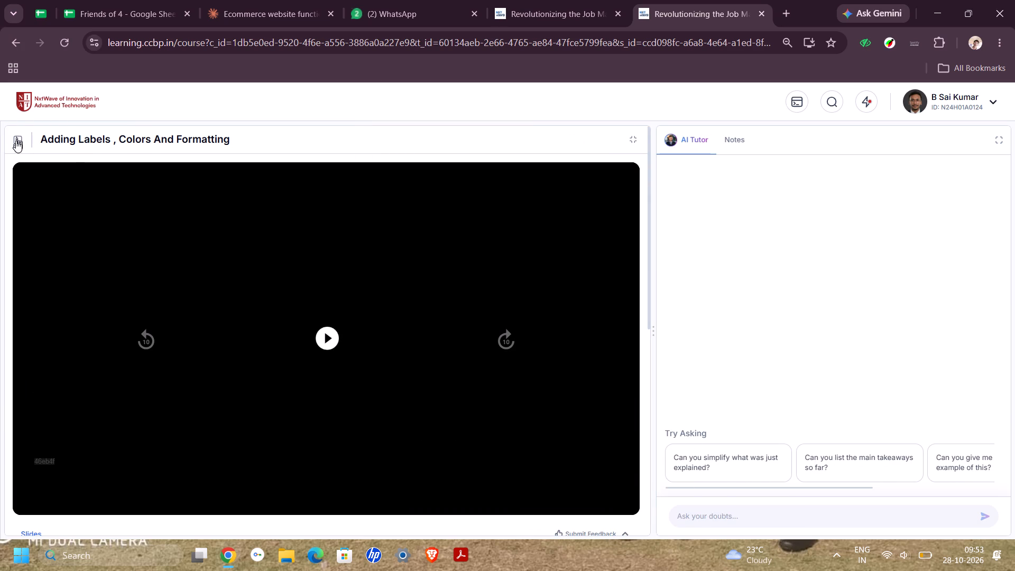
Show the course outline beside the Adding Labels, Colors And Formatting session.
left_click(16, 141)
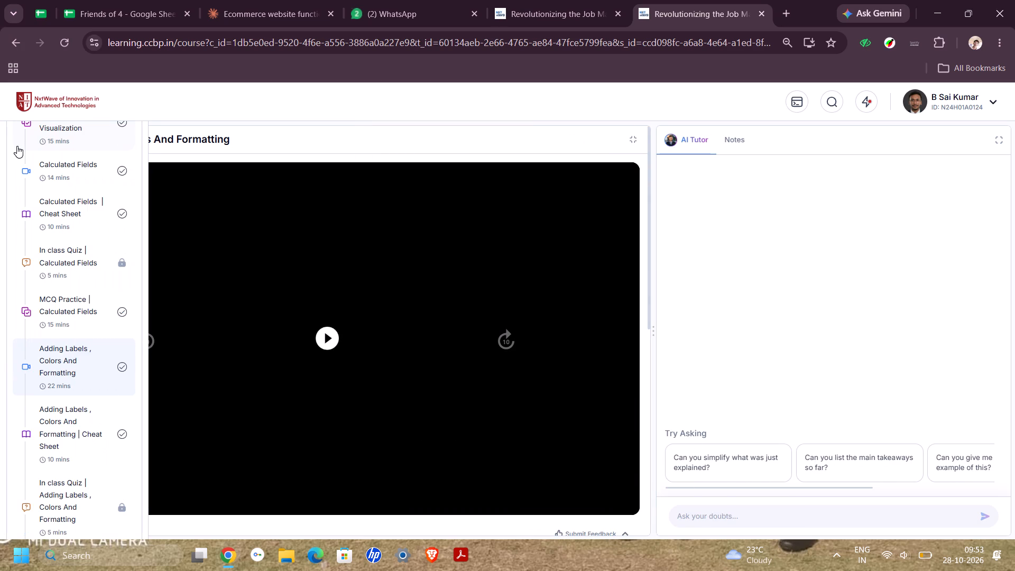
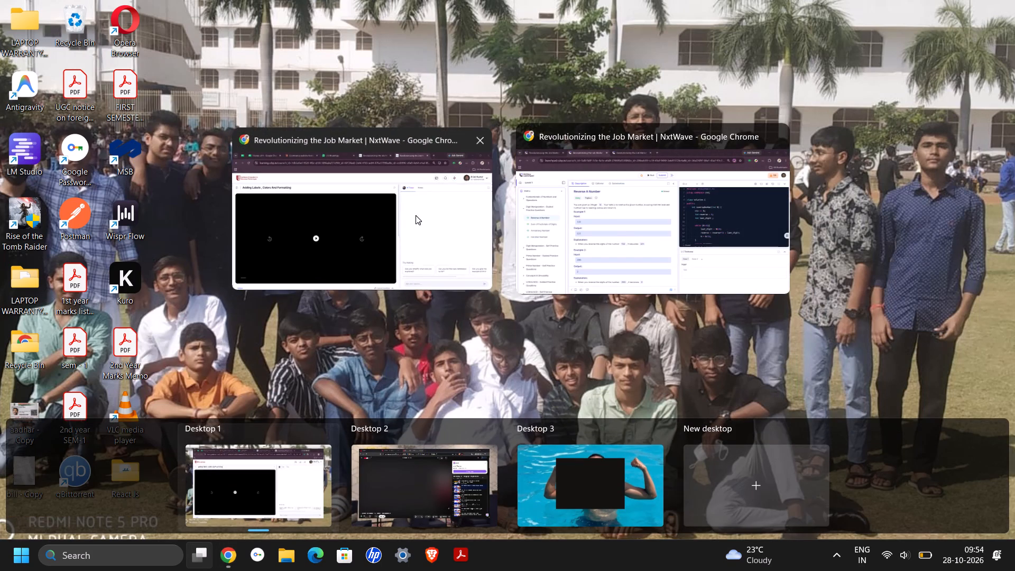
Bring up the browser window with the Adding Labels, Colors And Formatting session, and launch Power BI Desktop through Windows search.
left_click(416, 215)
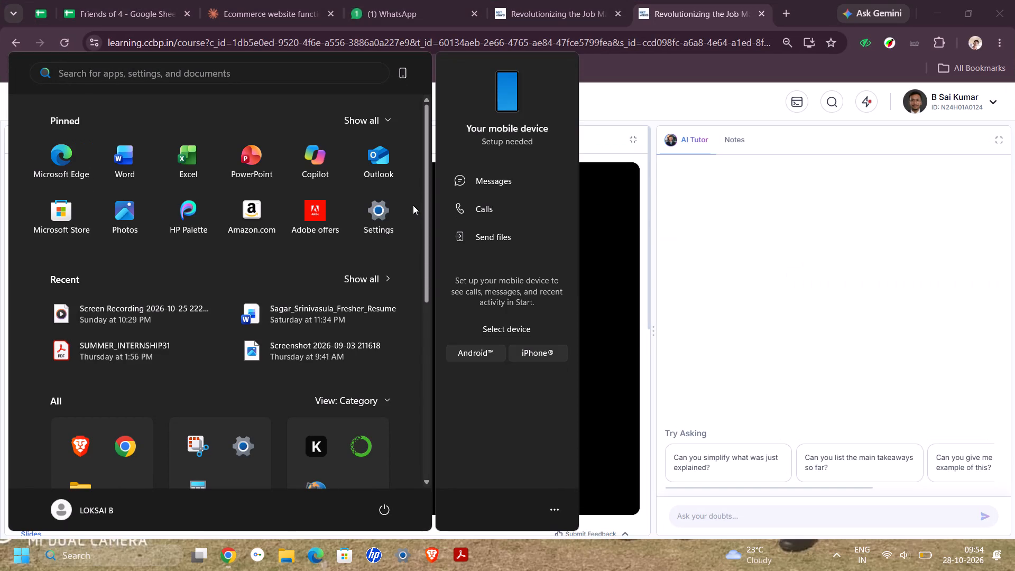
type("ex")
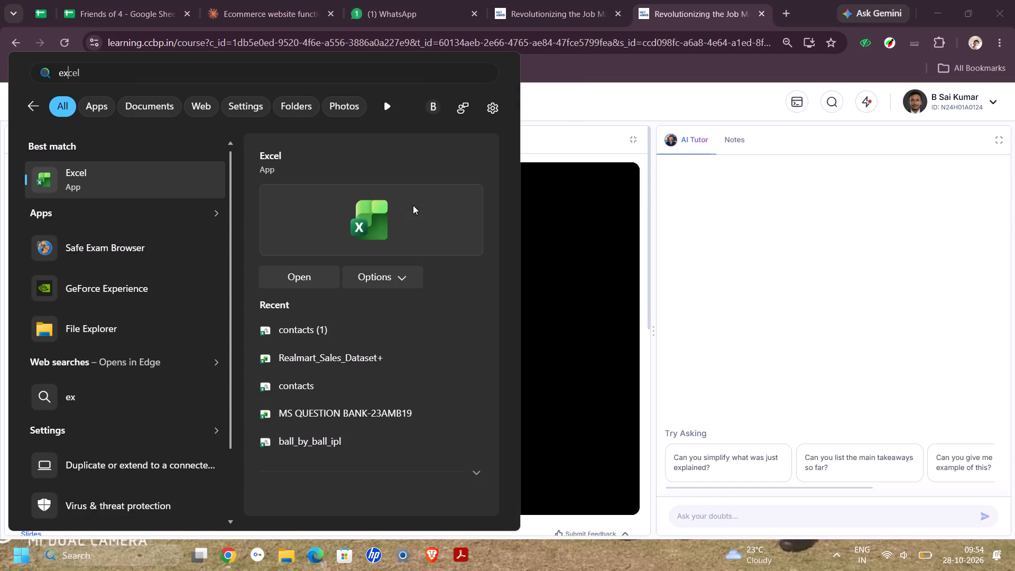
key("BackSpace")
key("BackSpace")
key("BackSpace")
type("powe")
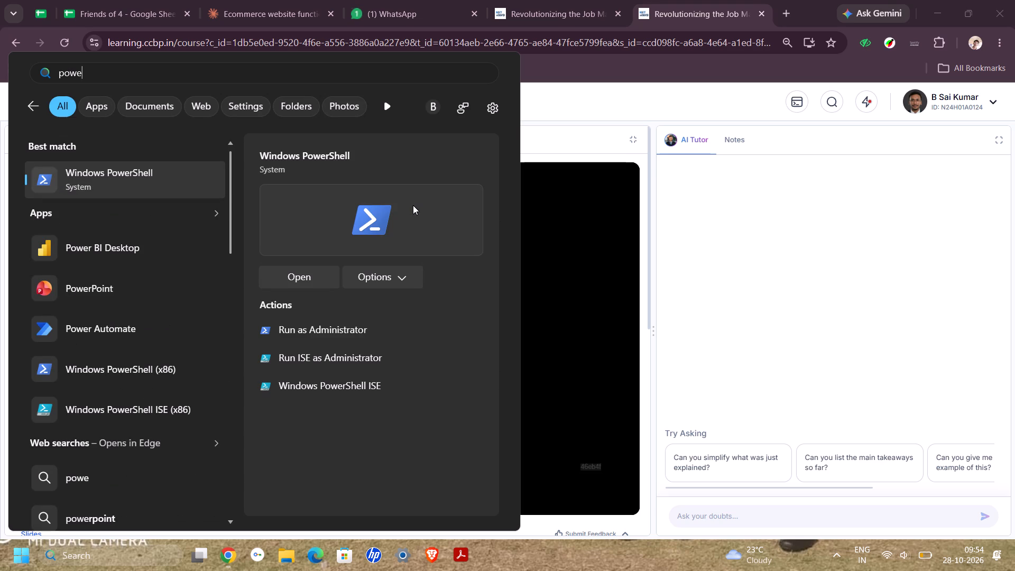
left_click(143, 246)
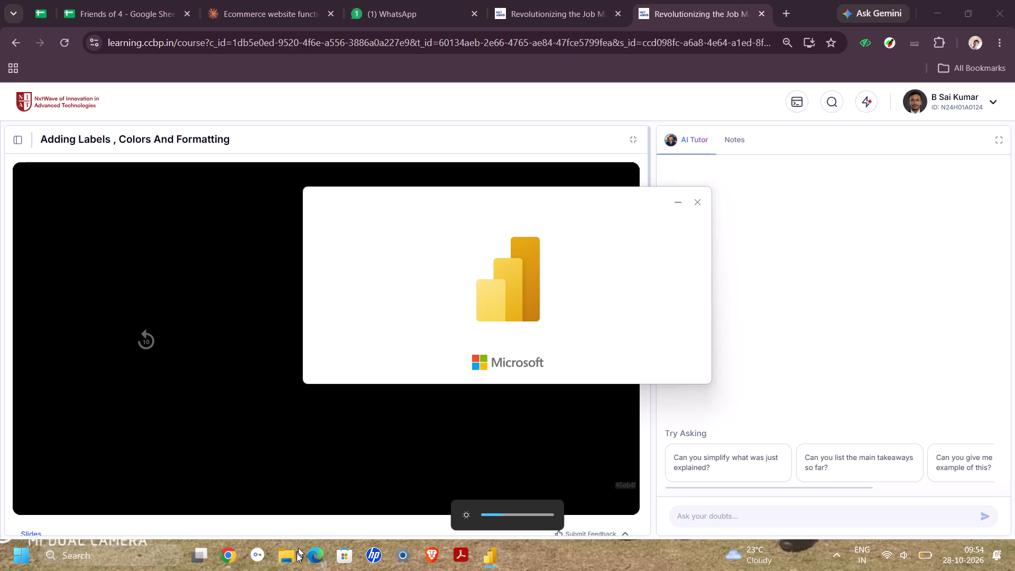
Open the Downloads folder in File Explorer and look through its files from last week back to earlier this year.
left_click(294, 554)
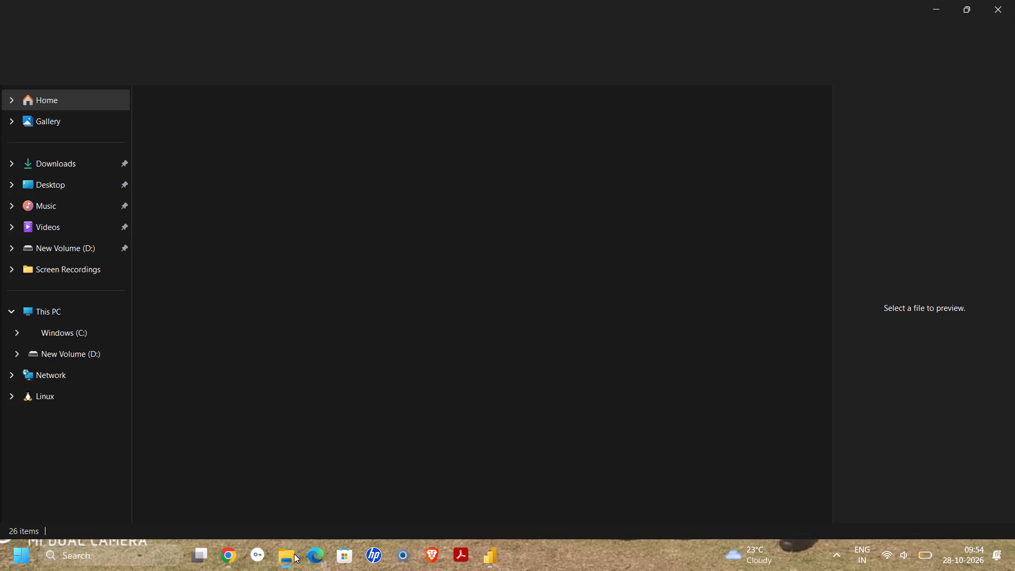
left_click(78, 155)
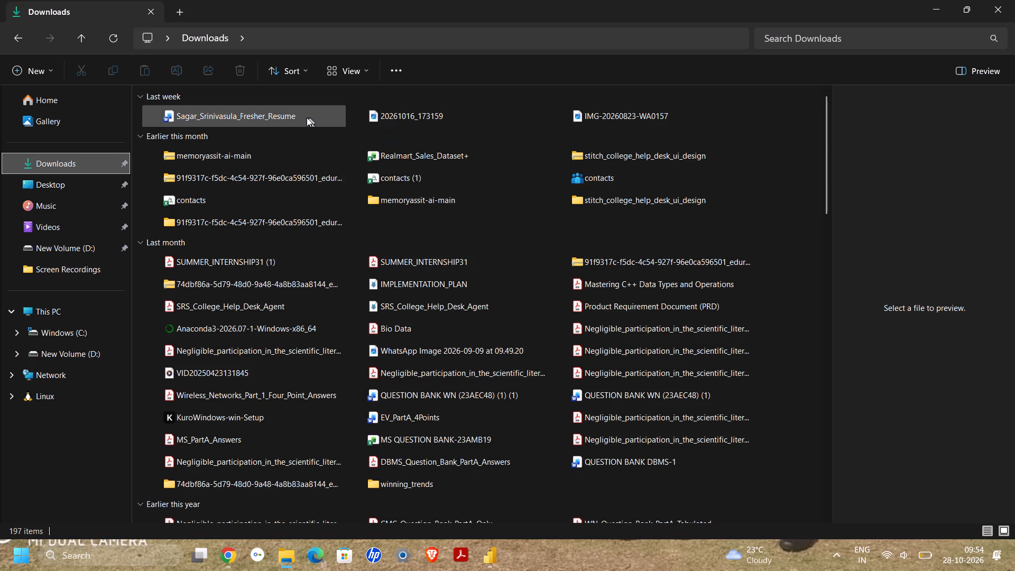
left_click(550, 242, "alt")
key("alt+Tab")
left_click(550, 242, "alt")
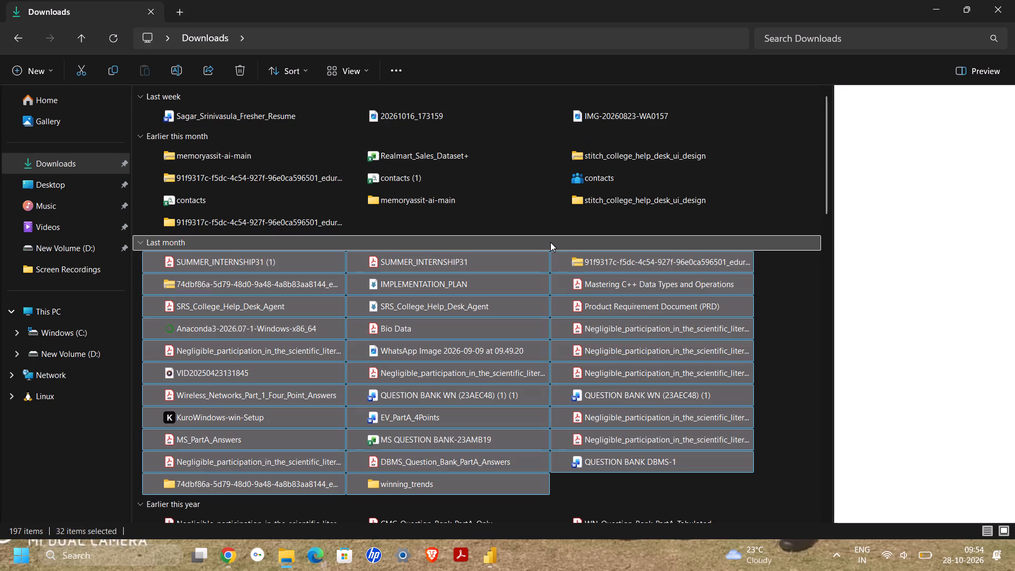
left_click(825, 252)
double_click(803, 282)
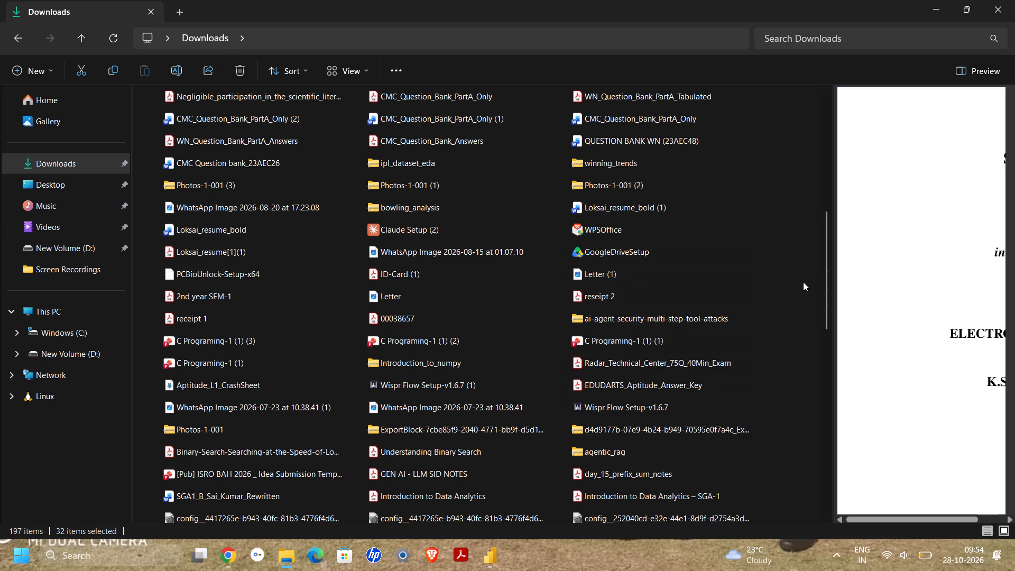
scroll(803, 282, "up", 13)
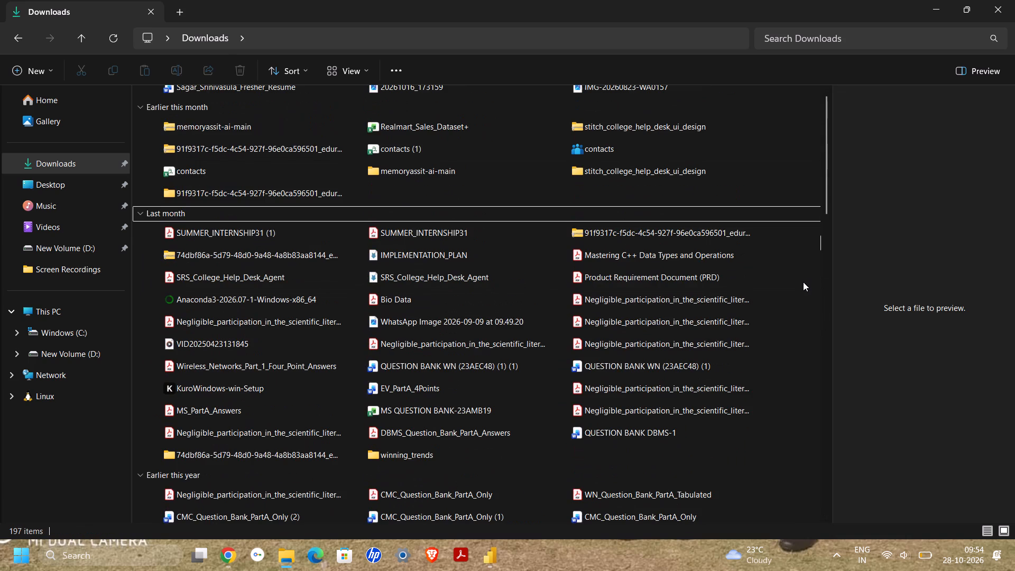
Switch to the Power BI Desktop home page with its data source options and recent reports.
key("alt+Tab")
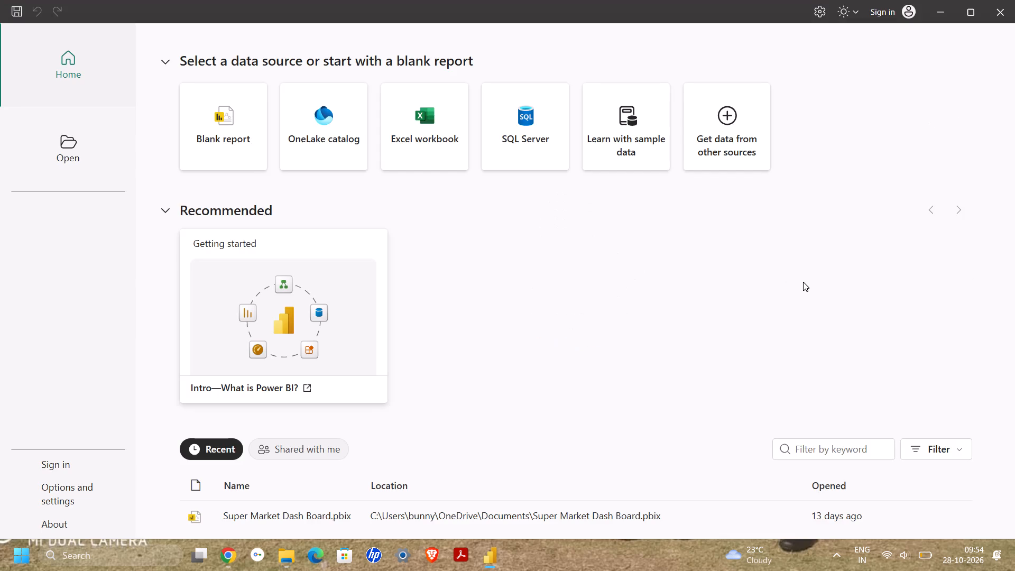
key("alt+Tab")
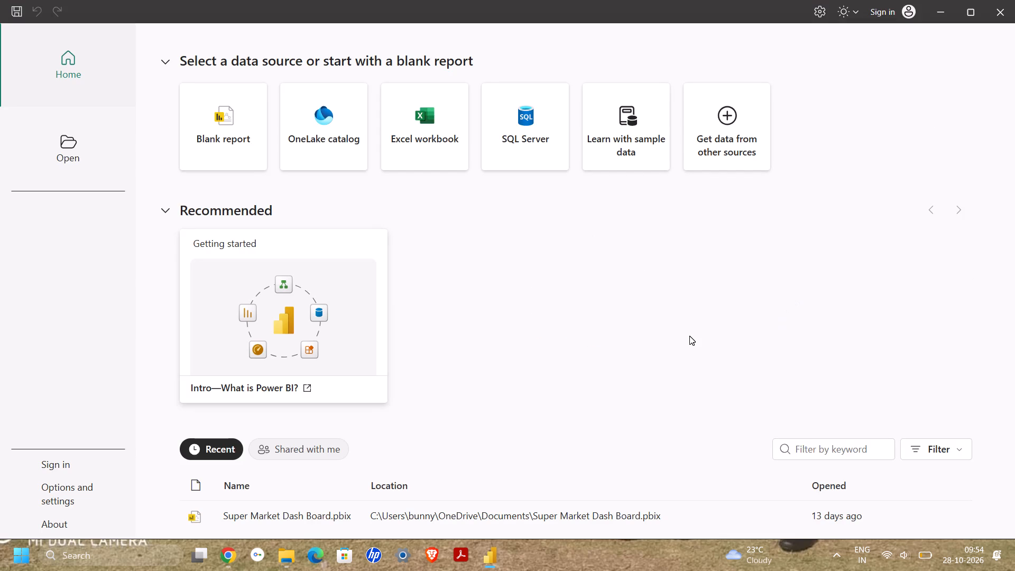
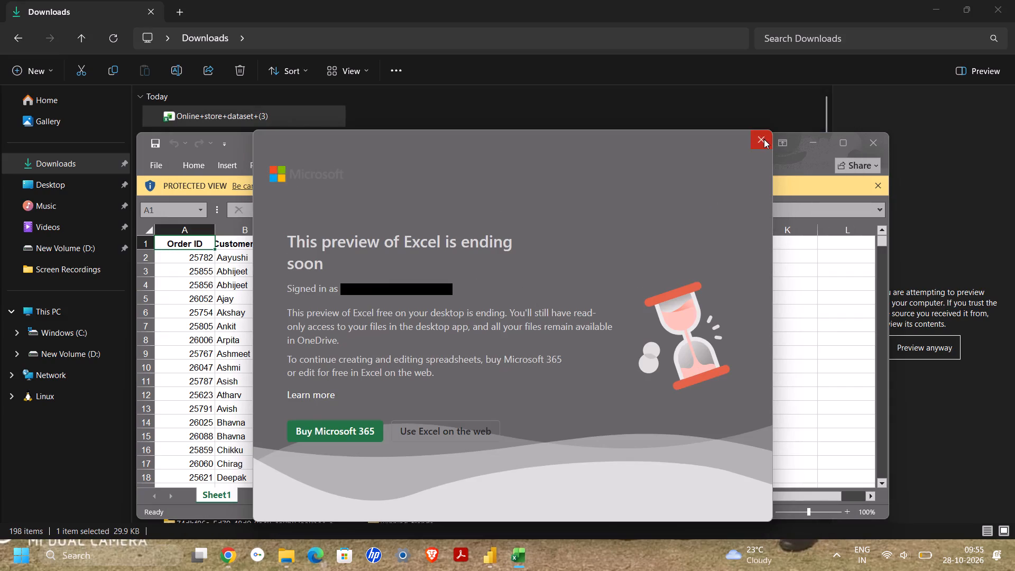
Maximize the Excel window showing the Online+store+dataset+(3) workbook.
left_click(839, 142)
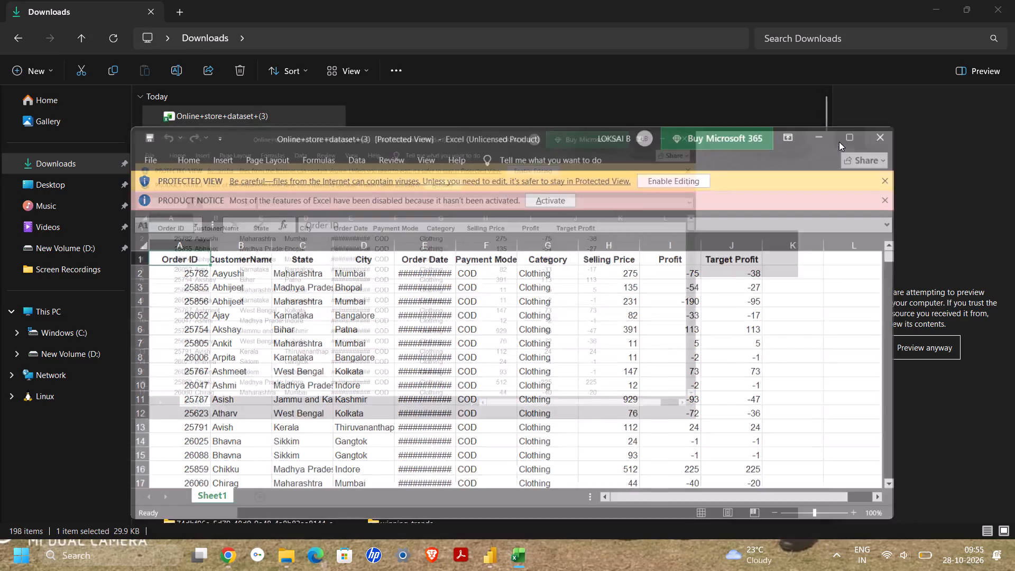
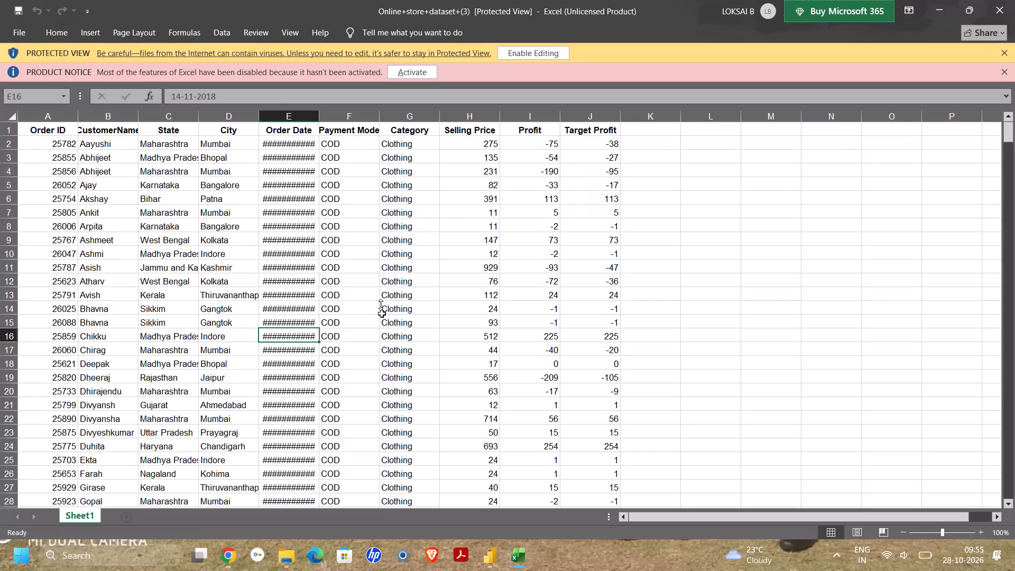
Select the entire Order Date column in Sheet1 of the online store dataset.
left_click(281, 118)
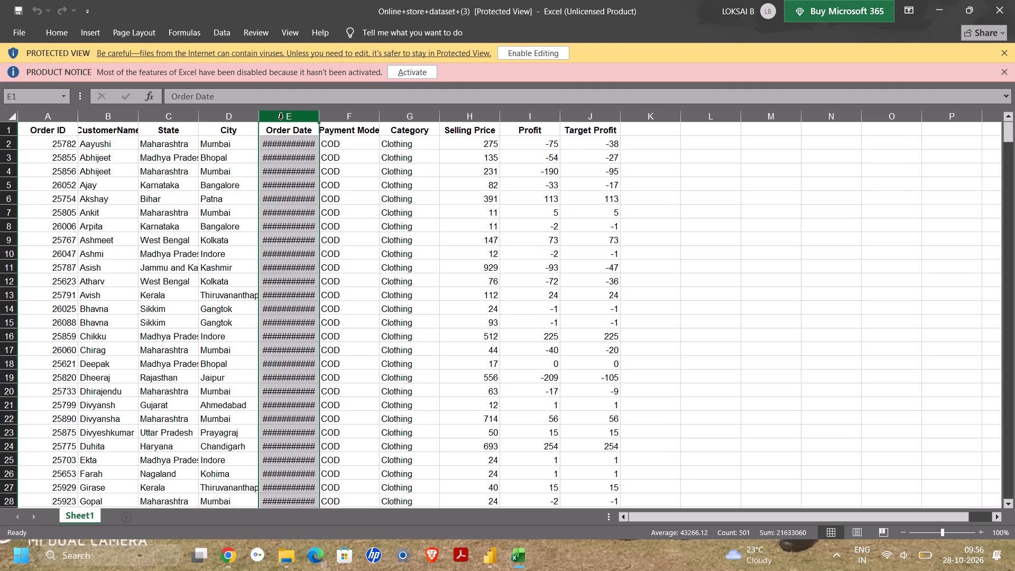
Switch from the Excel workbook to another open window.
key("alt+Tab")
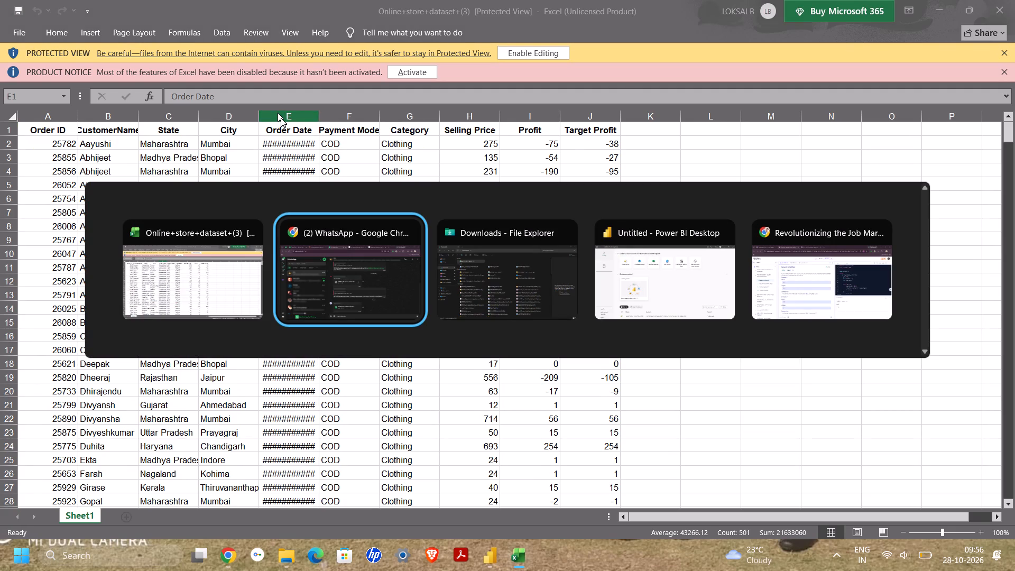
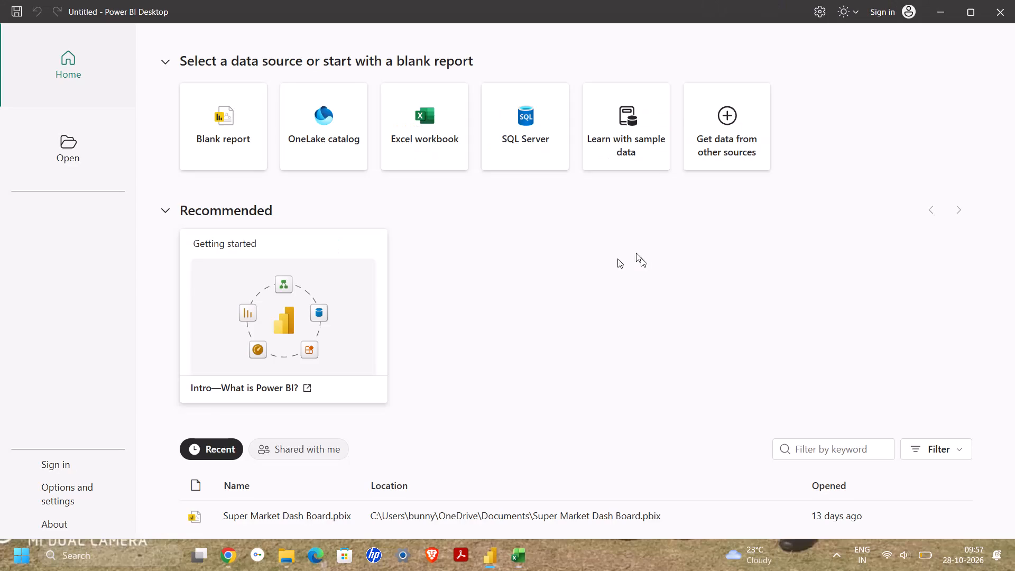
Open the recommended getting-started content "Intro—What is Power BI?" from the Power BI Desktop home page.
left_click(281, 326)
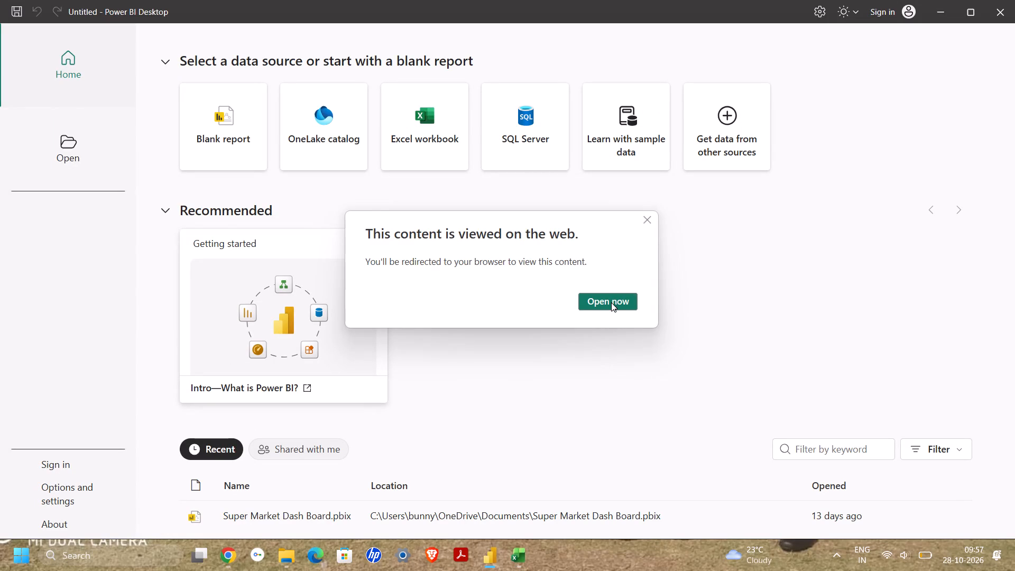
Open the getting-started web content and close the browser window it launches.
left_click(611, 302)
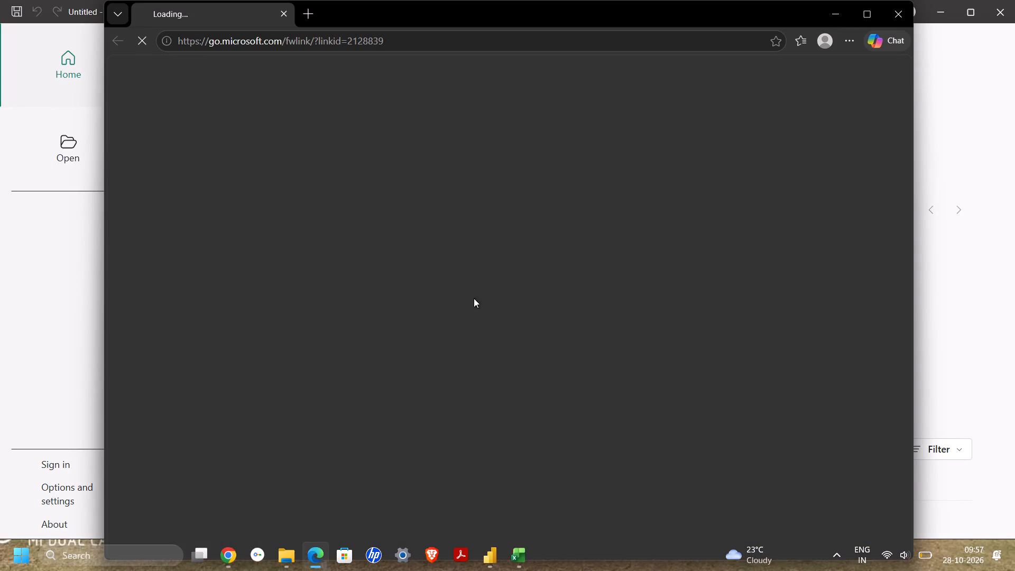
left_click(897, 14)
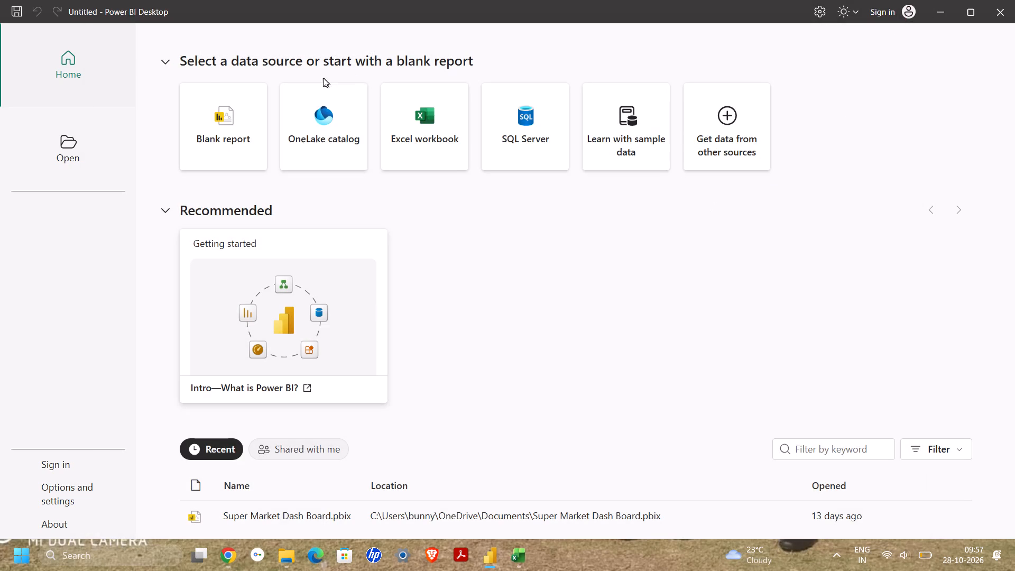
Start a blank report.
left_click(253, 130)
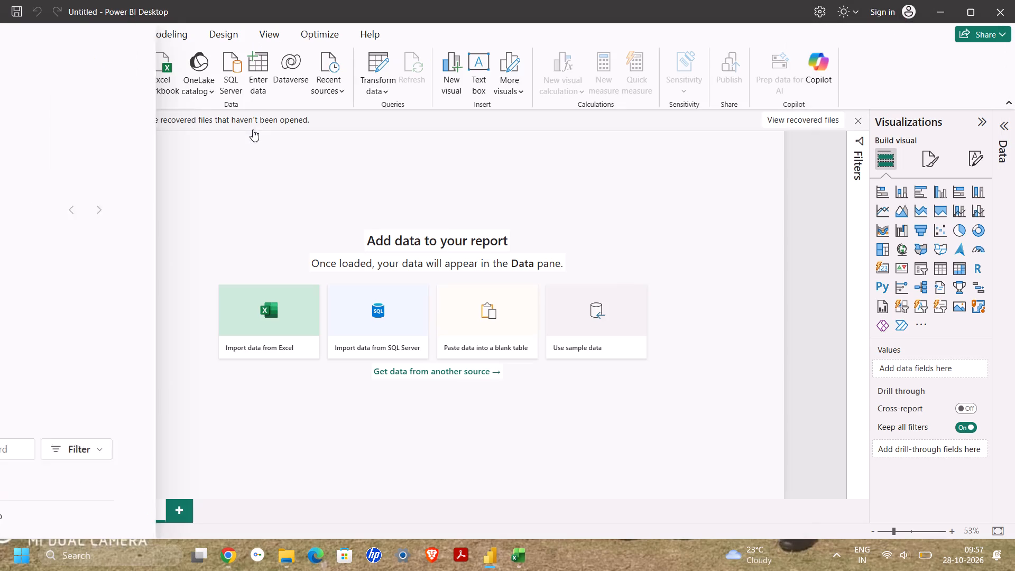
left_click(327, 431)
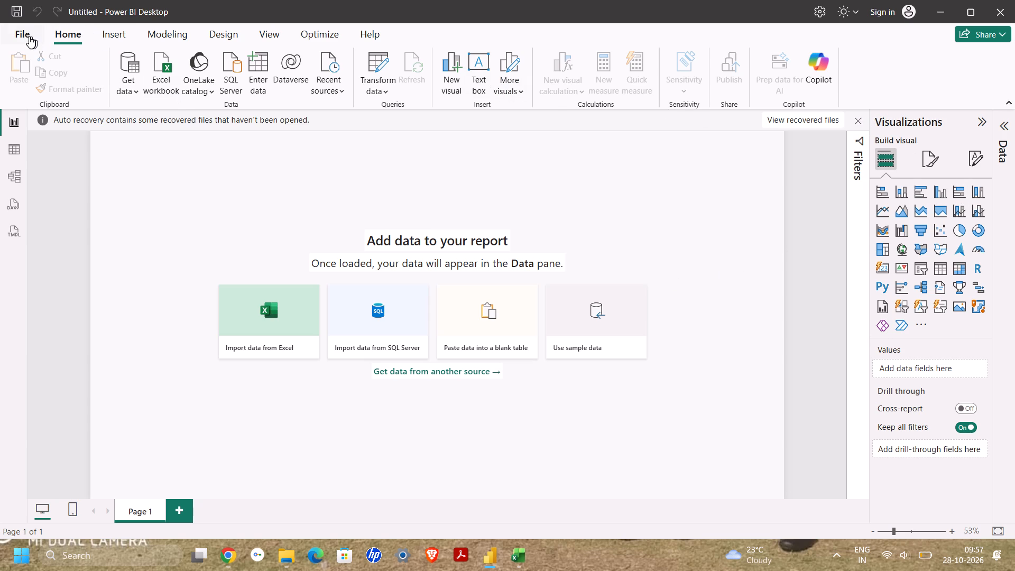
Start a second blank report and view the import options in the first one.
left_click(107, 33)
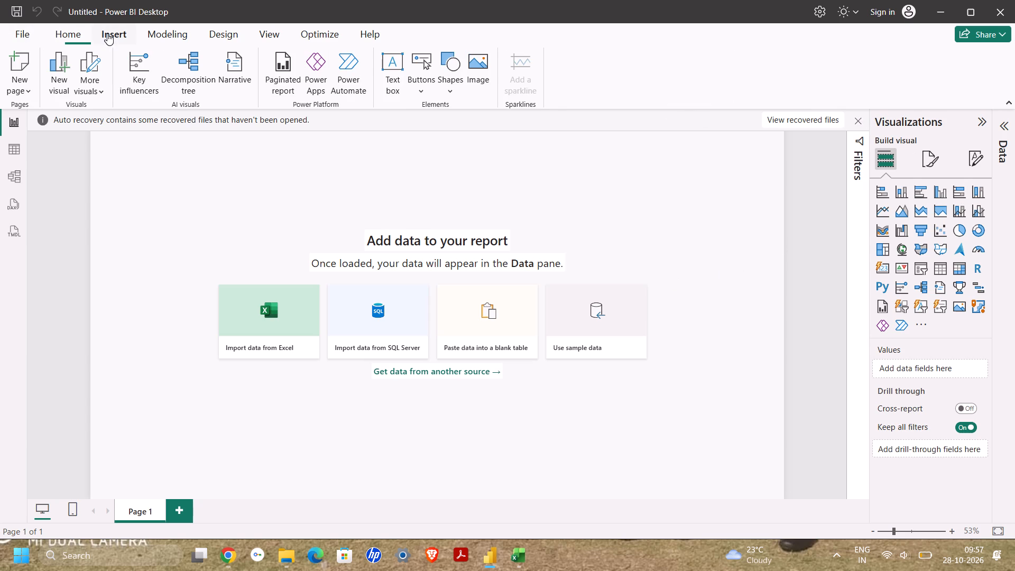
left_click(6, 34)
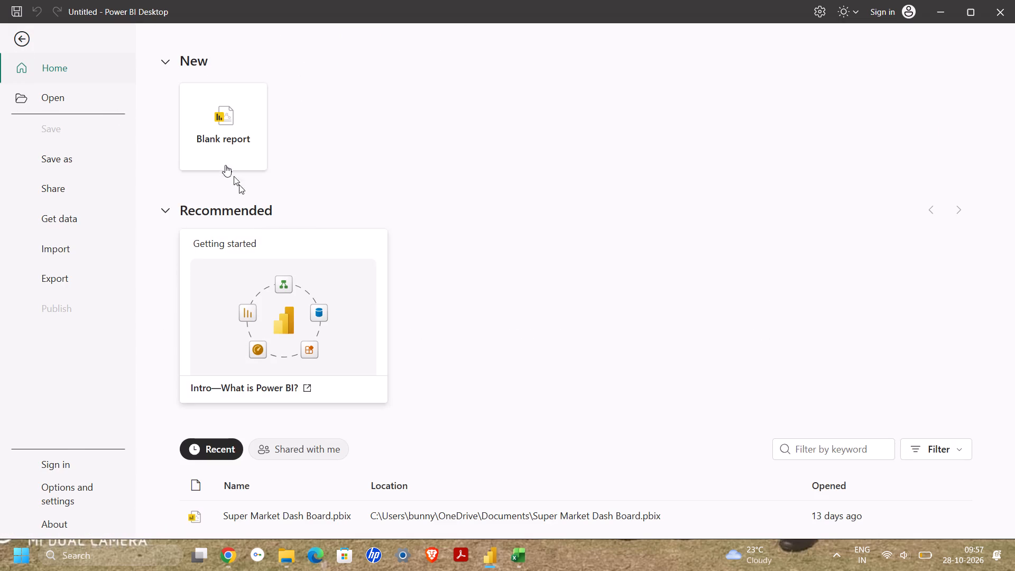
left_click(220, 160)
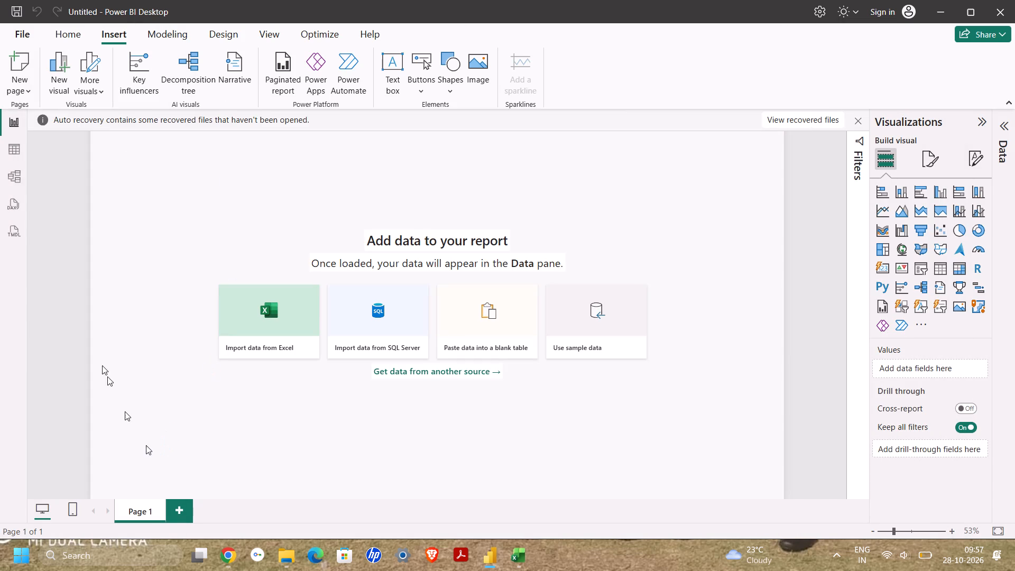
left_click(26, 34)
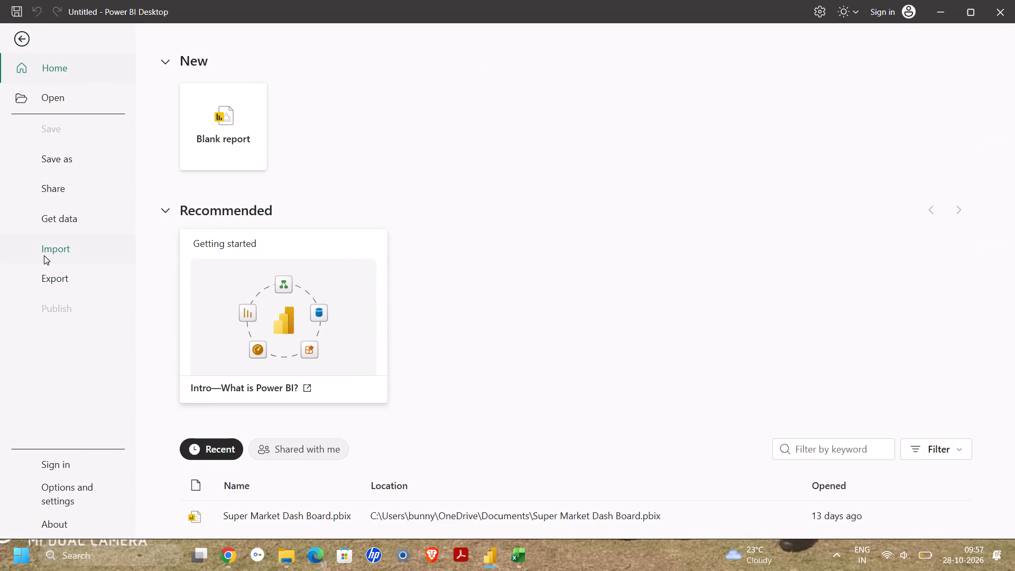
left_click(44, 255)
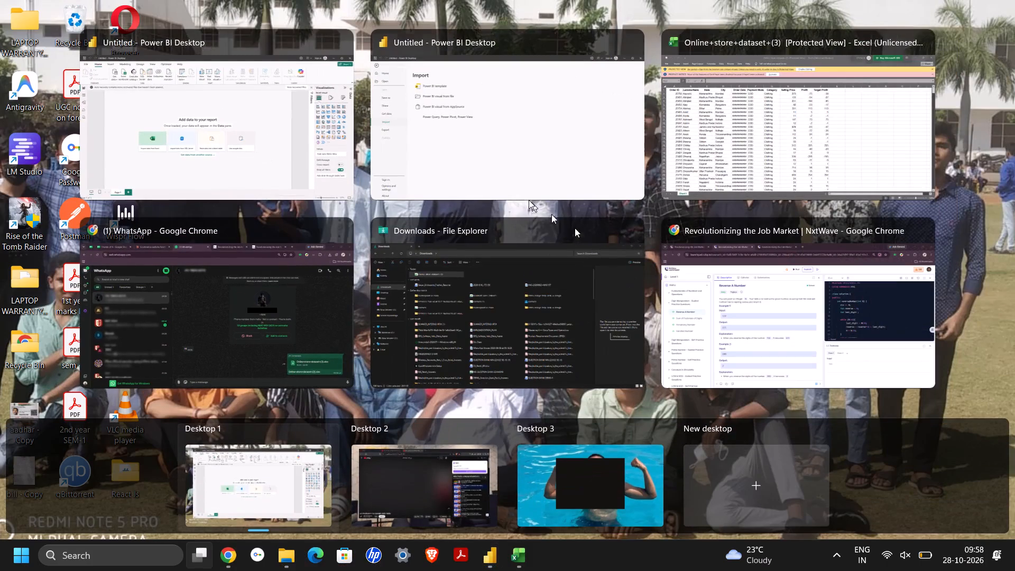
Close the Power BI window showing the import options, choosing to remove the recovered files.
left_click(484, 150)
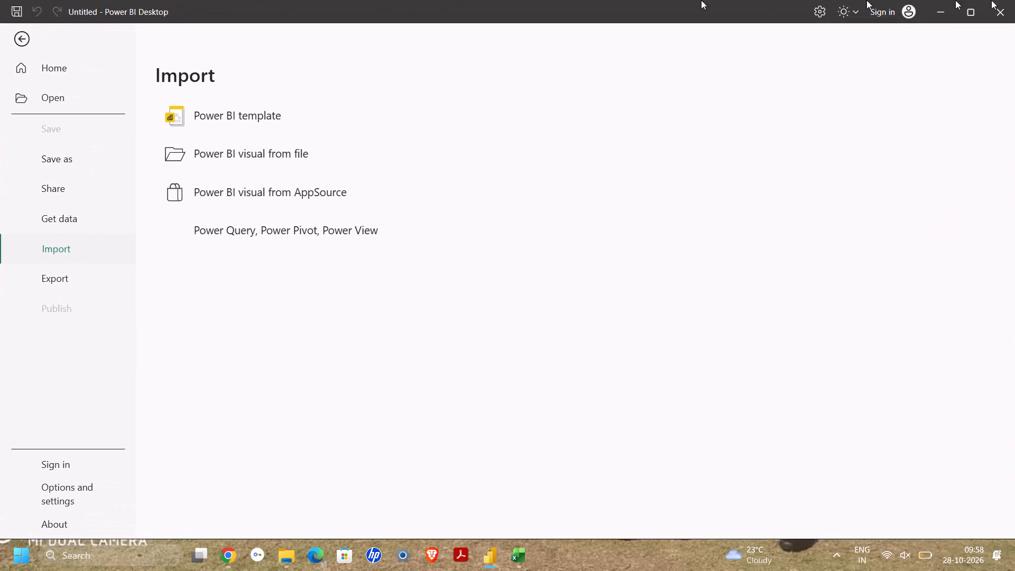
left_click(1014, 0)
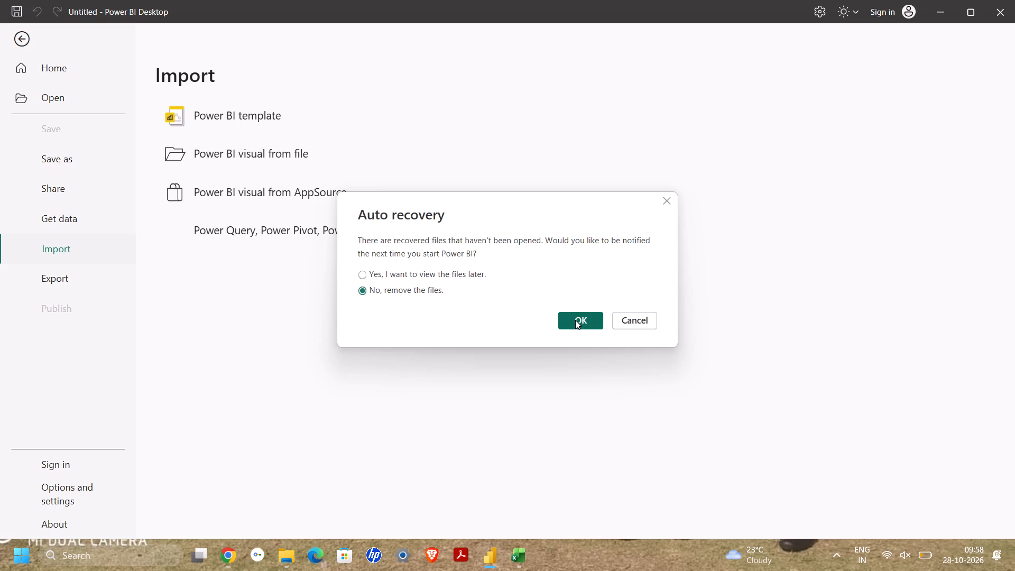
left_click(575, 320)
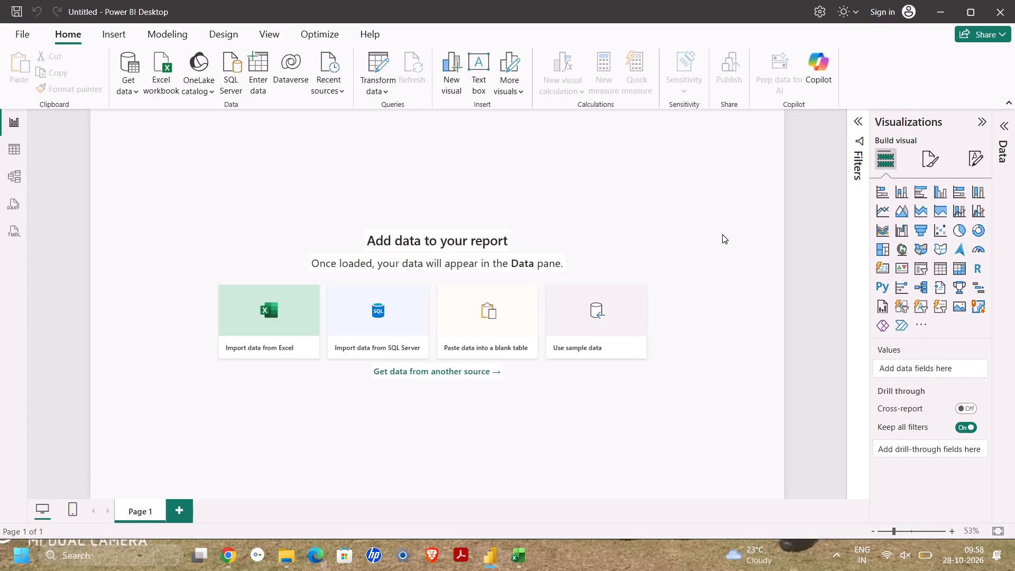
Start another new blank report from the remaining untitled report.
left_click(110, 40)
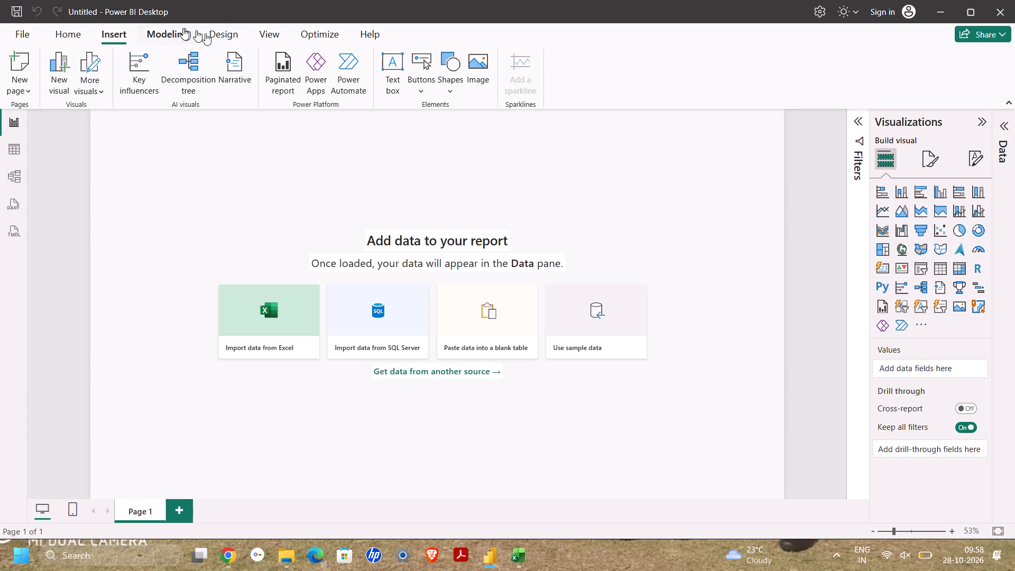
left_click(26, 35)
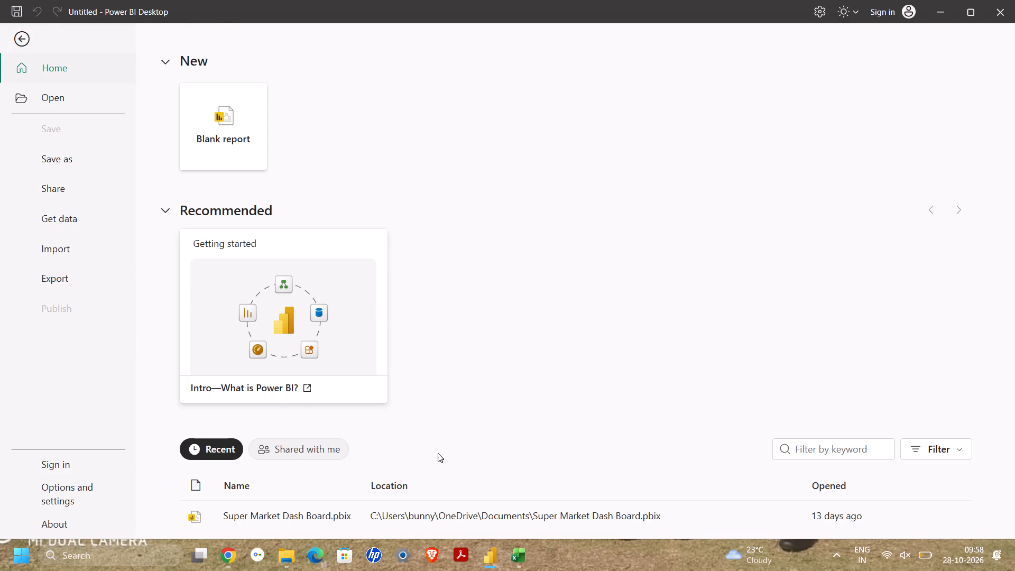
scroll(438, 453, "down", 1)
left_click(222, 109)
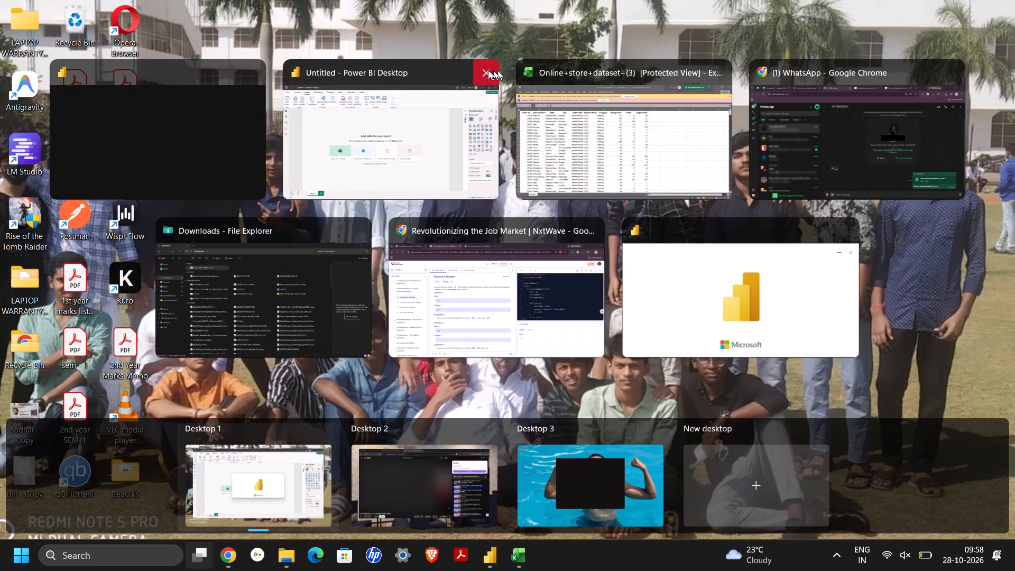
Close the older untitled Power BI window and switch to the newly launched one.
left_click(481, 70)
left_click(316, 134)
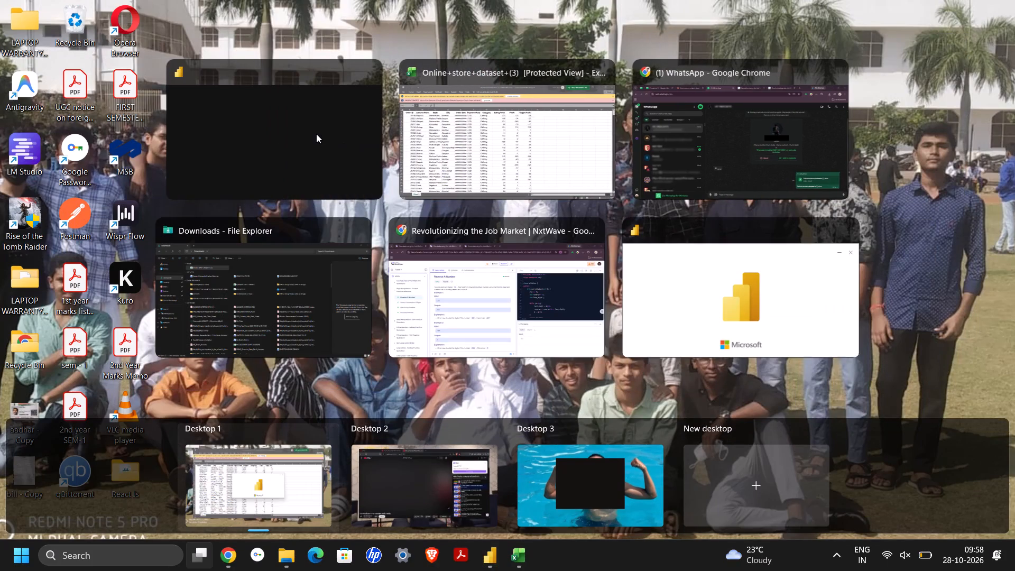
left_click(316, 134)
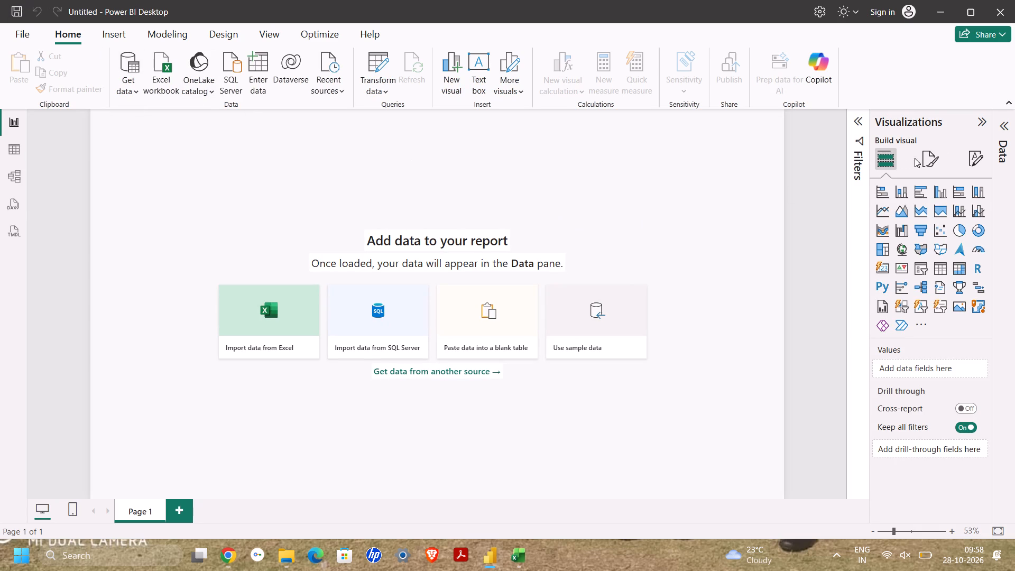
Collapse the Visualizations pane and expand the Data pane.
left_click(981, 126)
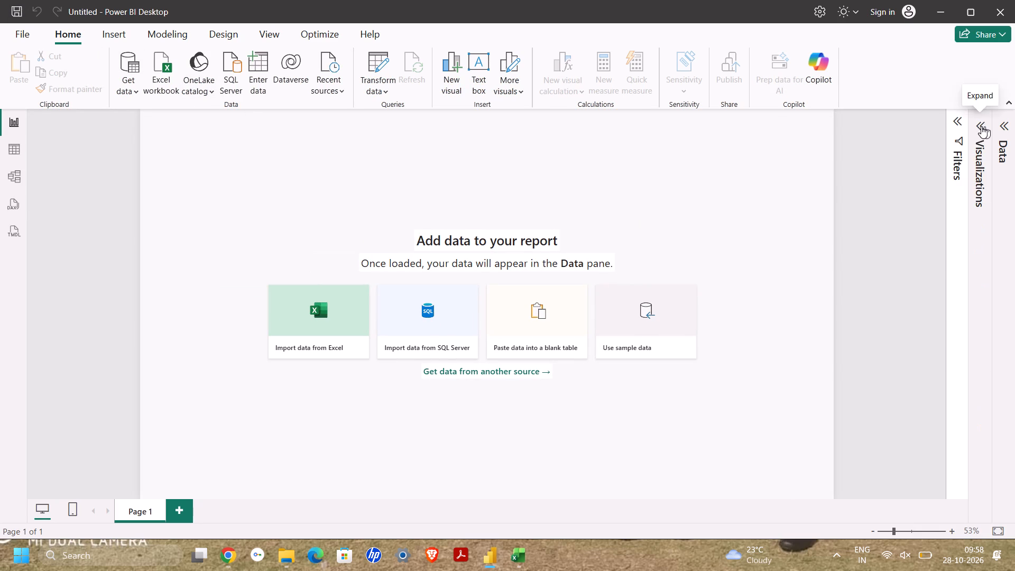
left_click(1008, 127)
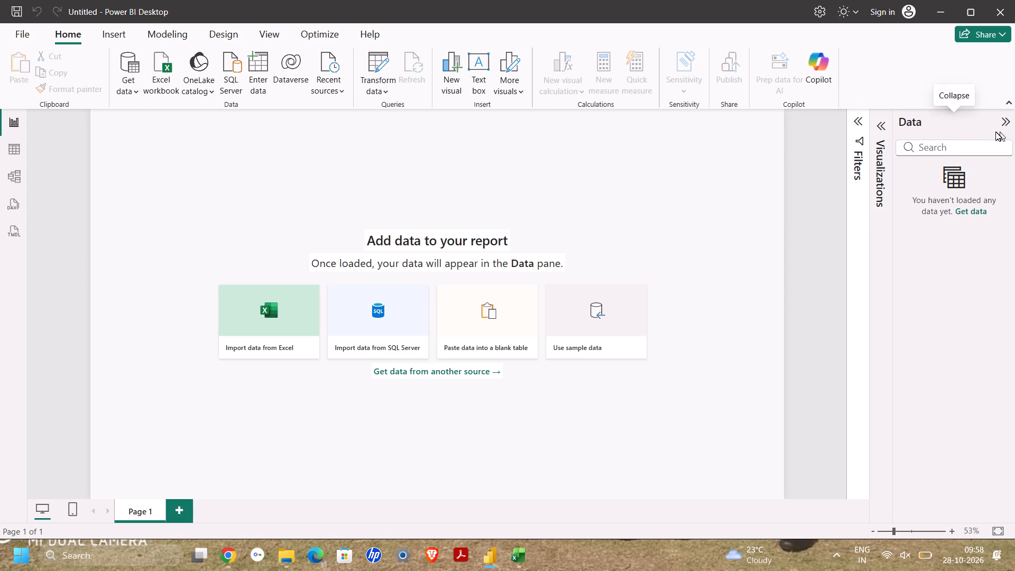
double_click(961, 186)
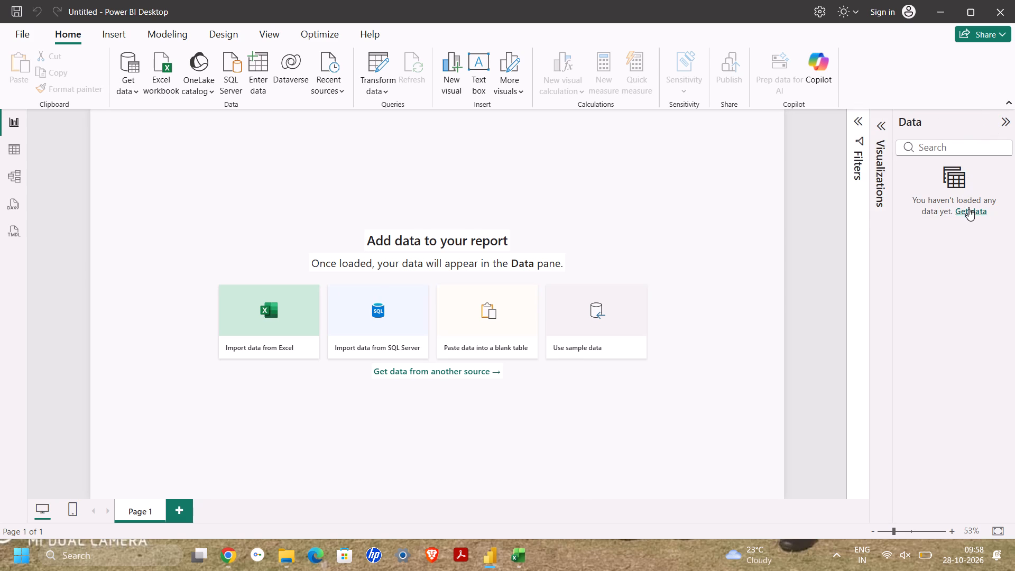
Get data from an Excel Workbook source, opening Online+store+dataset+(3) from the Downloads folder.
left_click(968, 209)
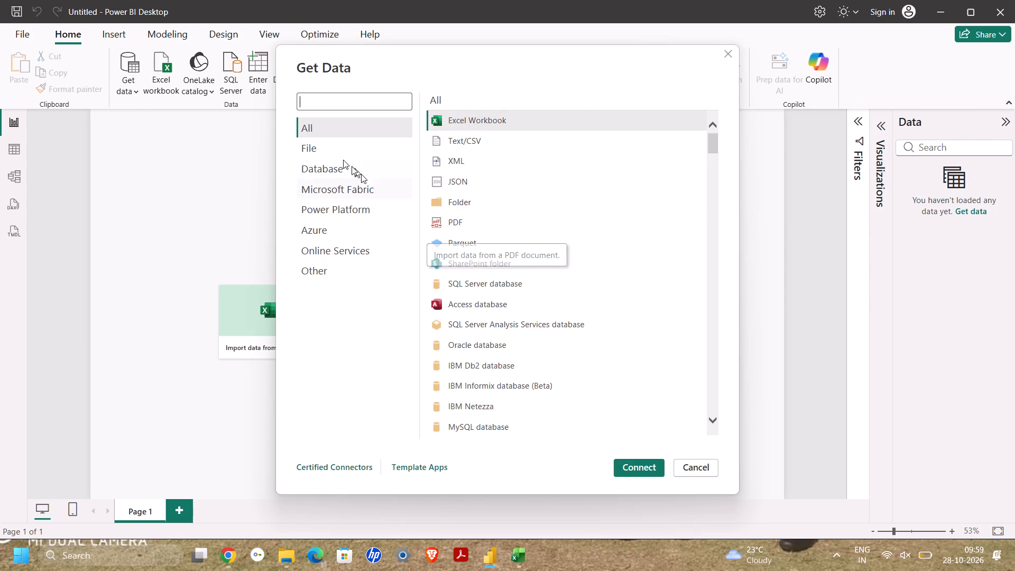
left_click(344, 272)
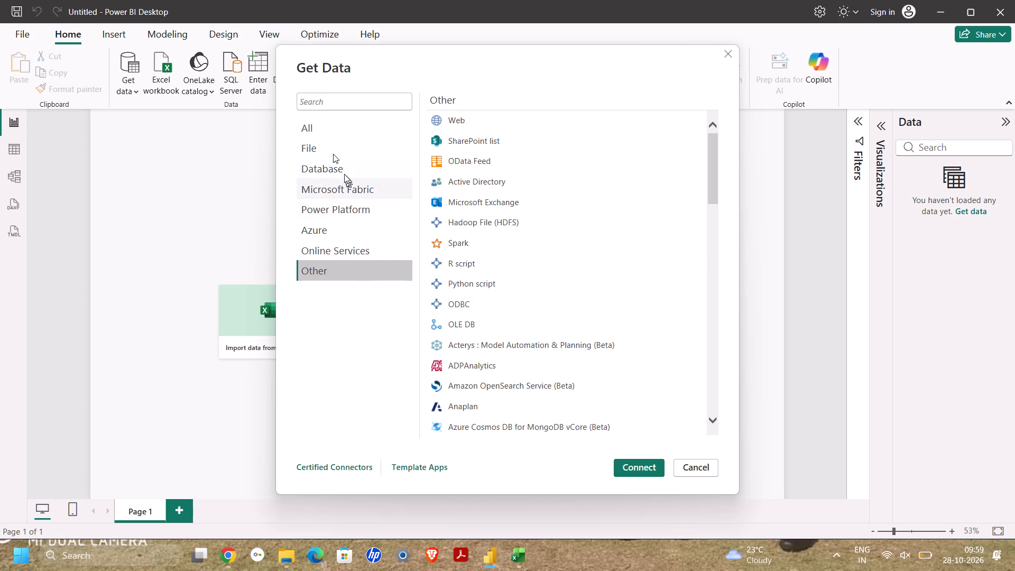
left_click(341, 169)
left_click(326, 128)
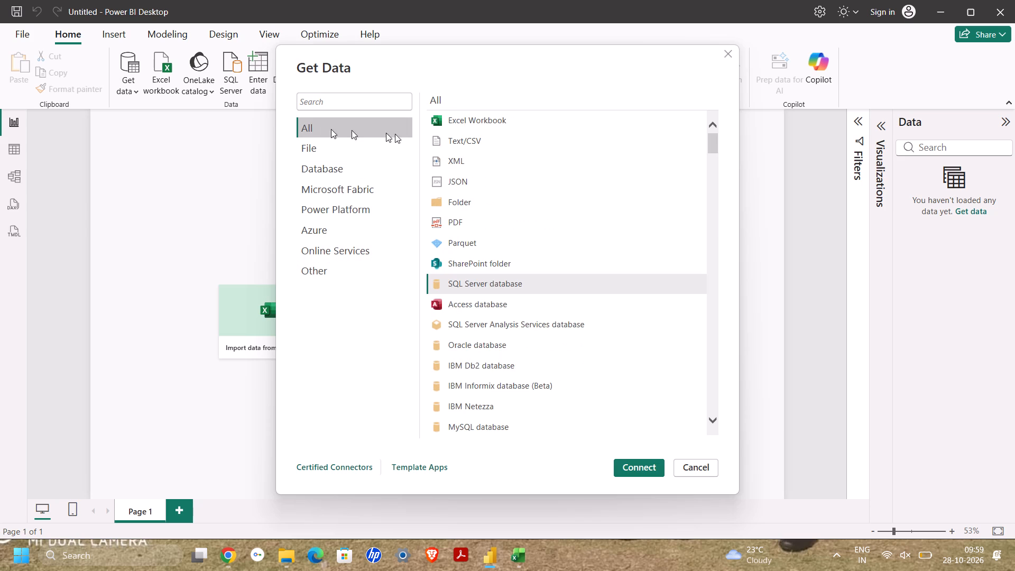
left_click(537, 123)
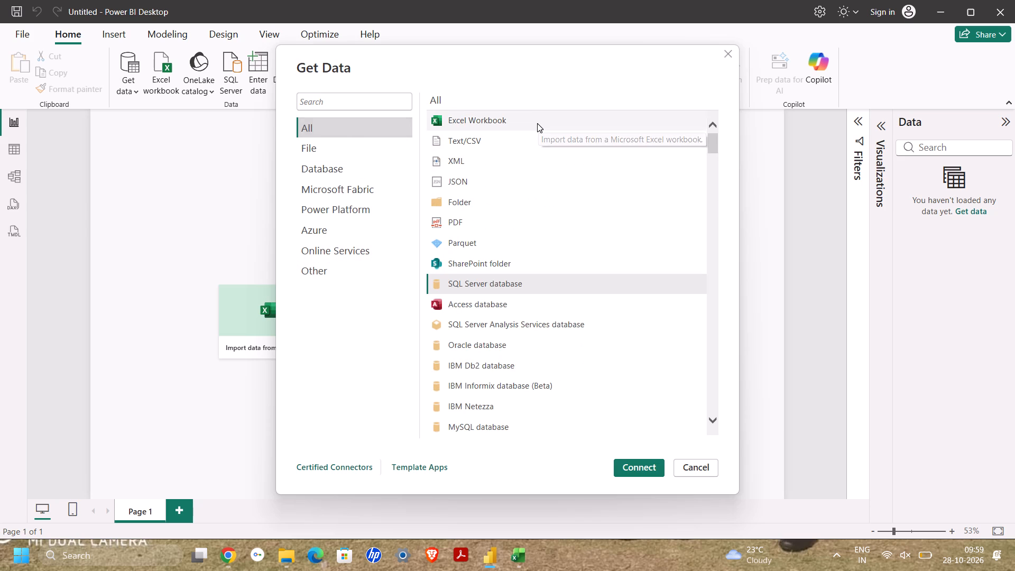
key("Return")
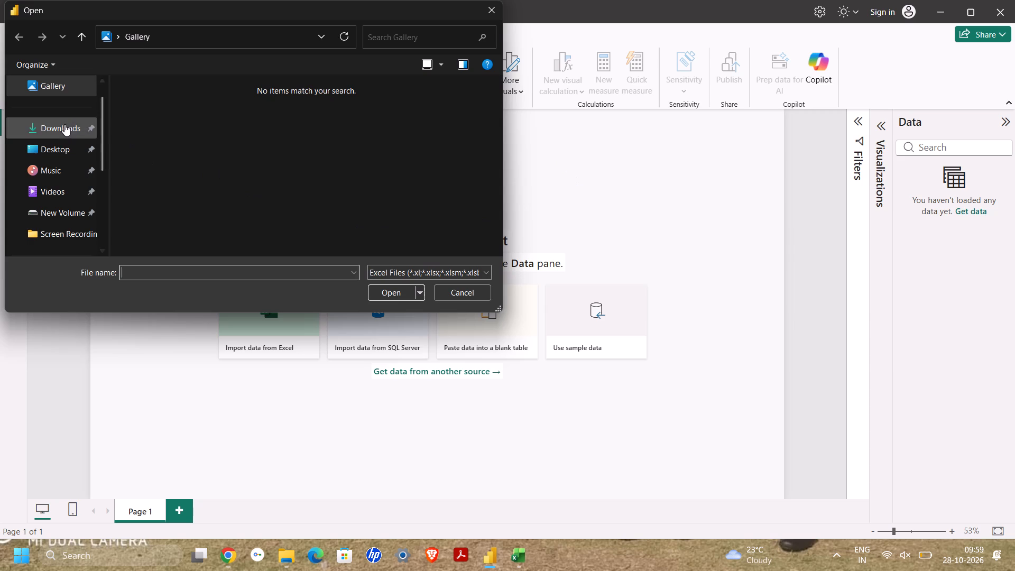
left_click(64, 124)
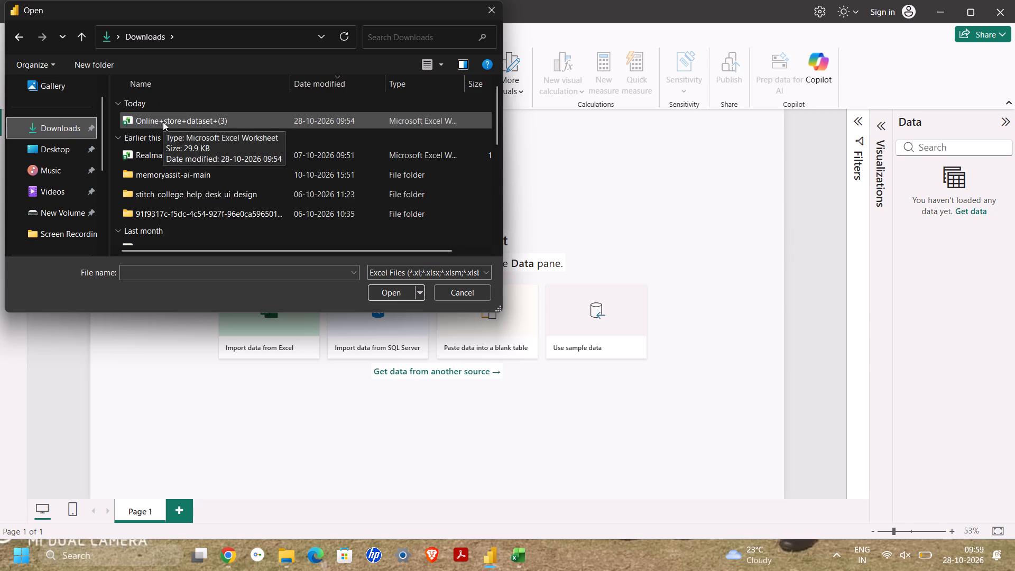
left_click(163, 122)
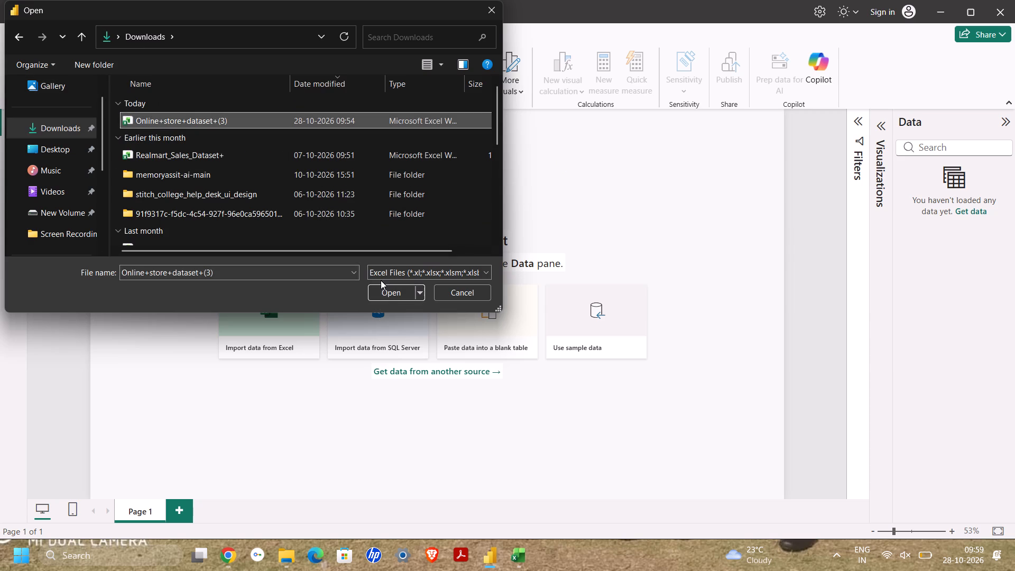
left_click(383, 288)
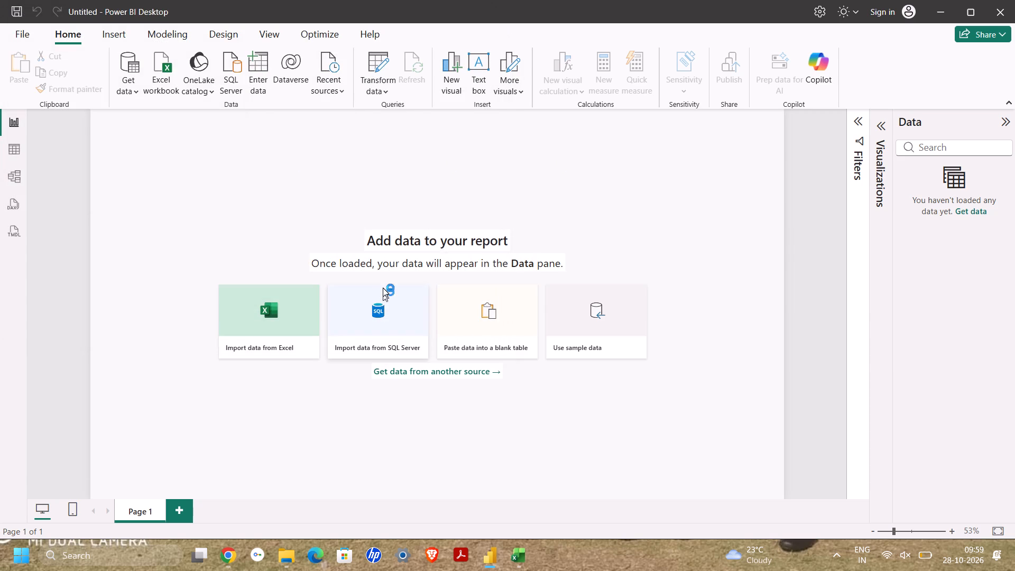
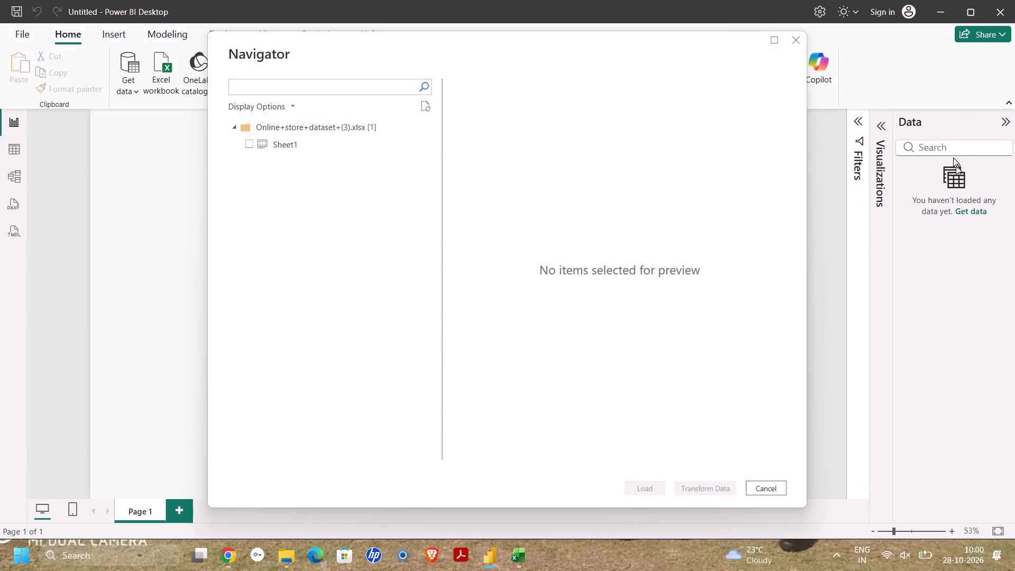
Select Sheet1 of the Online+store+dataset+(3) workbook and load it into the report.
left_click(967, 211)
left_click(289, 141)
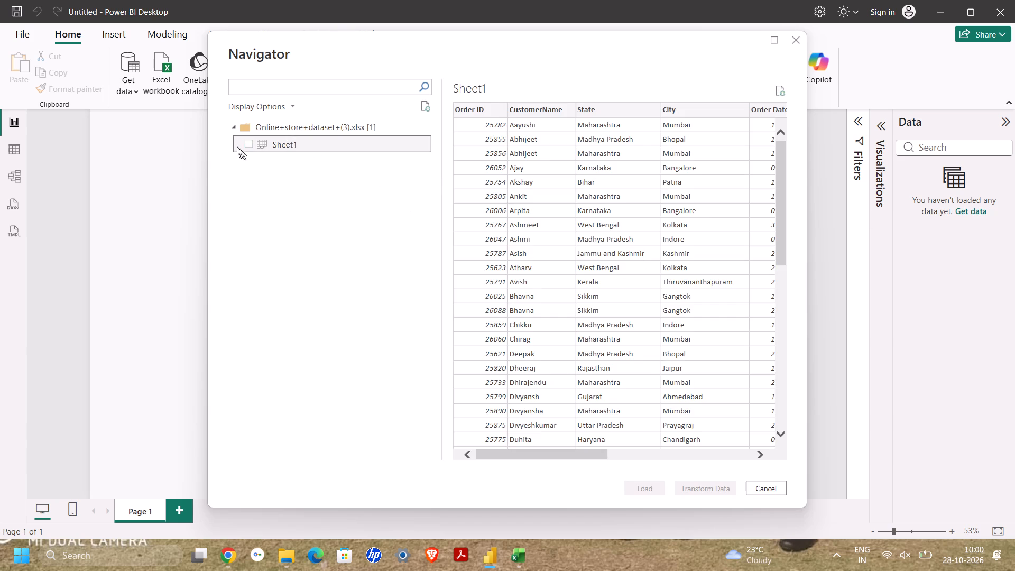
left_click(245, 139)
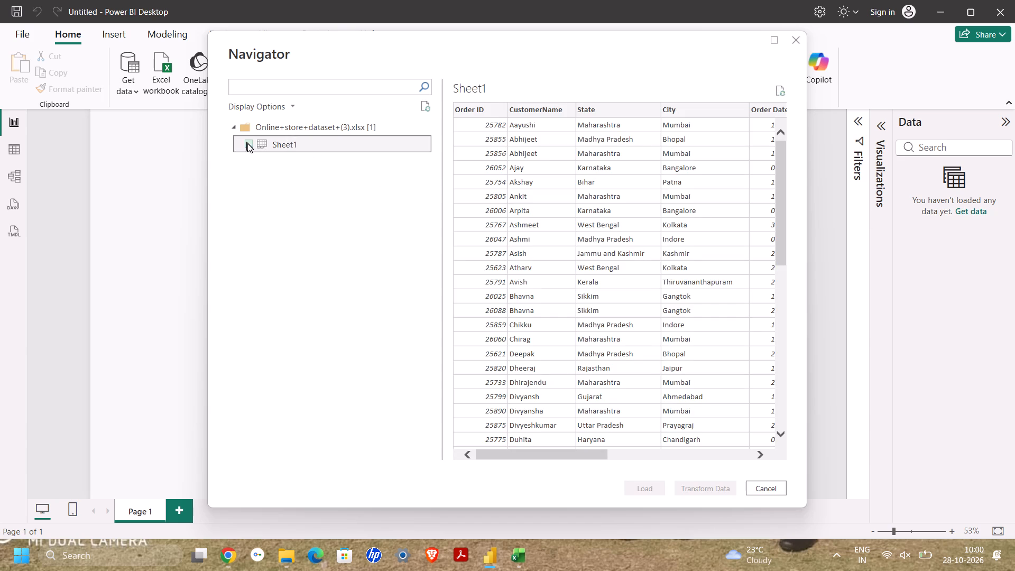
left_click(250, 149)
left_click(250, 144)
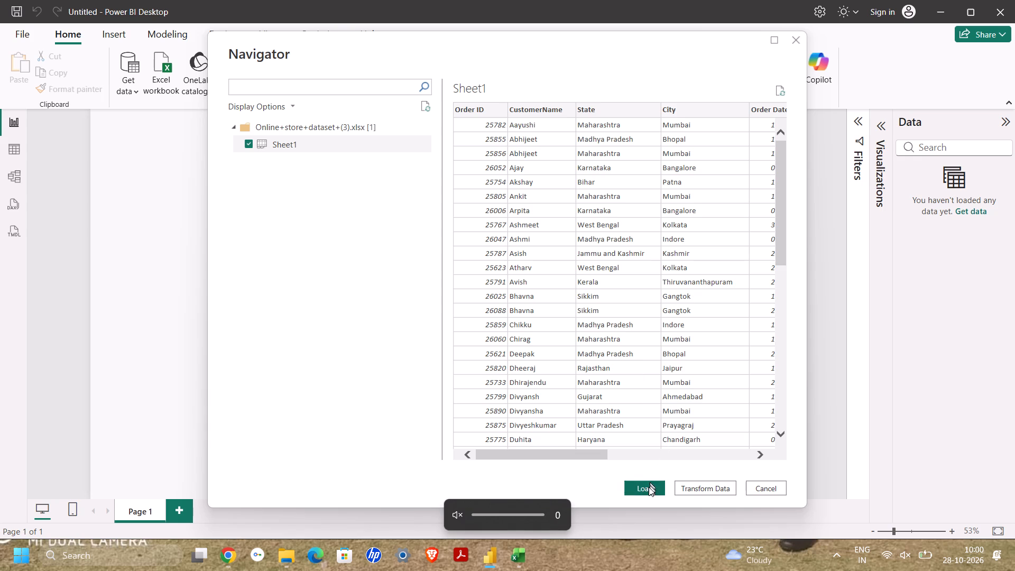
left_click(649, 487)
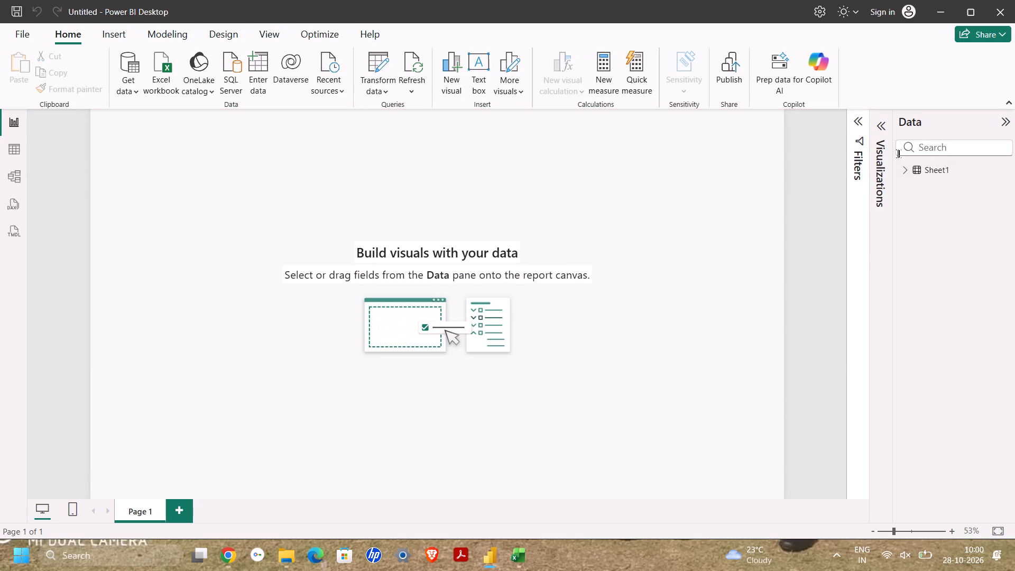
Check the fields under the Sheet1 table, expand the Visualizations pane and collapse the Data pane.
left_click(917, 169)
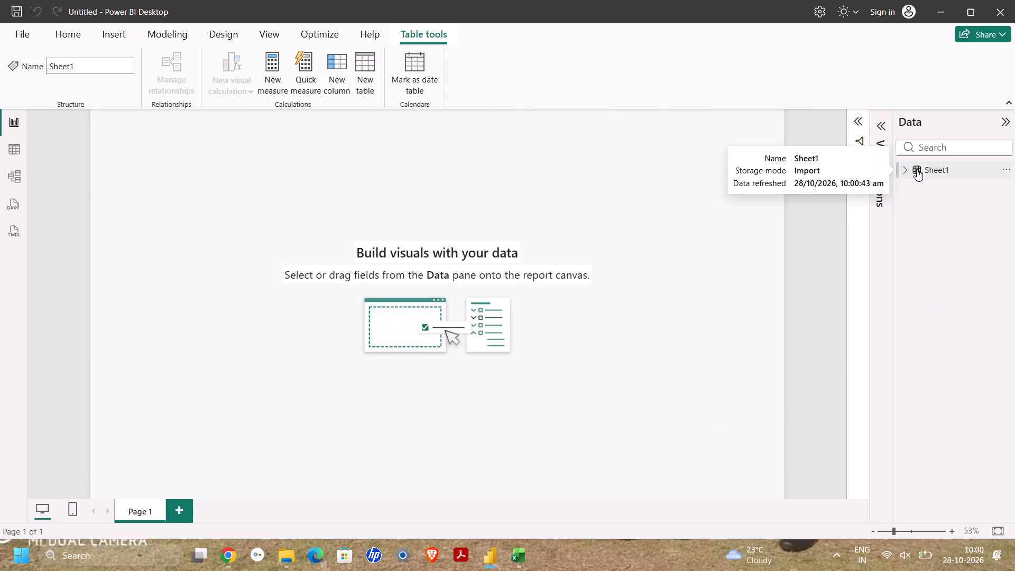
left_click(917, 169)
left_click(905, 169)
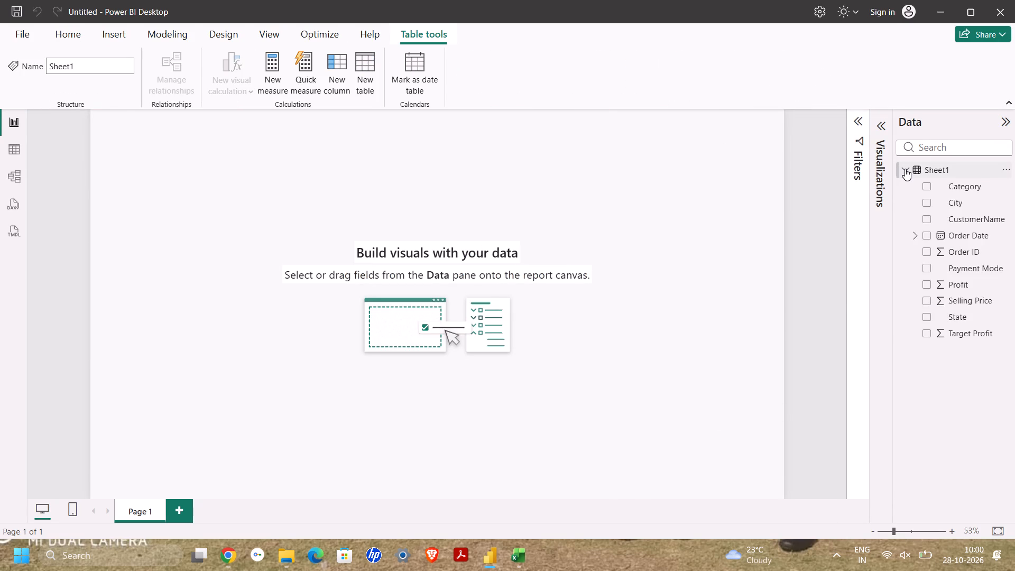
left_click(905, 169)
left_click(879, 121)
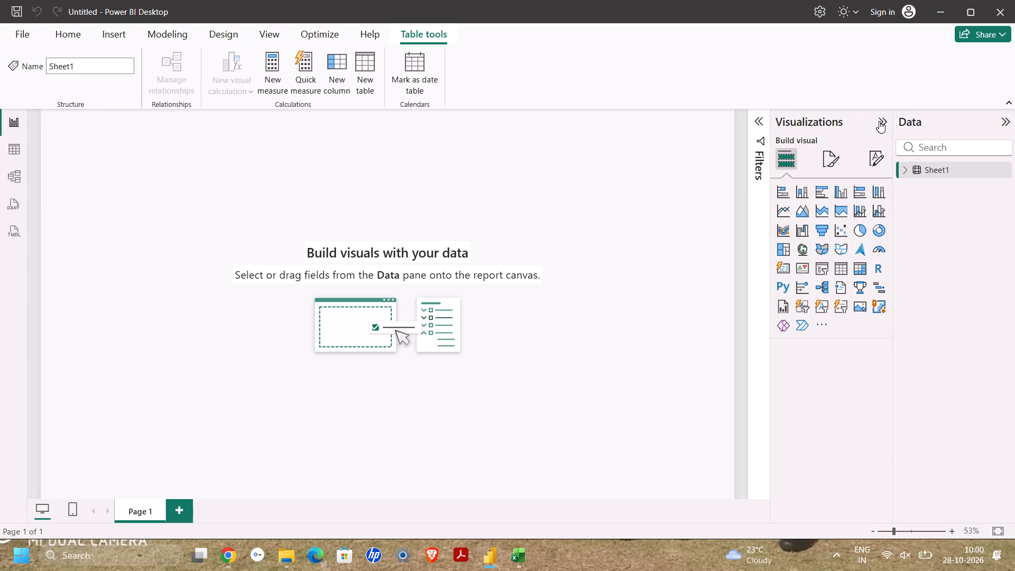
left_click(1005, 119)
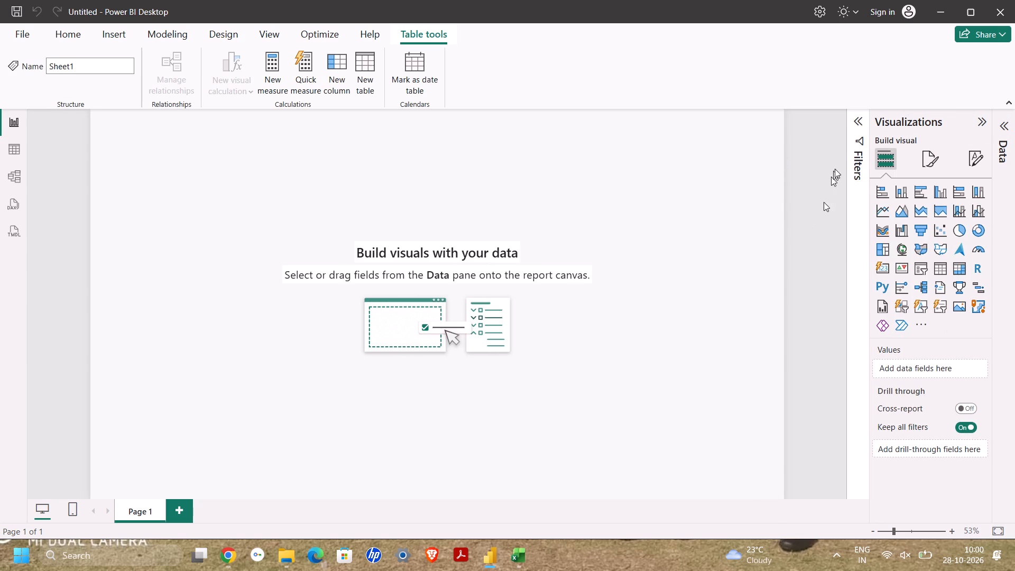
Insert a text box on Page 1 and set its text alignment to centered.
left_click(106, 36)
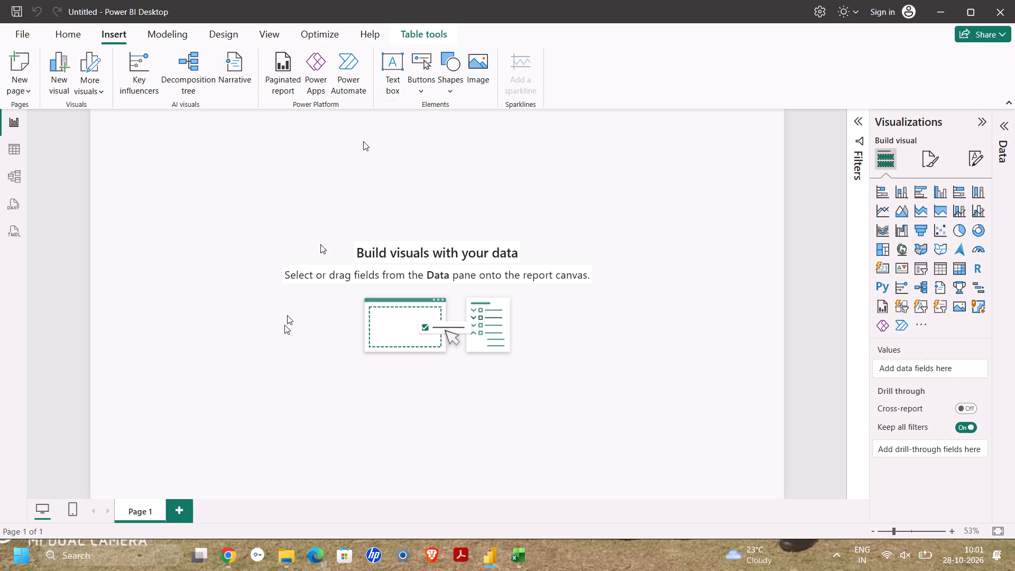
left_click(142, 508)
left_click(394, 71)
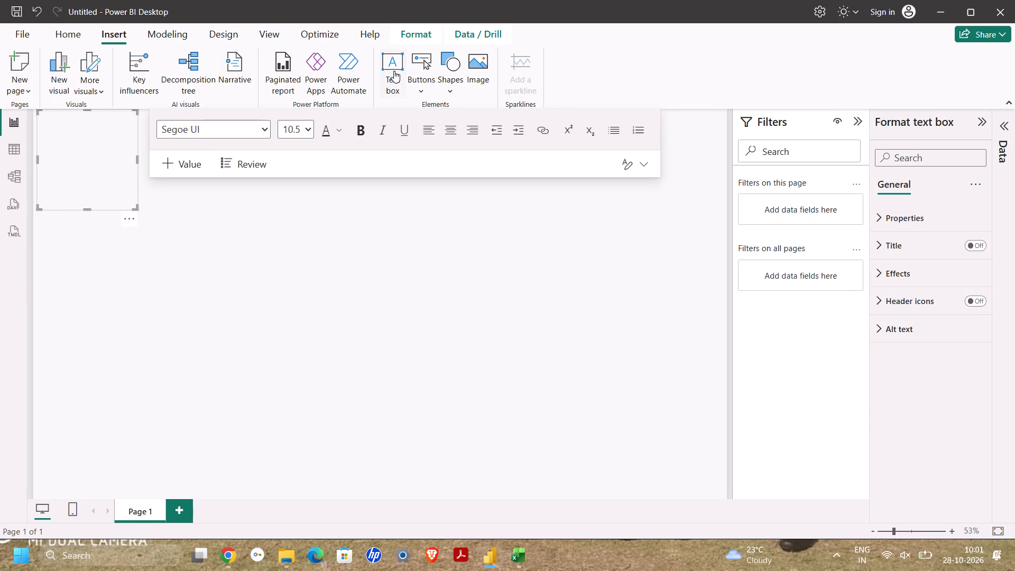
left_click(60, 117)
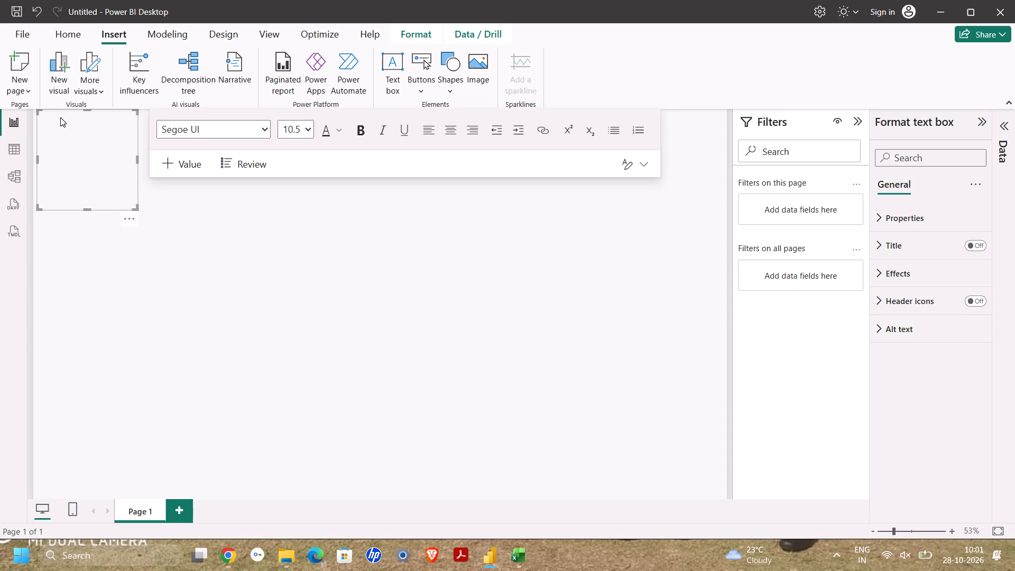
left_click(85, 123)
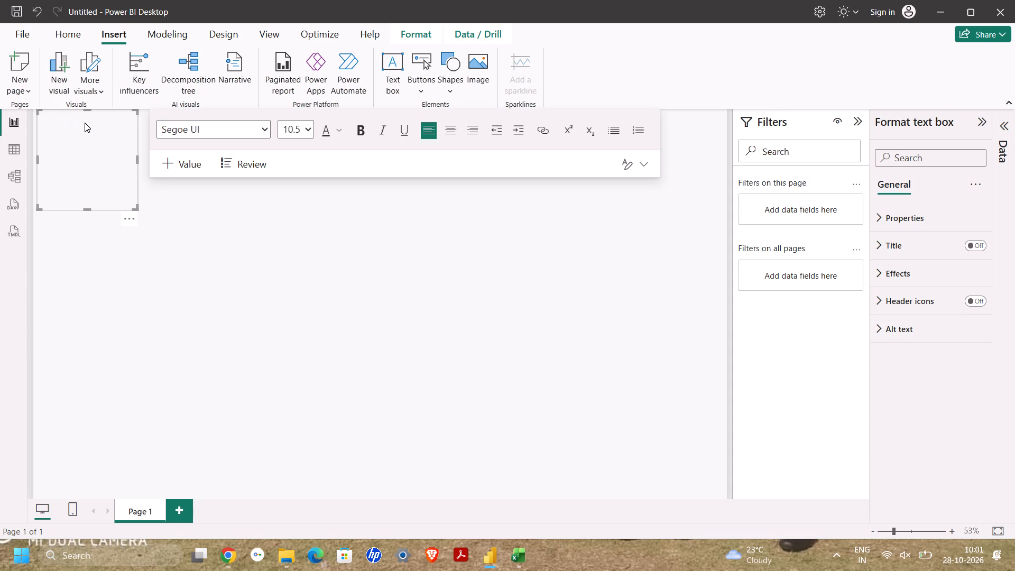
left_click_drag(440, 130, 450, 135)
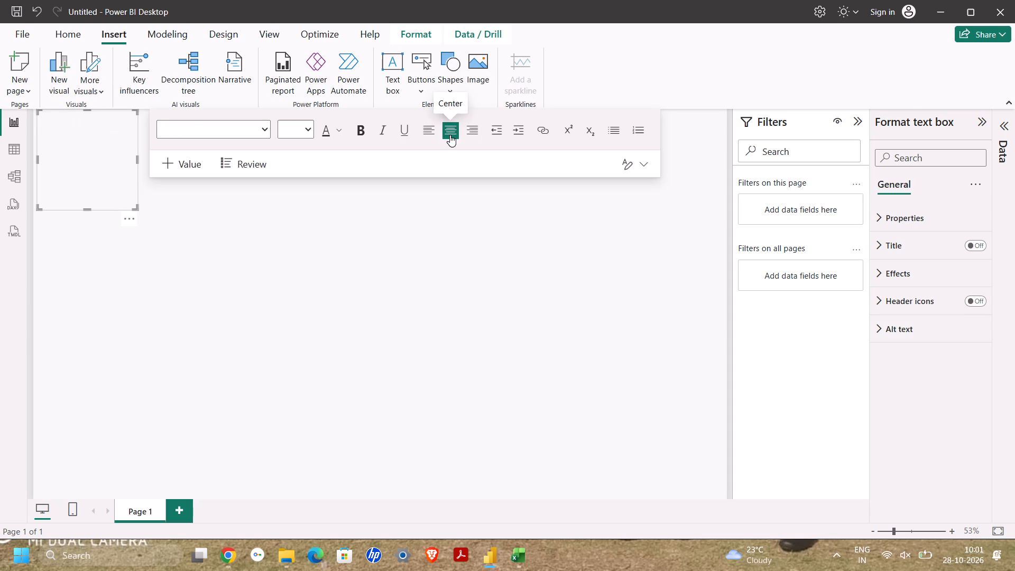
left_click(450, 135)
left_click(76, 153)
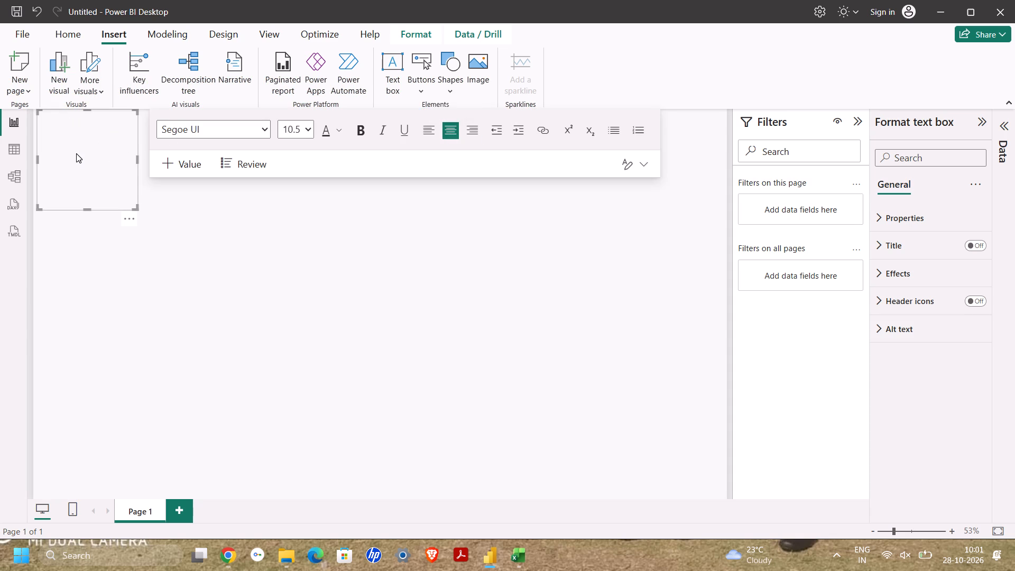
Enter the title "Online Store Dashboard" in the text box, with each word capitalized.
type("on")
type("line")
key("space")
type("Store")
key("space")
type("Dashbo")
type("ard")
key("Left")
key("Left")
key("Left")
key("Left")
key("Left")
key("Left")
key("Left")
key("Left")
key("Left")
key("Left")
key("Left")
key("Left")
key("Left")
key("Left")
key("Left")
key("Left")
key("Left")
key("Left")
key("Left")
key("Left")
key("Left")
key("BackSpace")
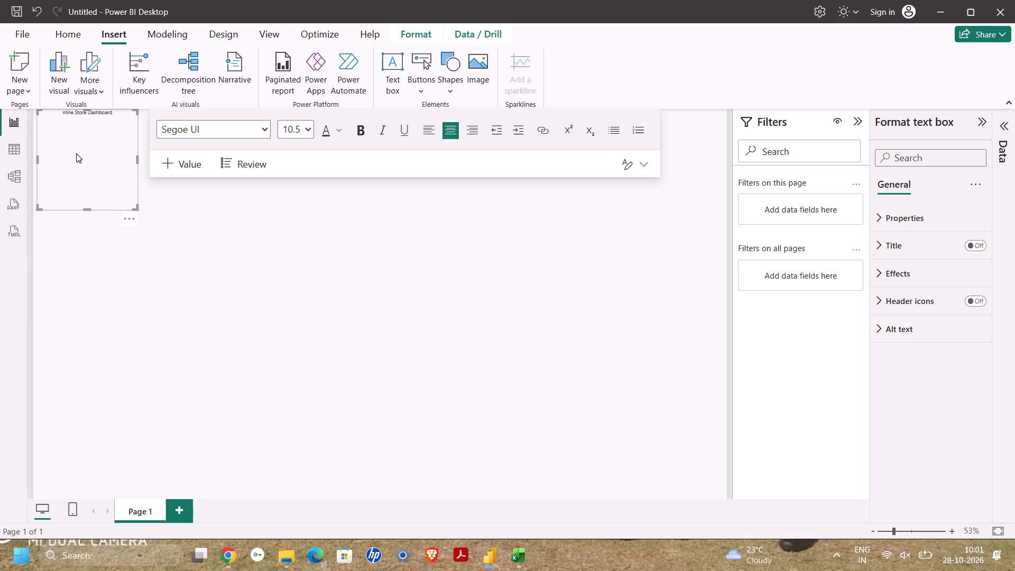
key("shift+o")
Set the font size of the whole Online Store Dashboard title to 24.
key("Left")
key("shift+Down")
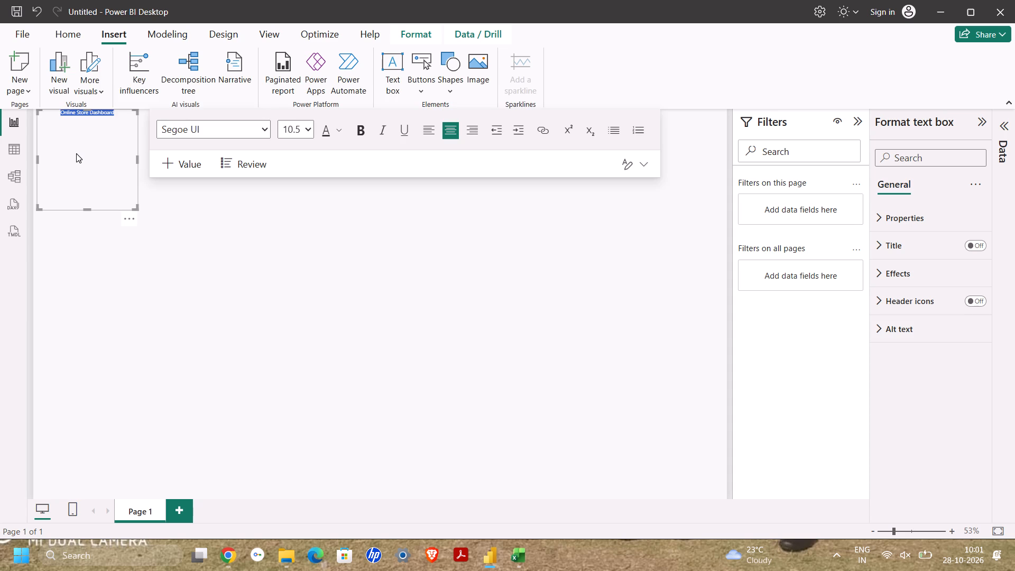
key("ctrl+shift+period")
key("ctrl+shift+period")
key("ctrl+shift+period")
key("ctrl+shift+period")
key("ctrl+shift+period")
key("ctrl+shift+period")
key("ctrl+shift+period")
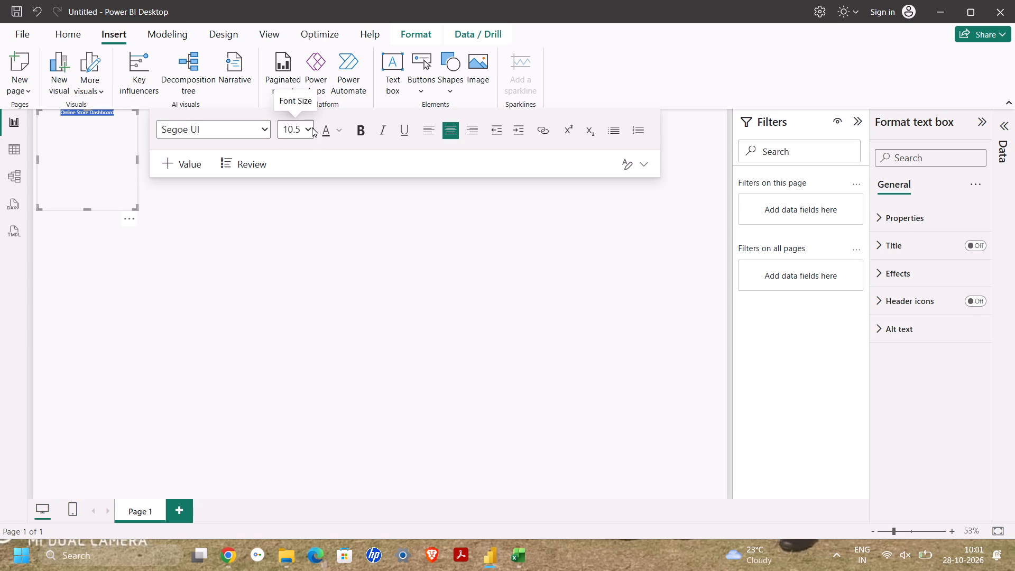
left_click(311, 128)
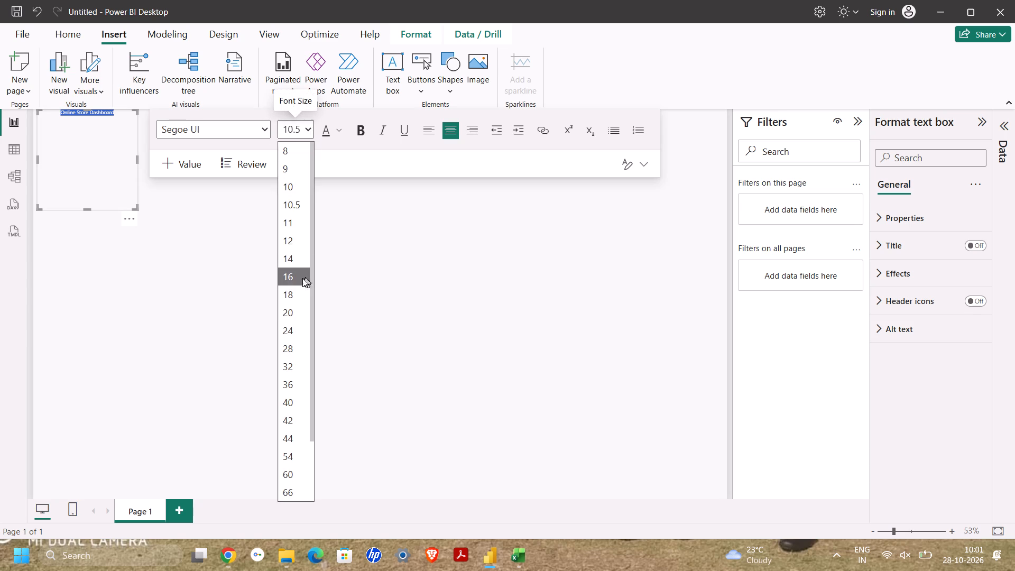
left_click(290, 315)
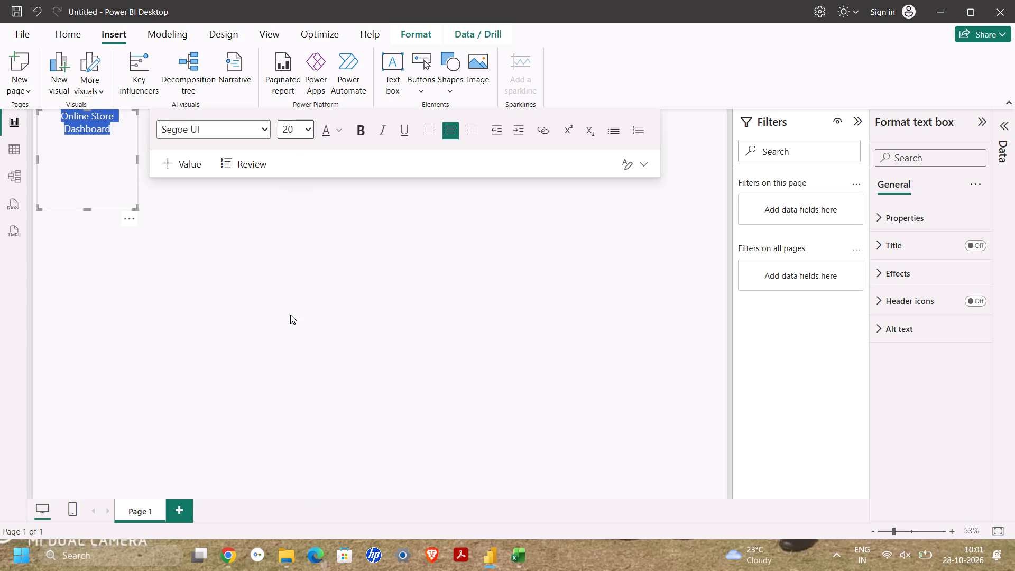
left_click(307, 130)
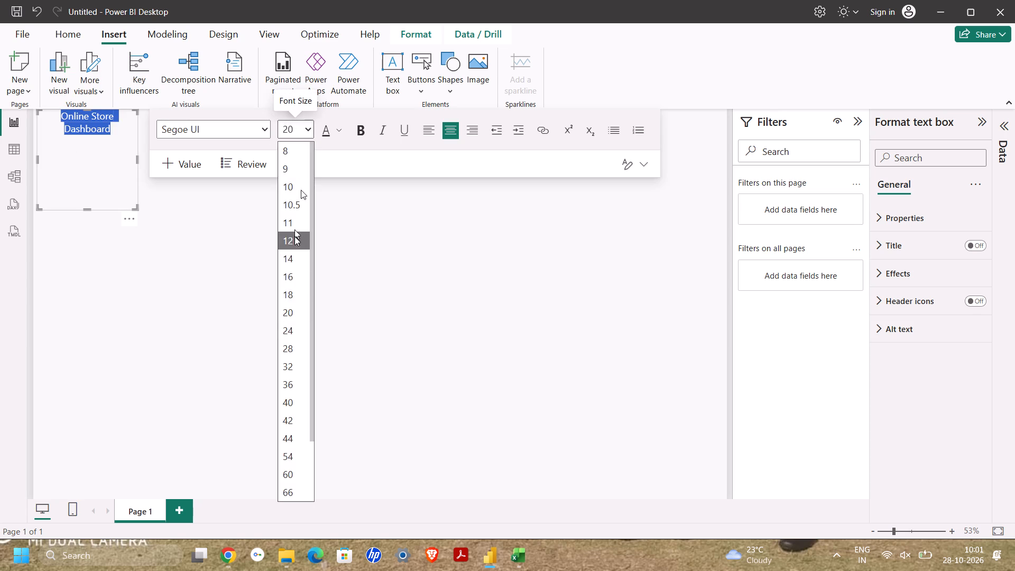
left_click(293, 335)
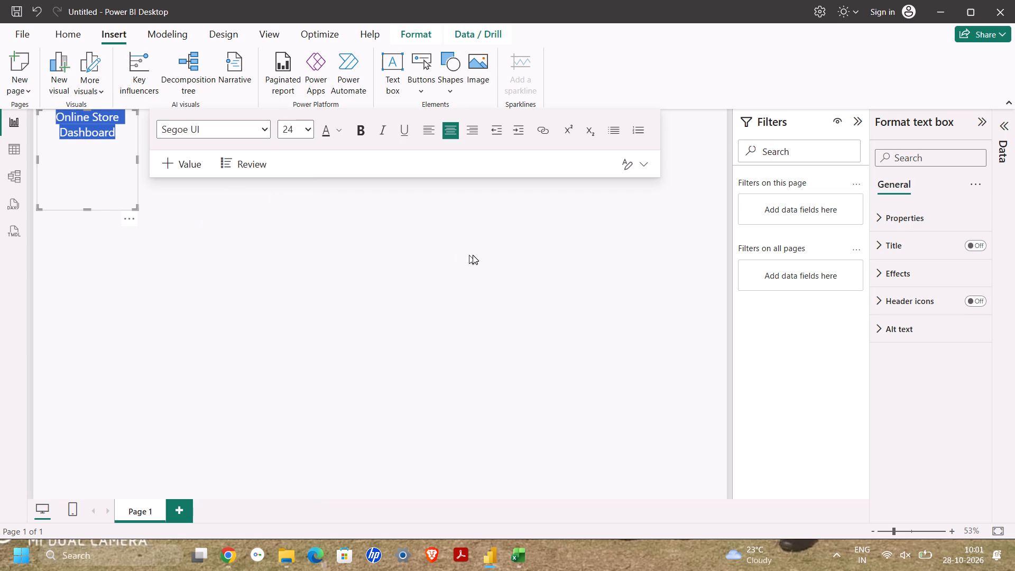
left_click(473, 255)
Resize the title text box to a short, wide box fitting the title on one line at the page's upper-left corner.
left_click(109, 141)
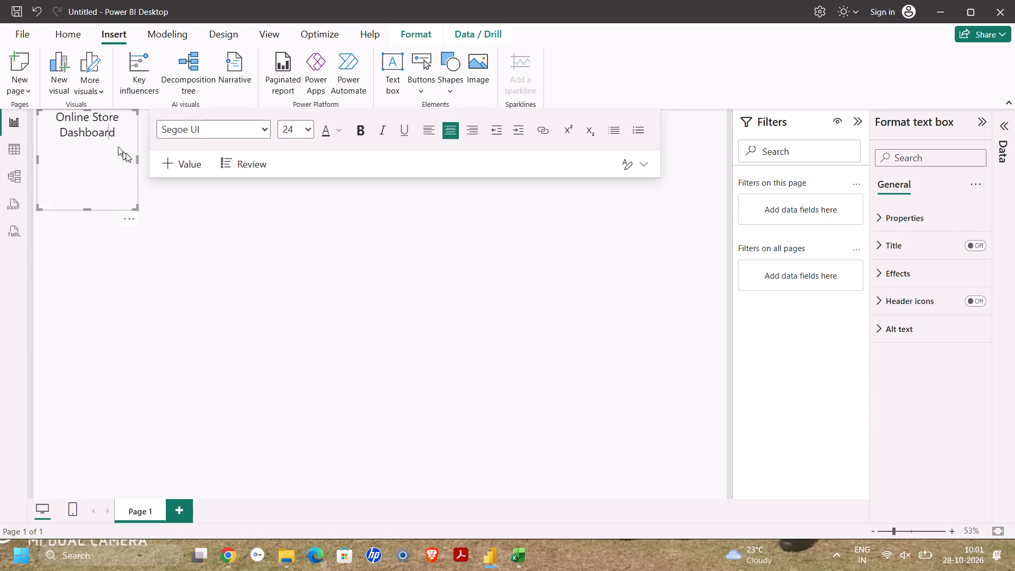
left_click_drag(137, 156, 270, 169)
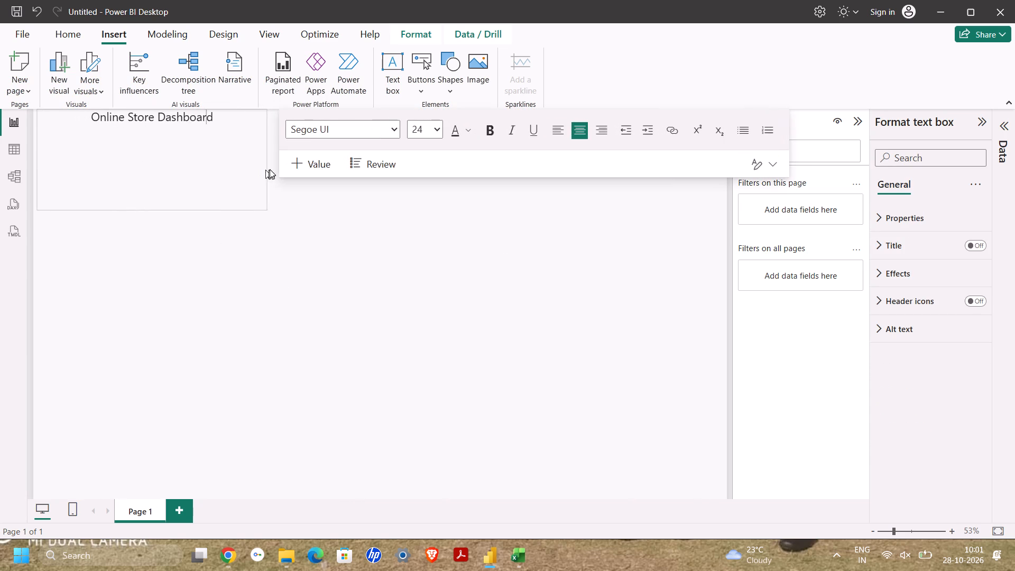
left_click_drag(270, 169, 273, 166)
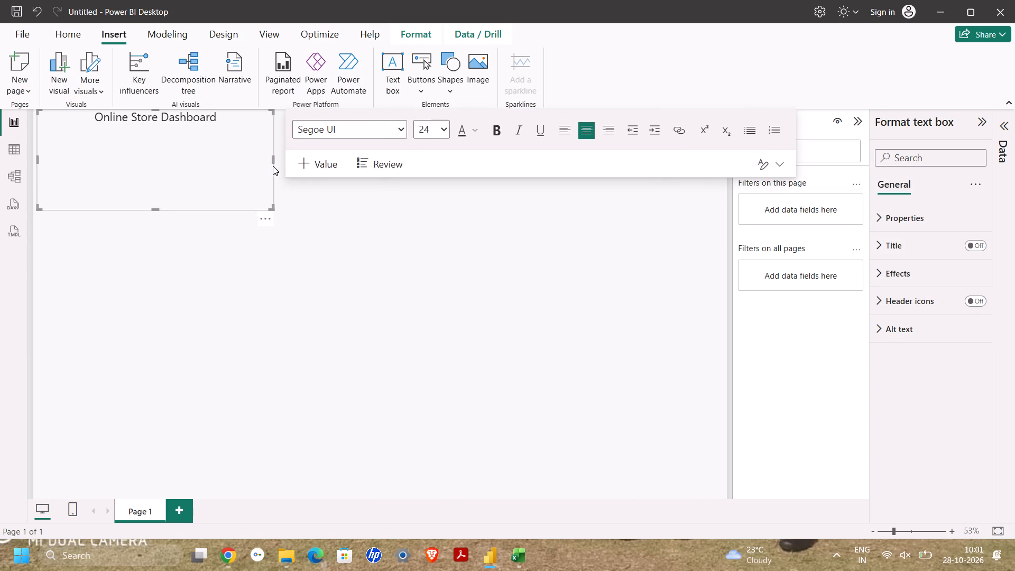
left_click(270, 209)
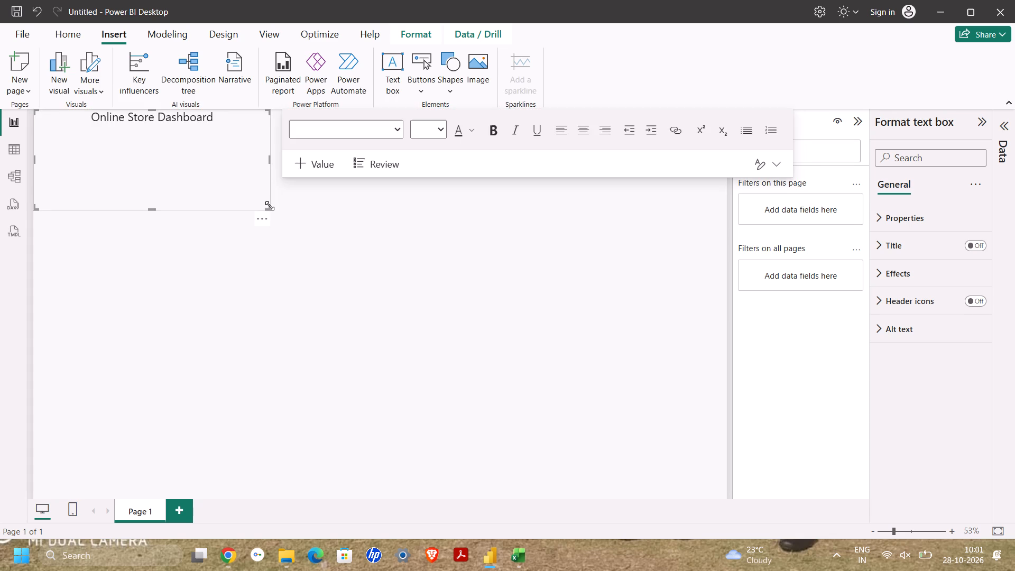
left_click(270, 206)
left_click_drag(270, 206, 239, 130)
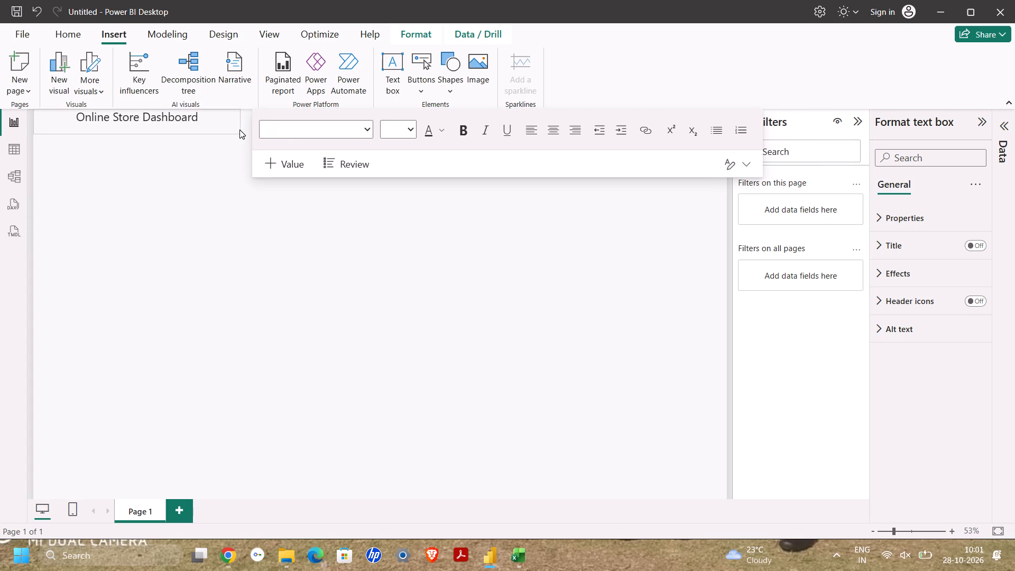
left_click_drag(239, 130, 167, 129)
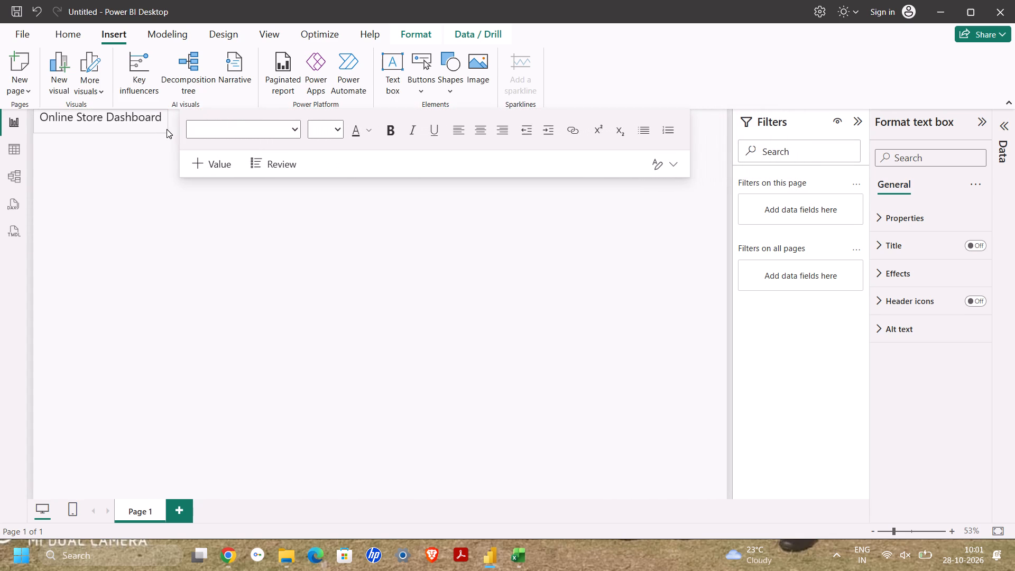
left_click_drag(167, 129, 197, 132)
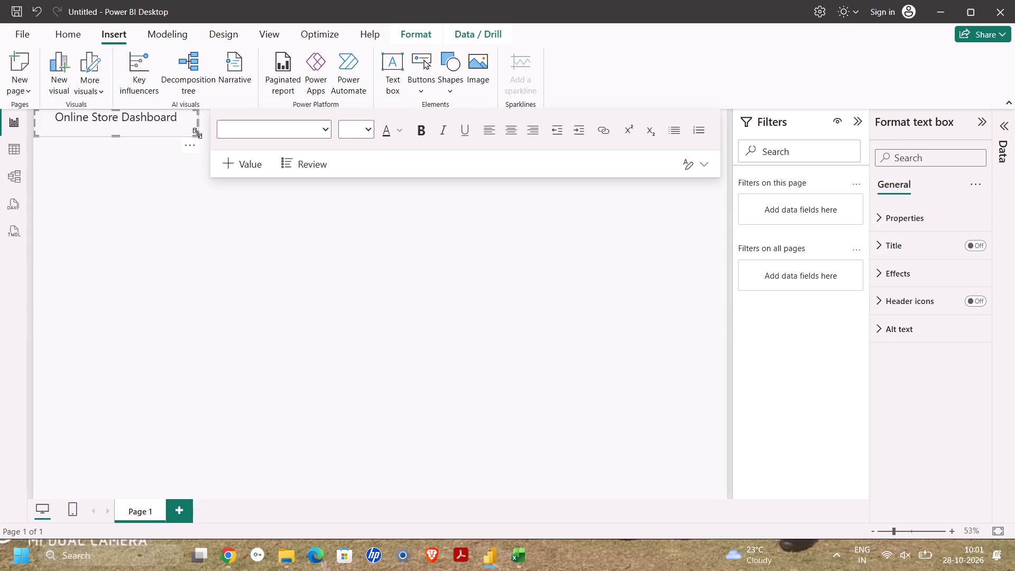
left_click(193, 176)
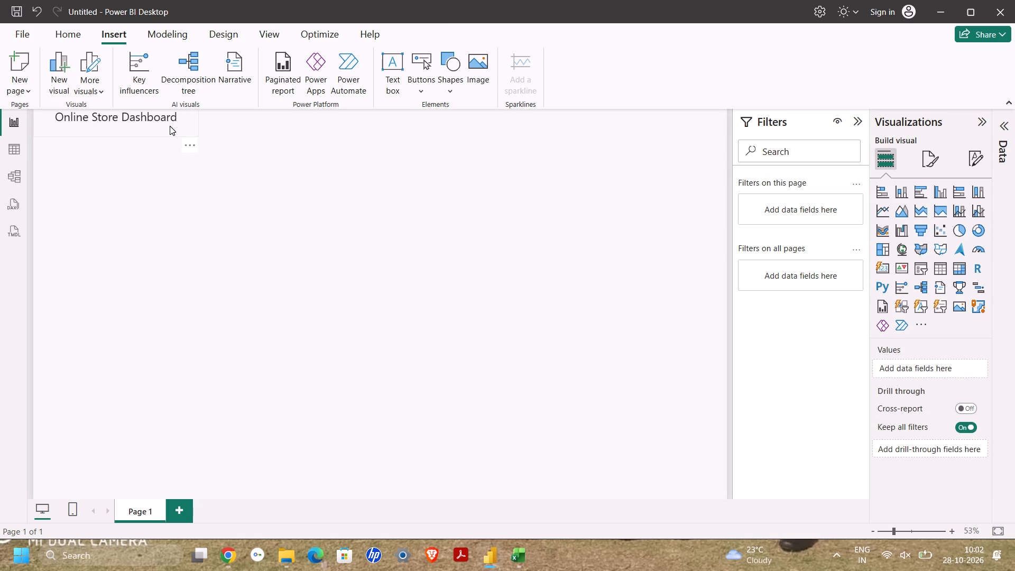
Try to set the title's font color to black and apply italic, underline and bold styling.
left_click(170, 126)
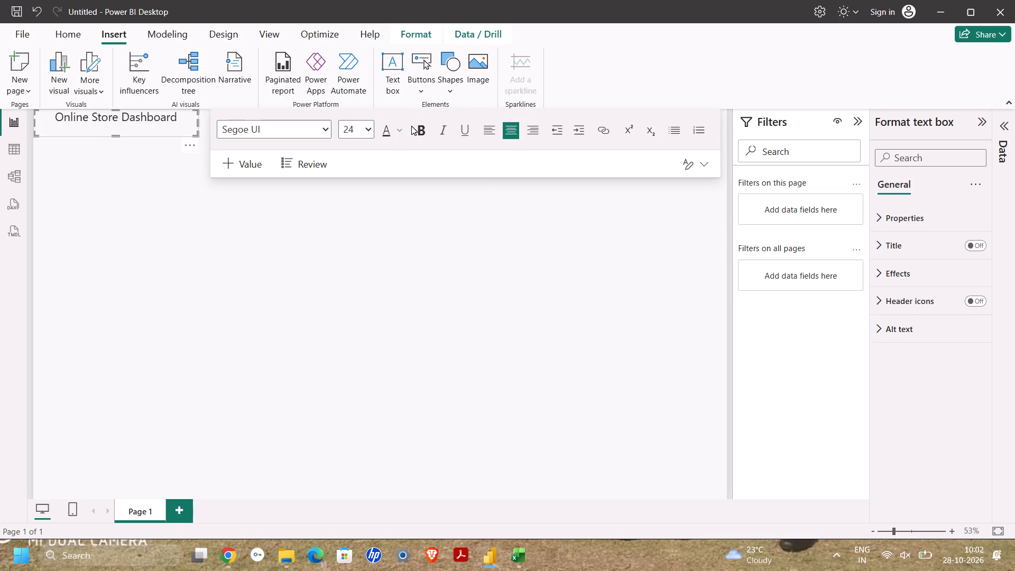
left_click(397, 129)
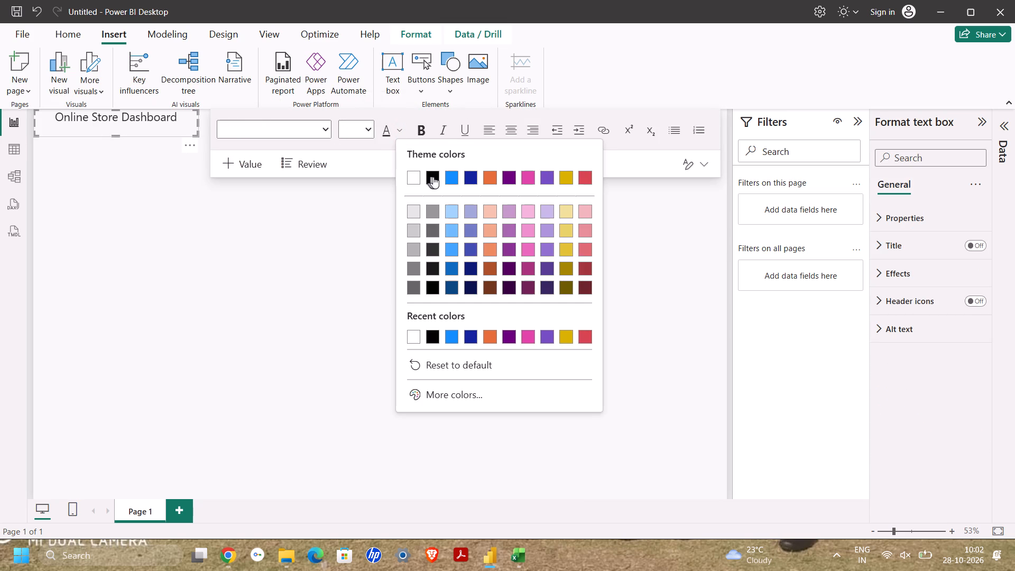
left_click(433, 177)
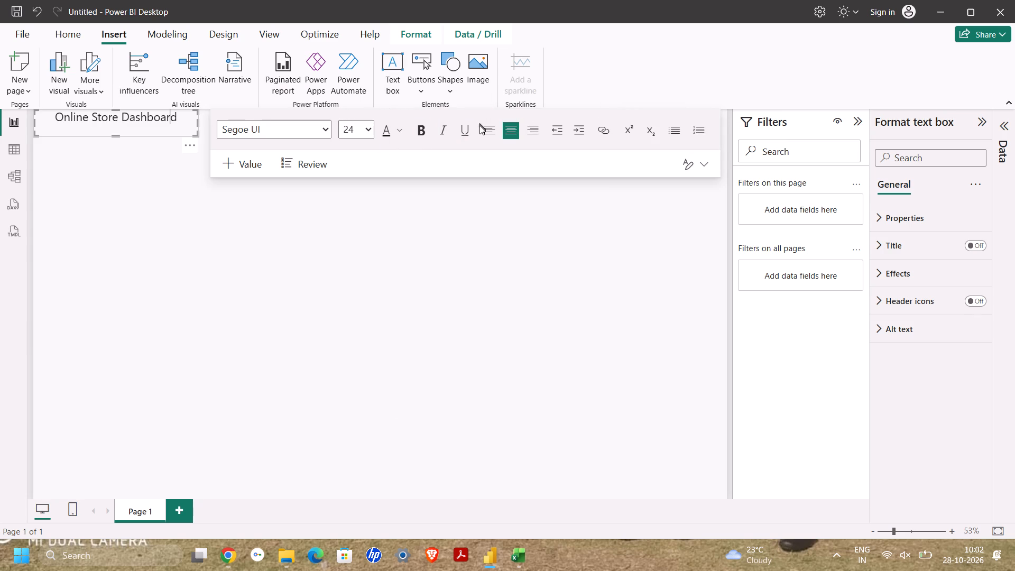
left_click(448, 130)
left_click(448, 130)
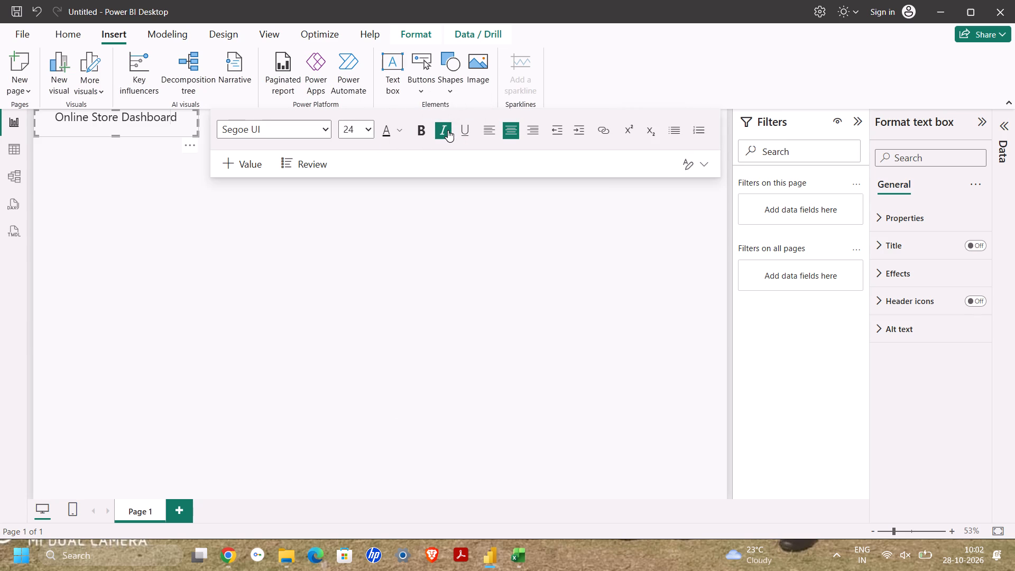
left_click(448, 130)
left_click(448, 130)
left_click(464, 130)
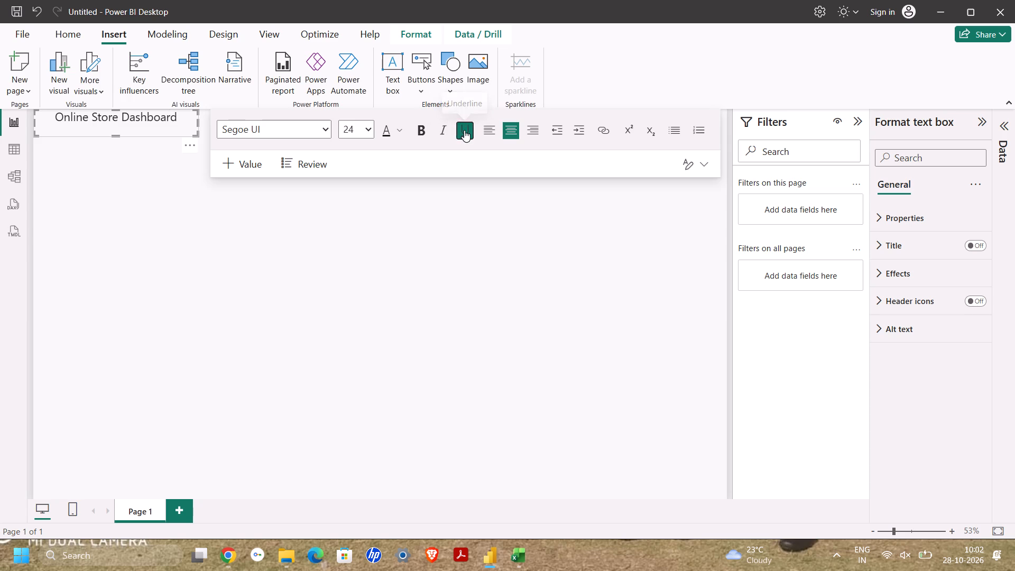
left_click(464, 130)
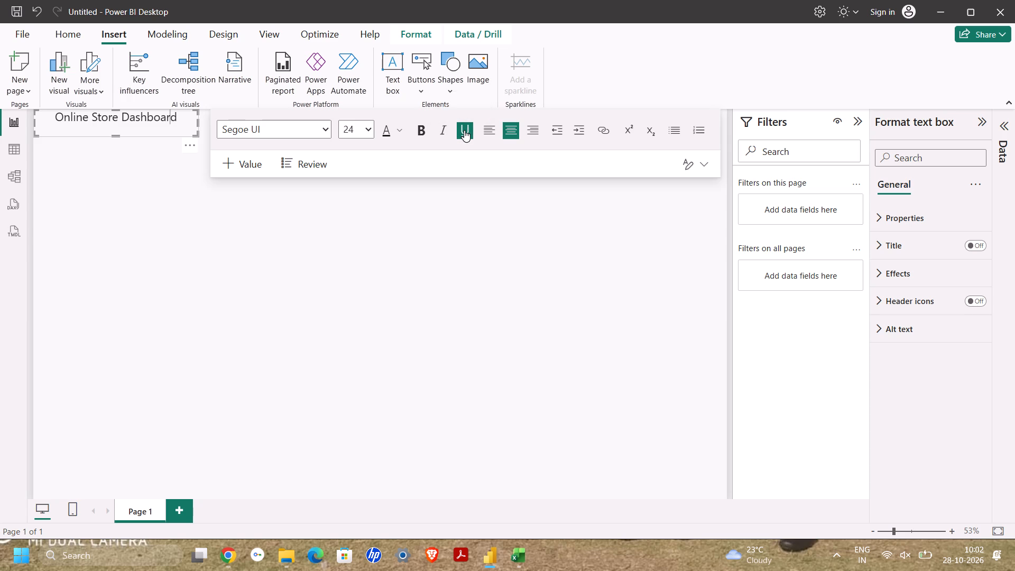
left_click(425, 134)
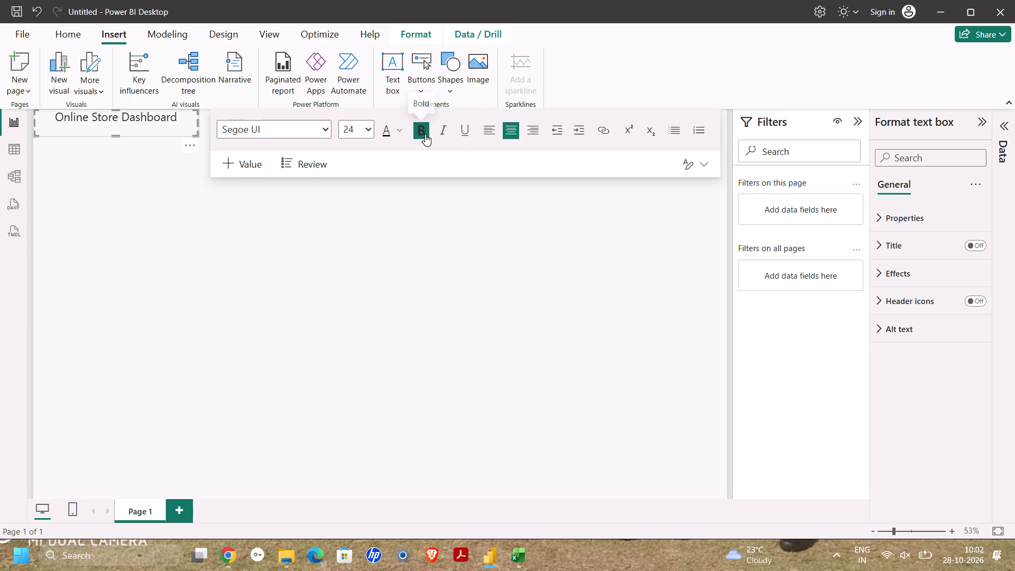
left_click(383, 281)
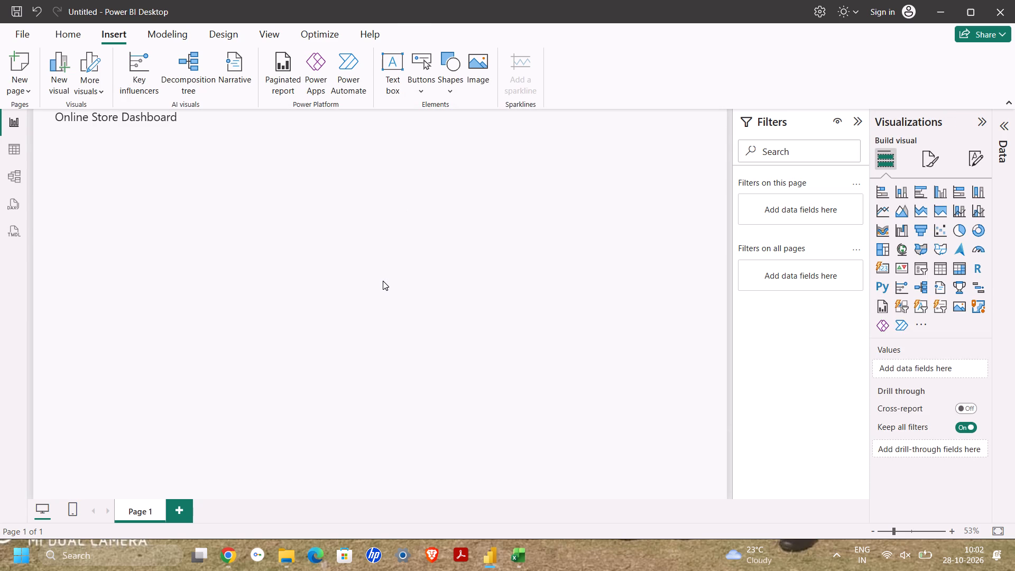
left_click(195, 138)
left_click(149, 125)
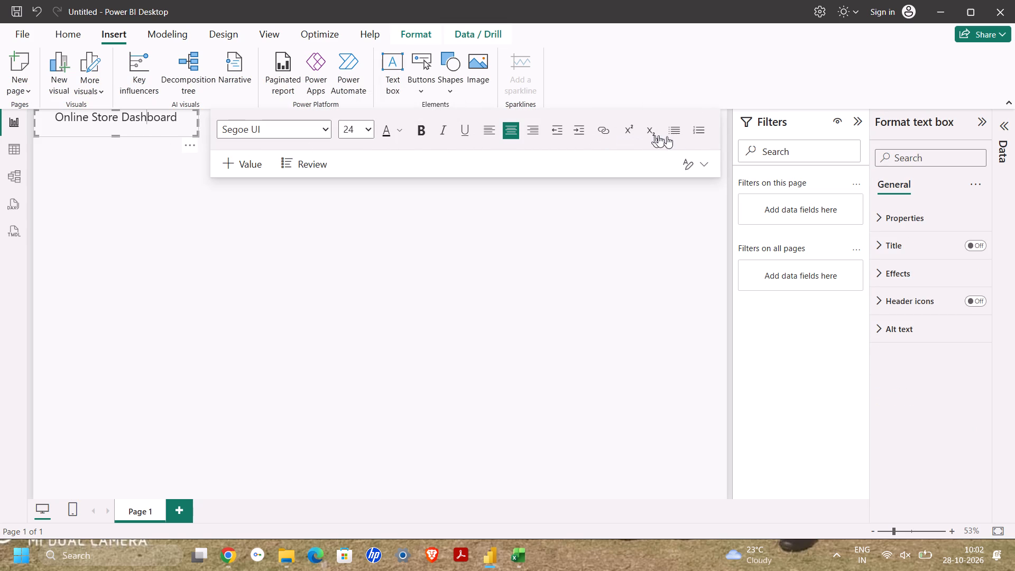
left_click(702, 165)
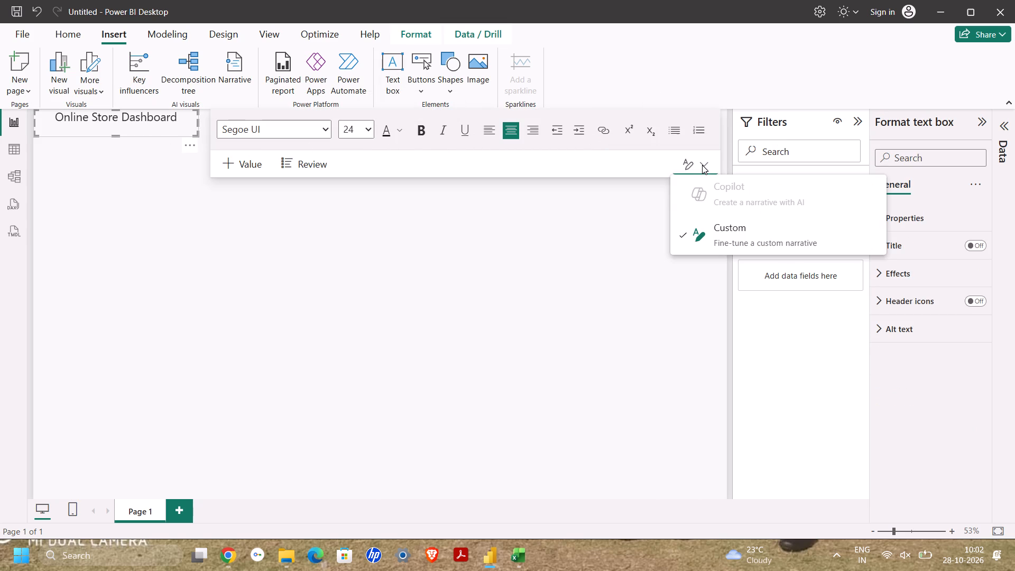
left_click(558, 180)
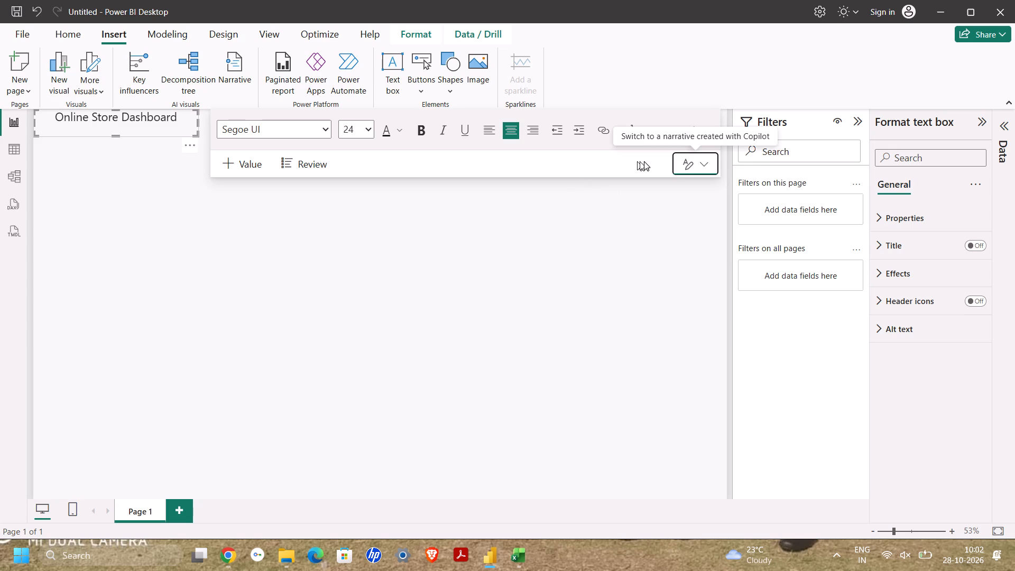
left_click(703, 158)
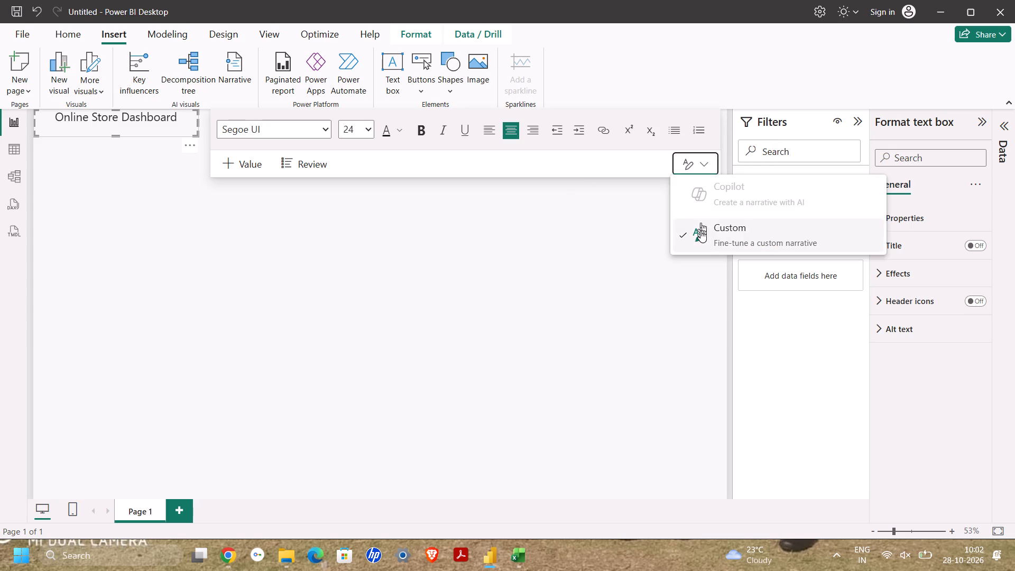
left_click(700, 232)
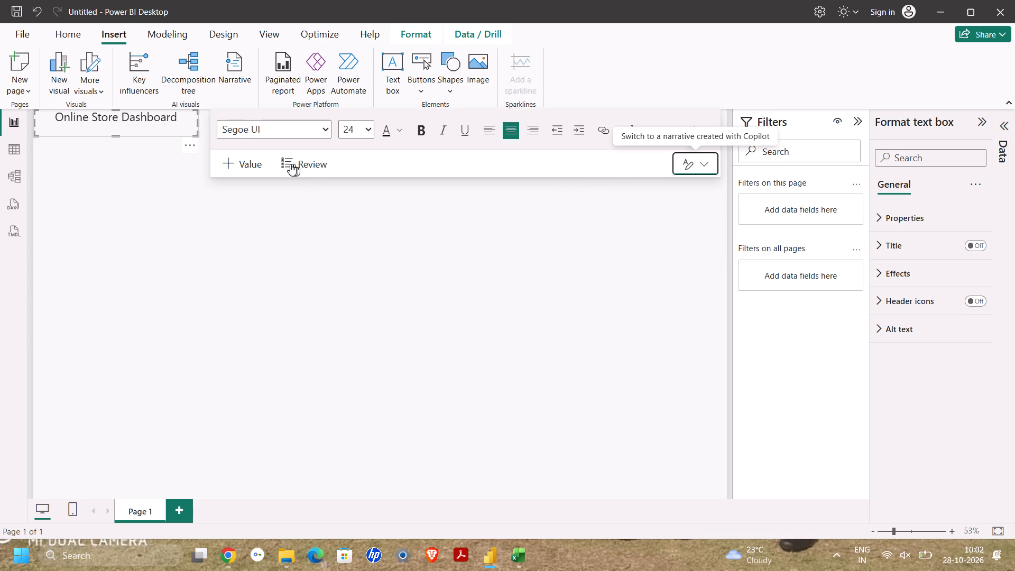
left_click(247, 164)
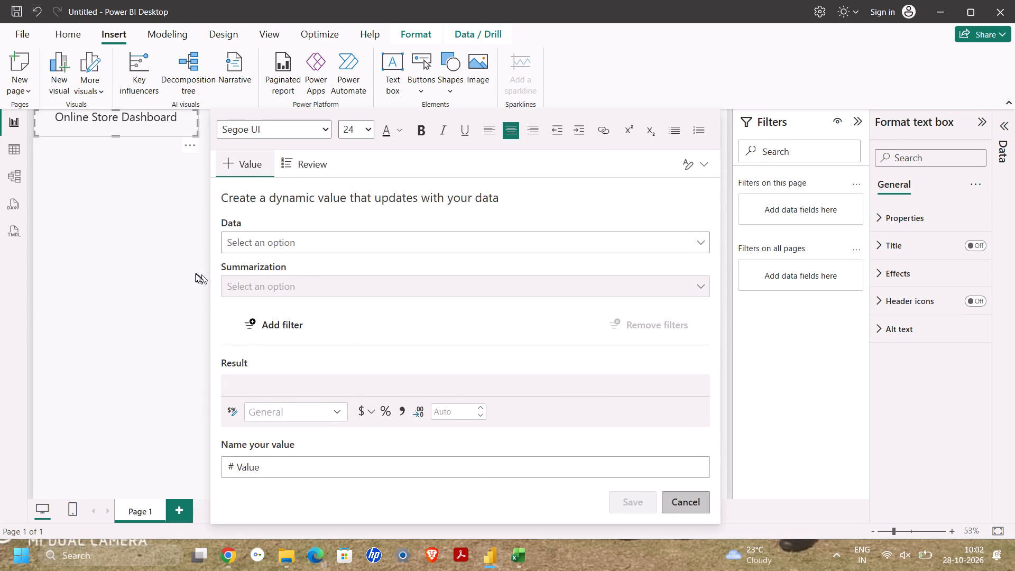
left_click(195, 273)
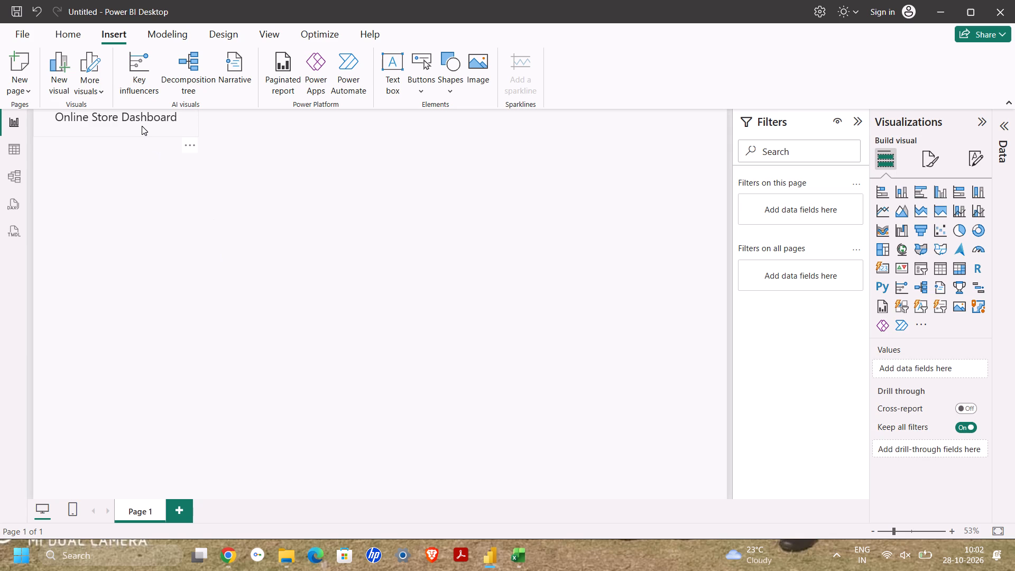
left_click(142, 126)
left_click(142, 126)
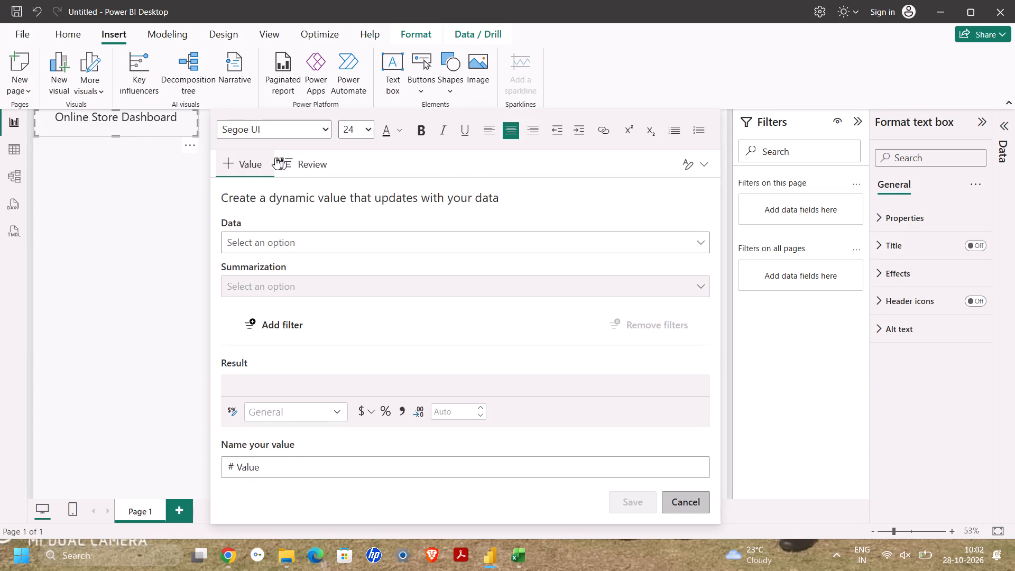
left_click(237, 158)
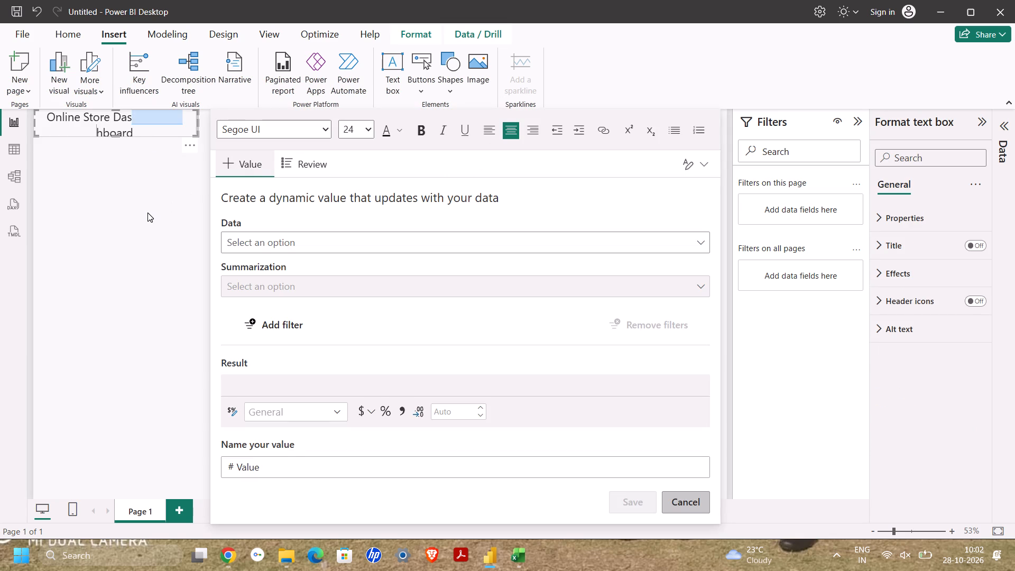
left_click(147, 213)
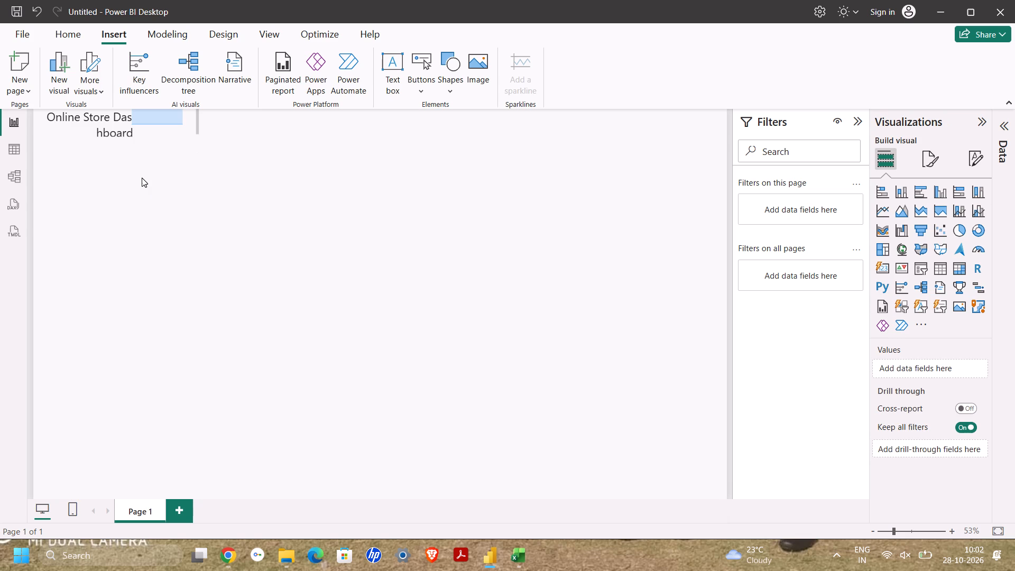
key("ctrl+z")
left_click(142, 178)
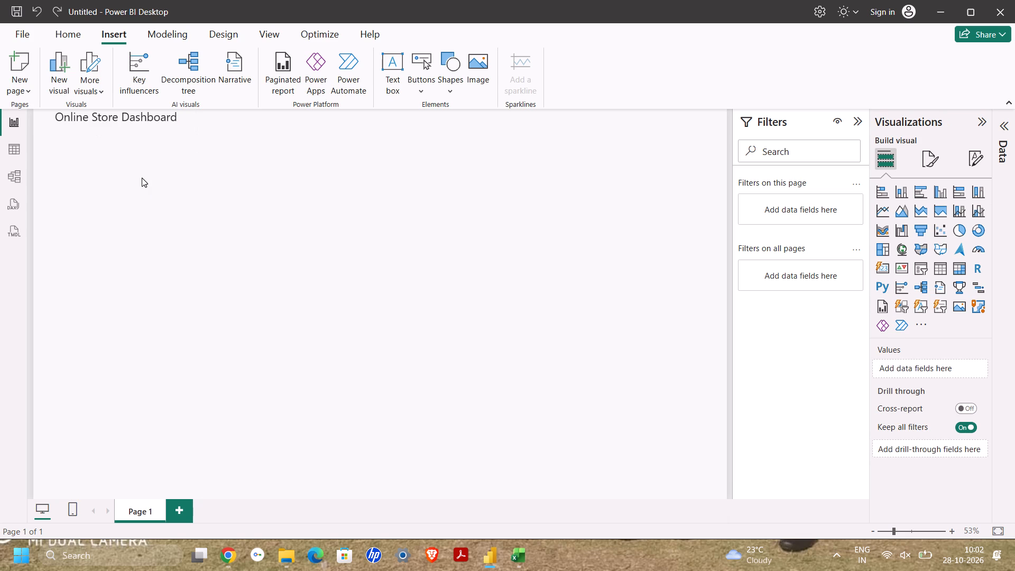
Turn on the background effect for the Online Store Dashboard title text box.
left_click(146, 136)
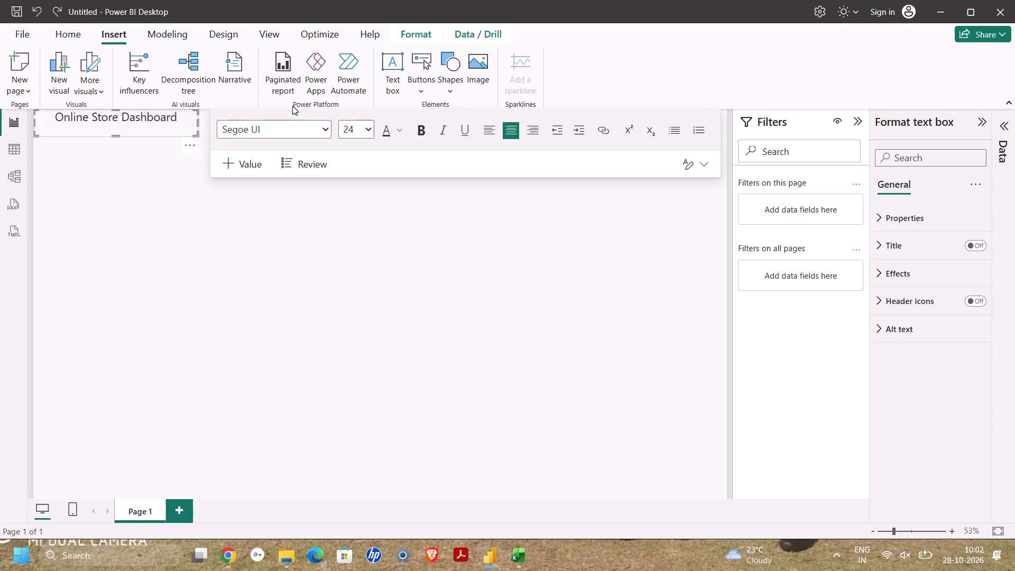
left_click(857, 122)
left_click(915, 220)
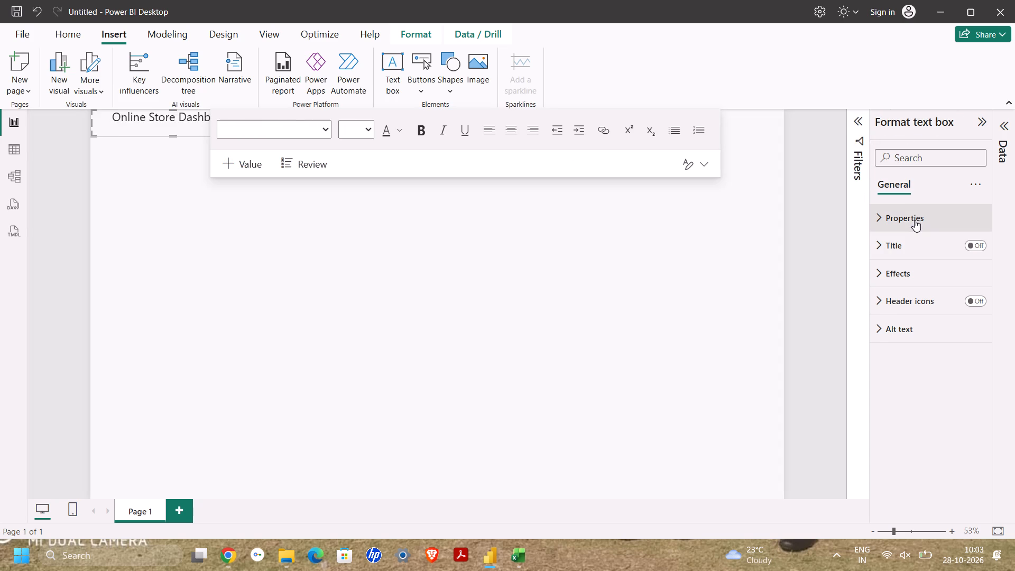
scroll(924, 305, "down", 1)
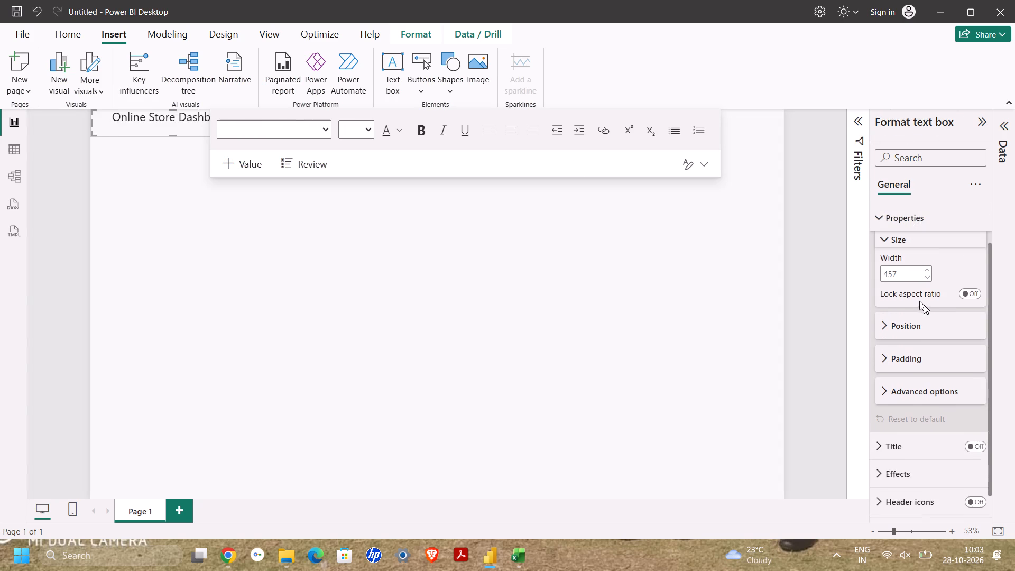
scroll(917, 396, "down", 3)
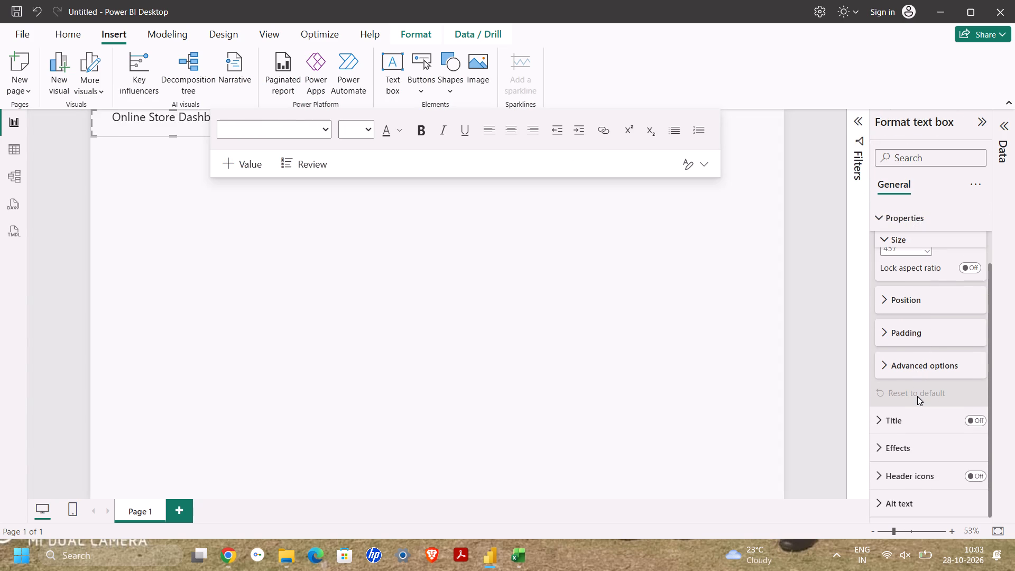
left_click(903, 457)
scroll(903, 457, "down", 3)
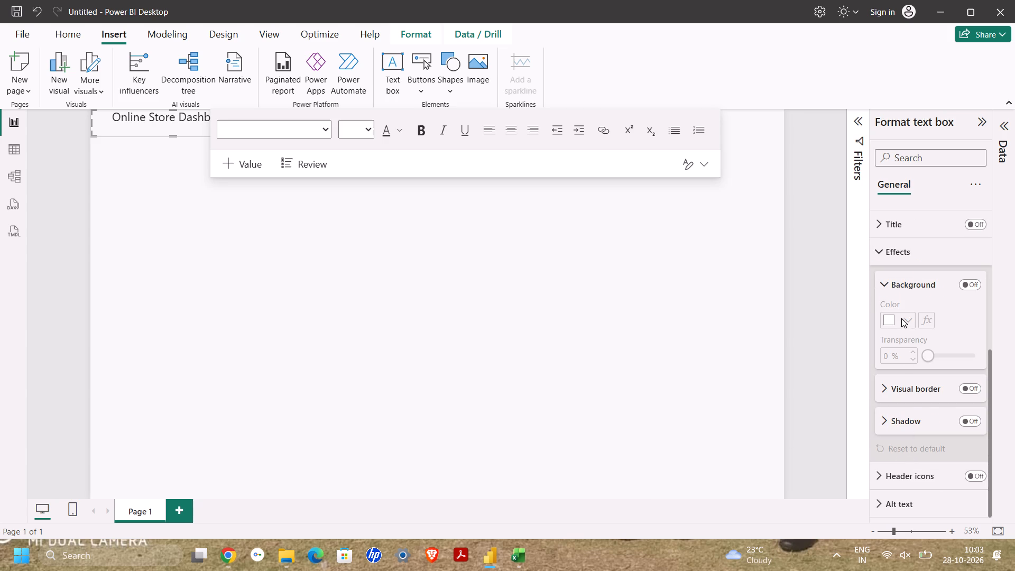
left_click(901, 318)
left_click(909, 319)
left_click(963, 284)
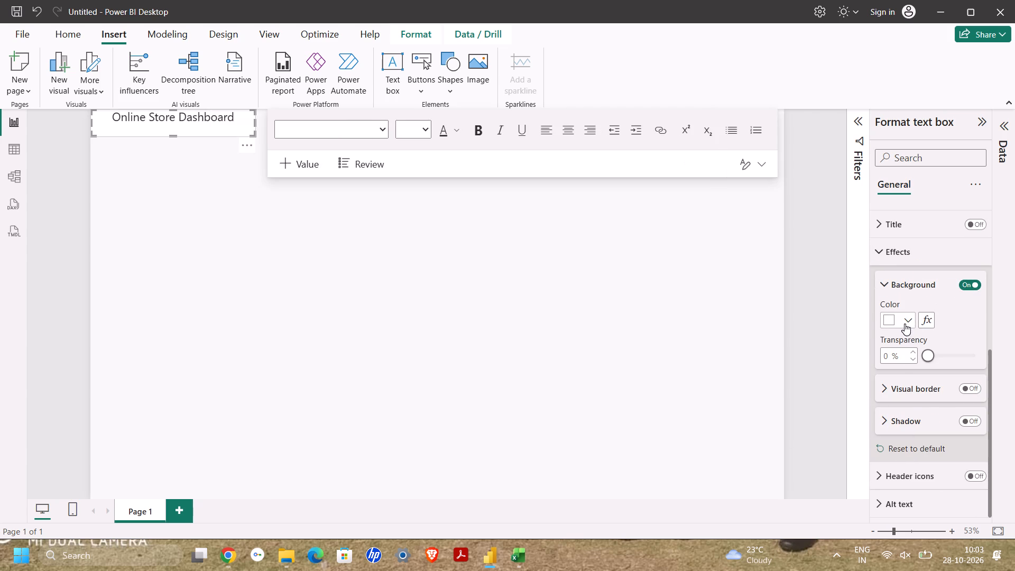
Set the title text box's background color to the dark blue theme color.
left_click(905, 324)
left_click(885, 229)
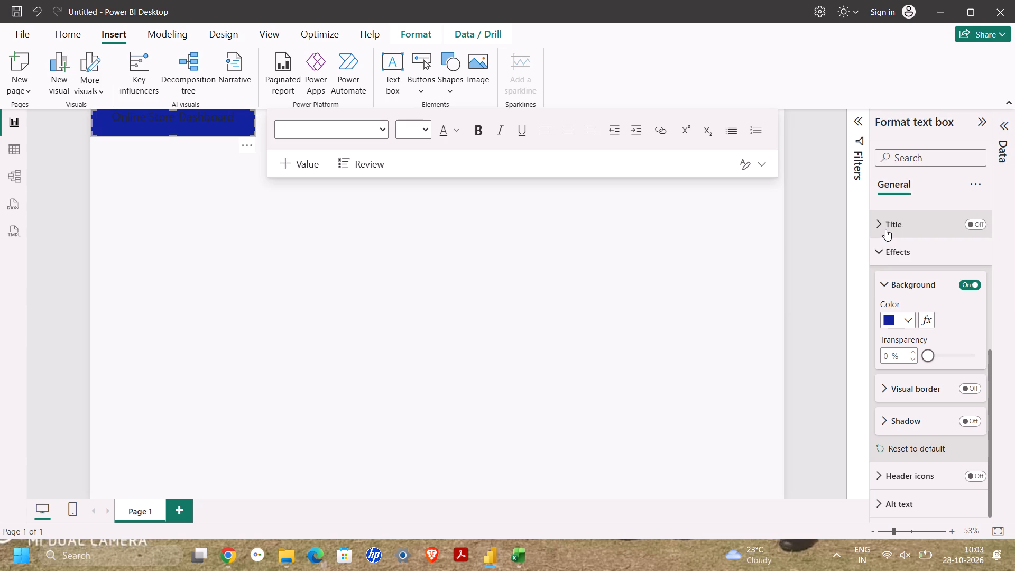
Set the title text box's background color to orange #eb895f (Theme color 3, 20% lighter).
left_click(910, 318)
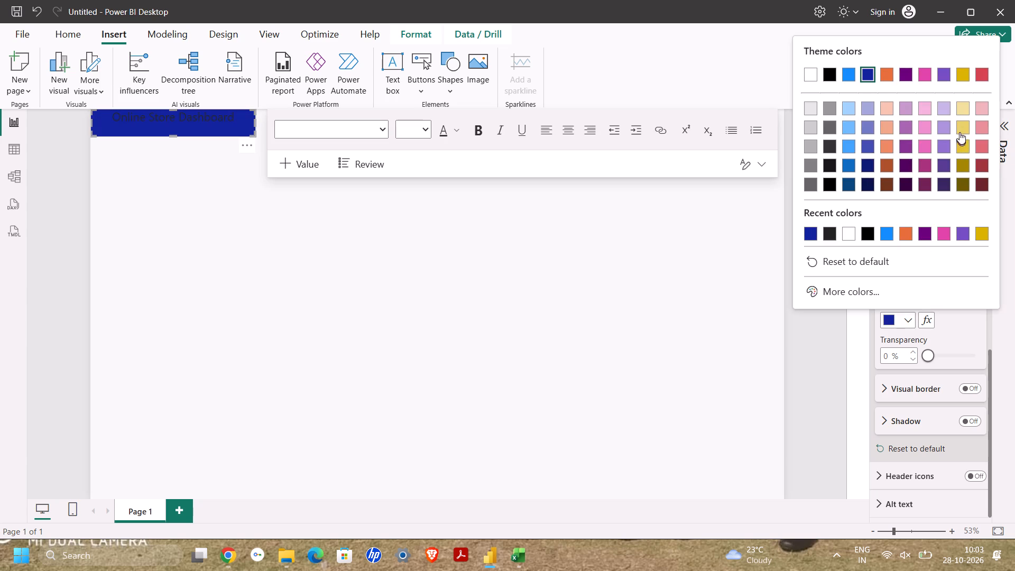
left_click(889, 141)
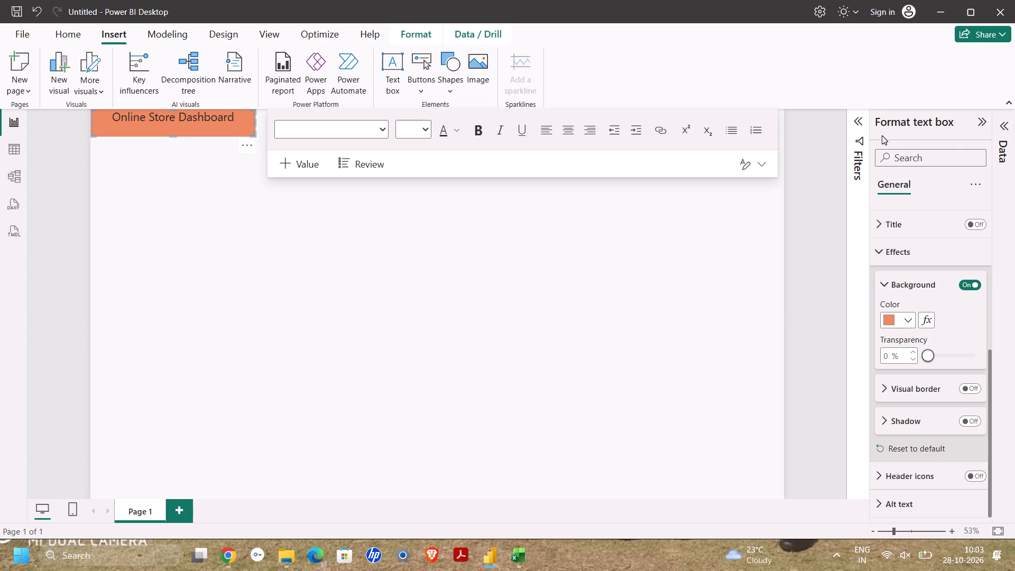
Make the whole Online Store Dashboard title text bold and italic.
left_click(473, 130)
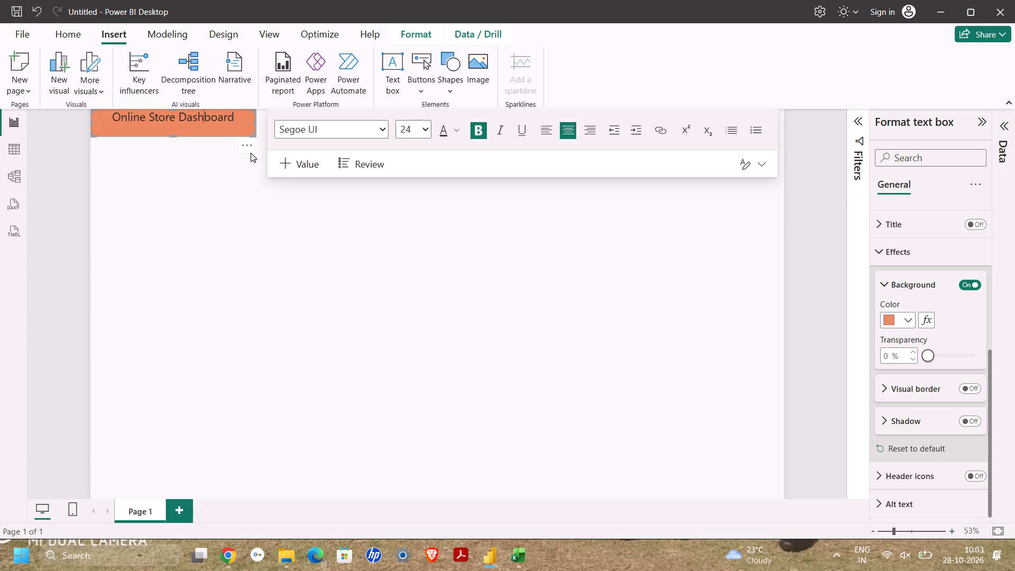
left_click_drag(233, 114, 101, 103)
left_click(474, 128)
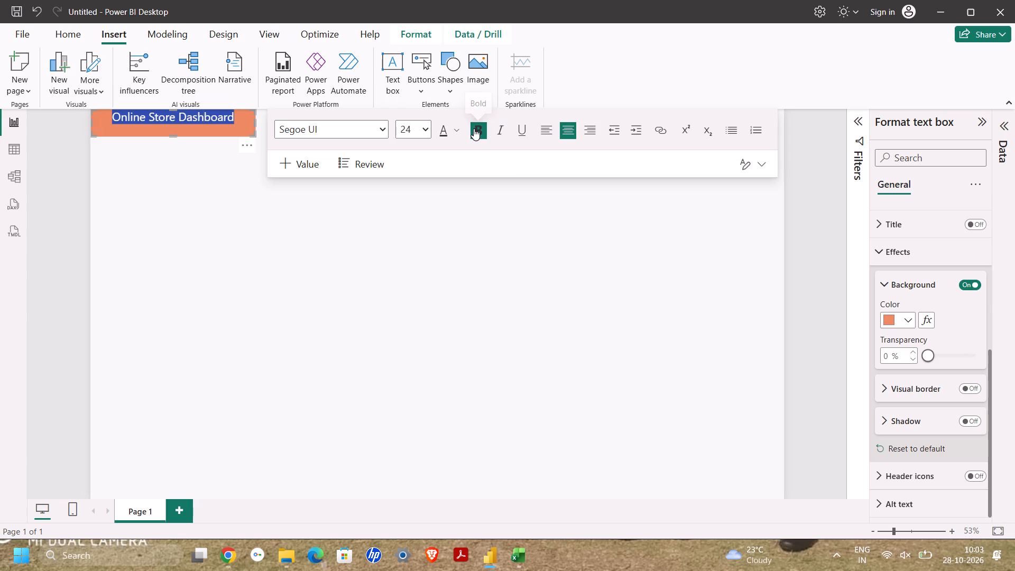
left_click(499, 134)
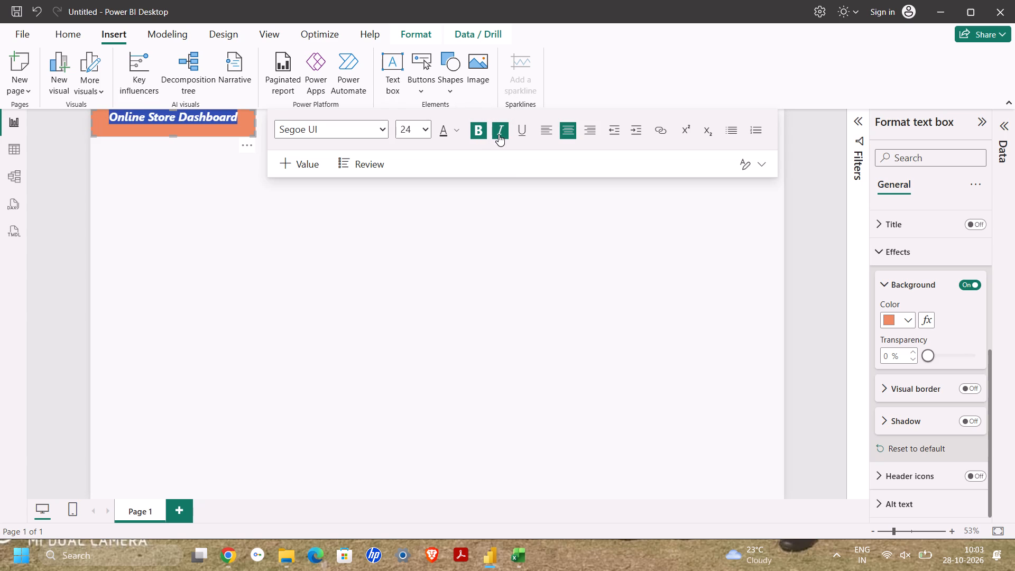
left_click(499, 134)
left_click(499, 134)
left_click(490, 208)
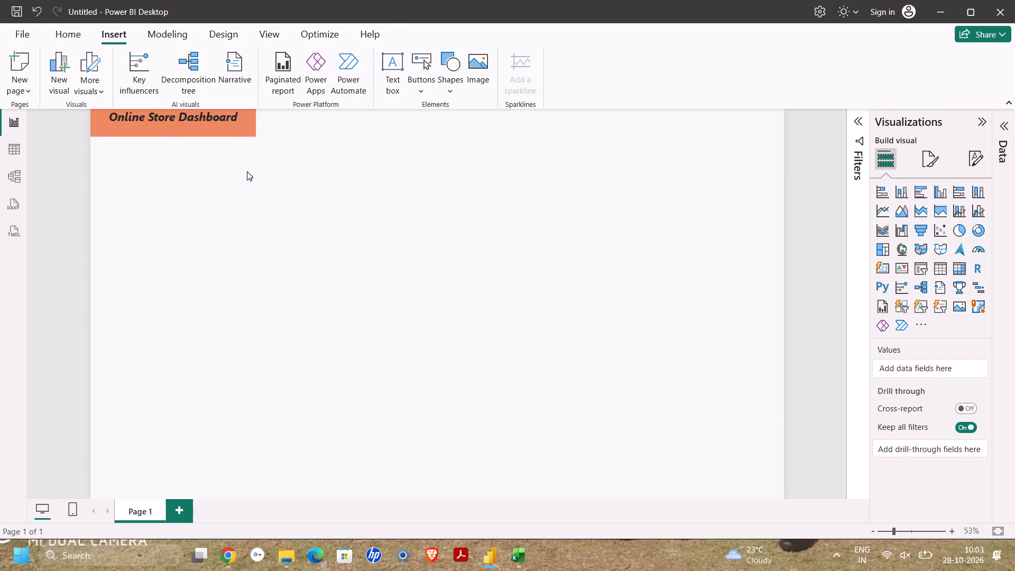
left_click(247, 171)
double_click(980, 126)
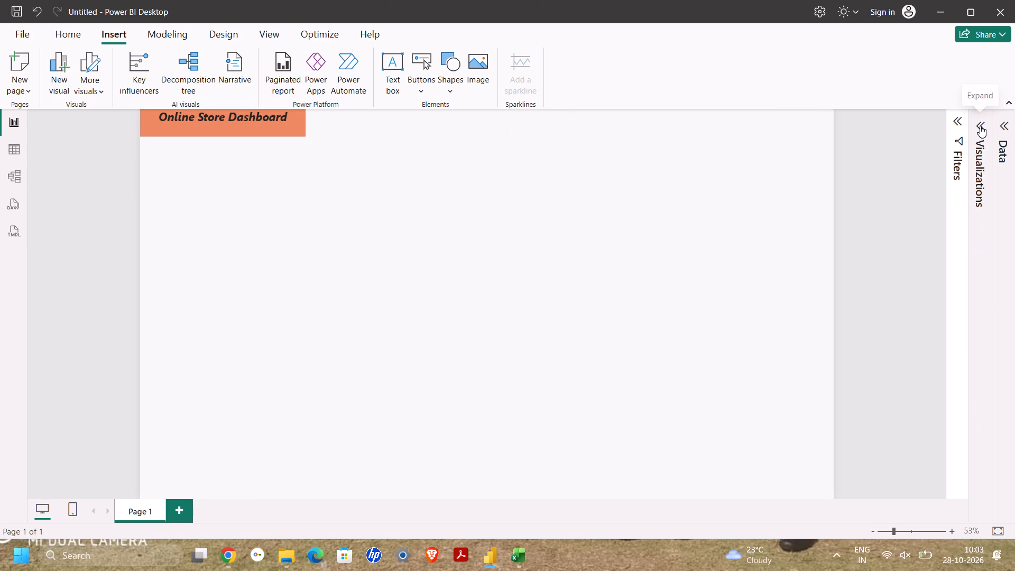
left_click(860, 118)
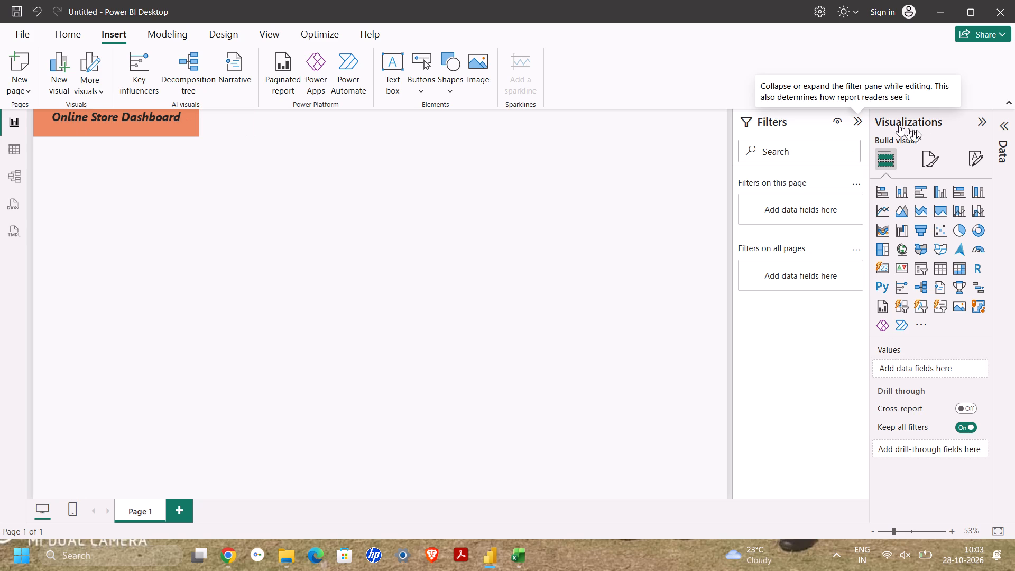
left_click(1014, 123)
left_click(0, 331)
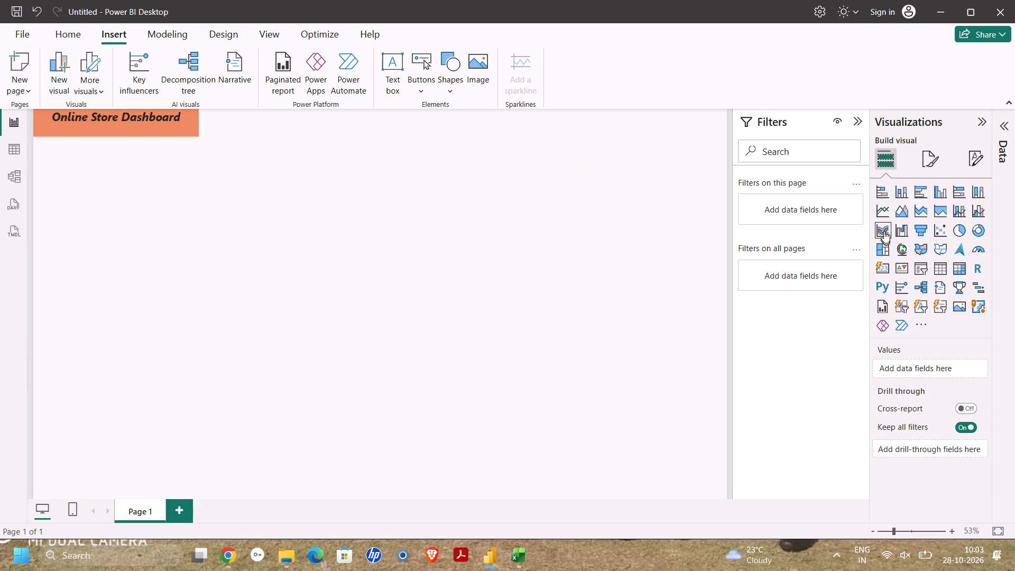
Insert a card visual below the Online Store Dashboard title and enlarge it to be taller and slightly wider.
left_click(878, 276)
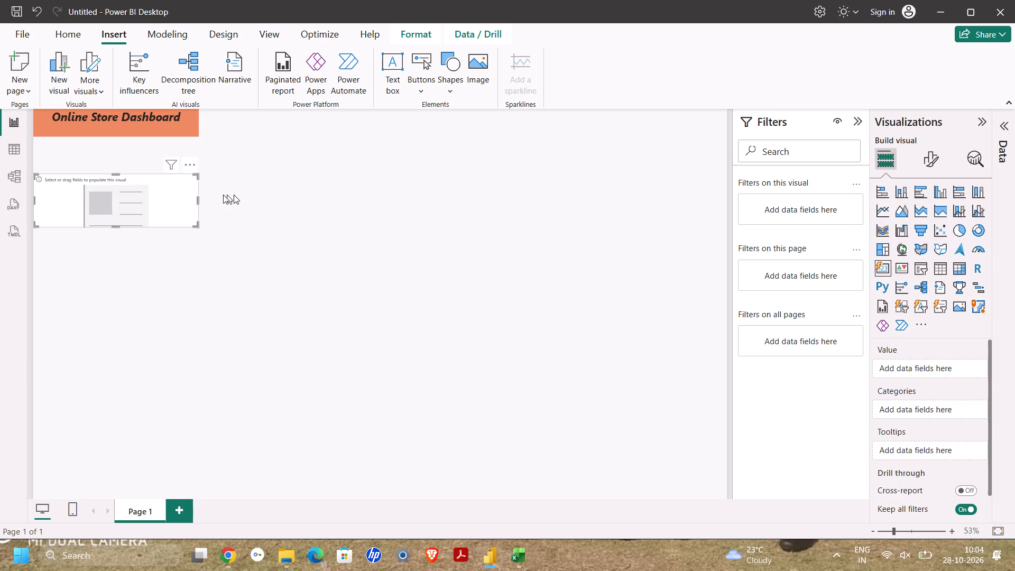
left_click_drag(198, 224, 182, 277)
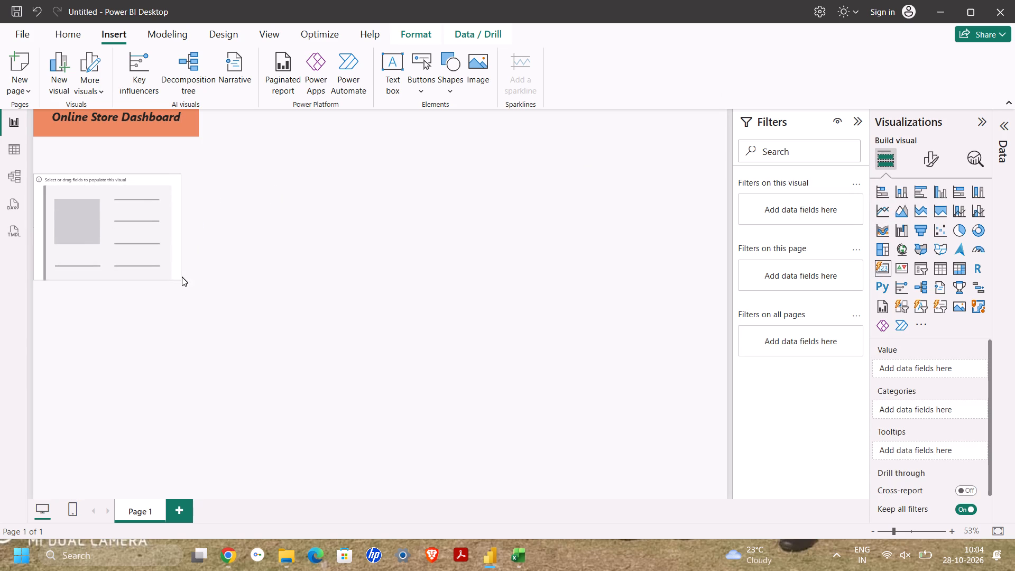
left_click_drag(182, 277, 218, 279)
left_click(369, 238)
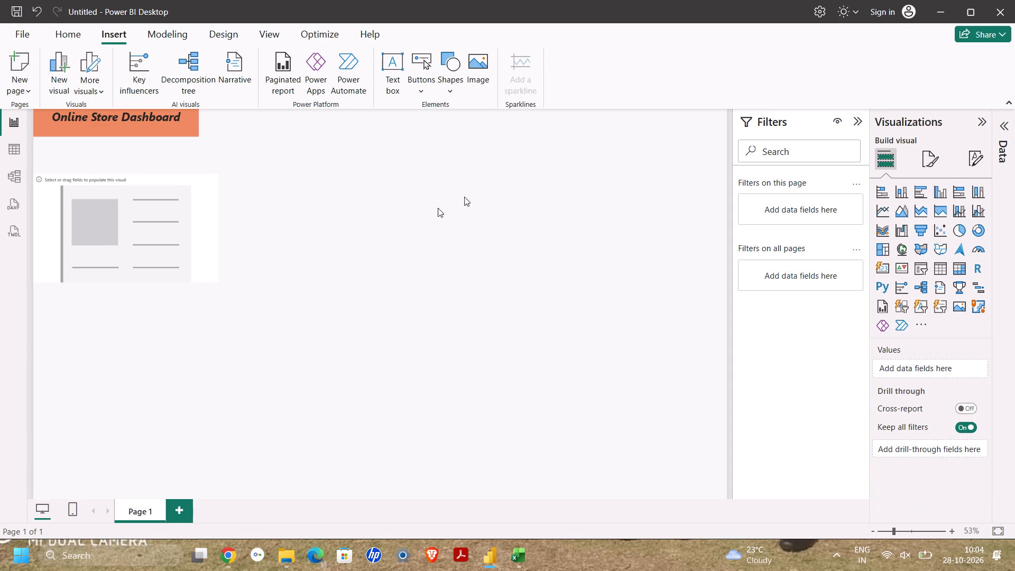
Show the fields of the Sheet1 table.
left_click(1002, 127)
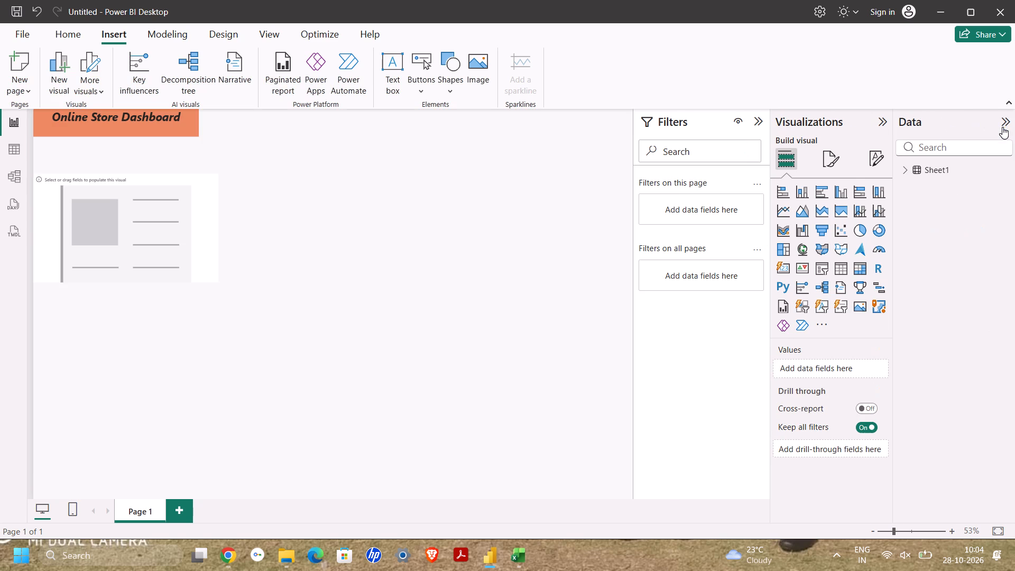
left_click(920, 167)
left_click(901, 164)
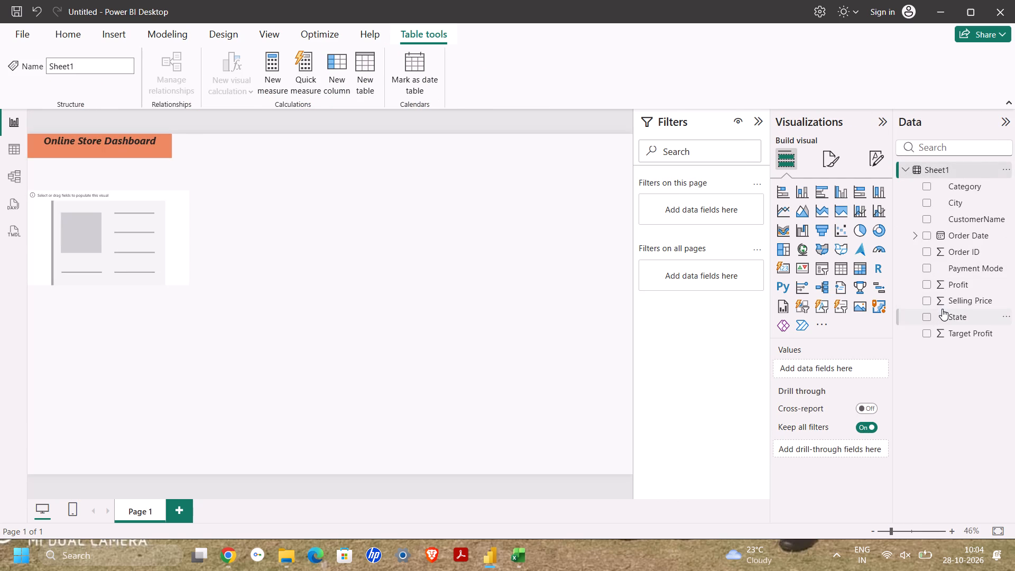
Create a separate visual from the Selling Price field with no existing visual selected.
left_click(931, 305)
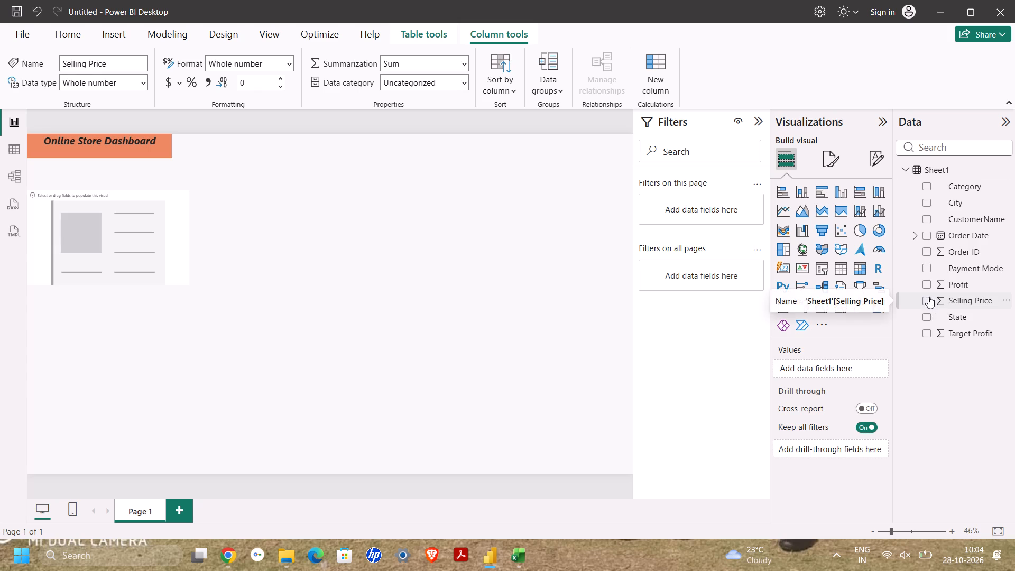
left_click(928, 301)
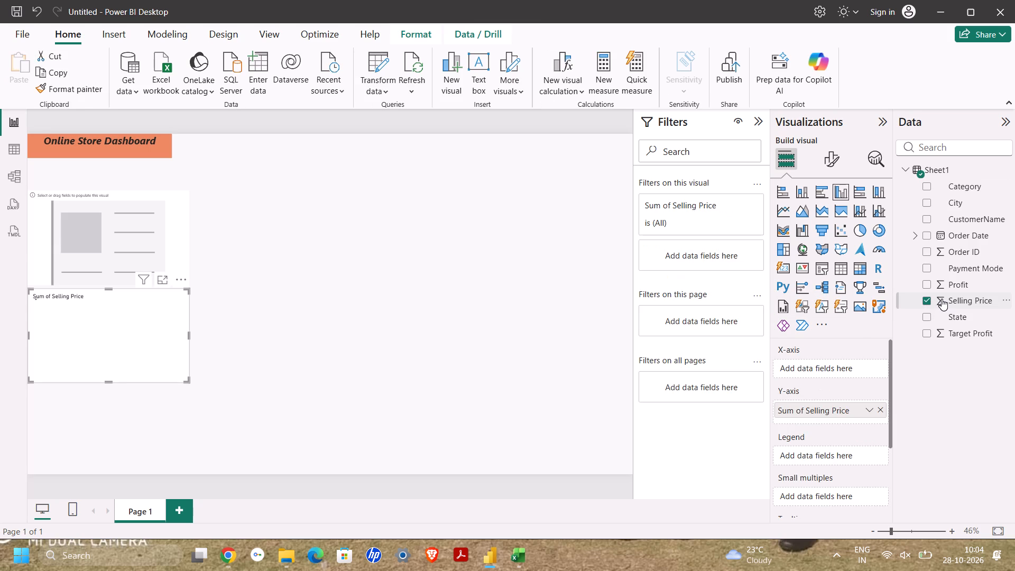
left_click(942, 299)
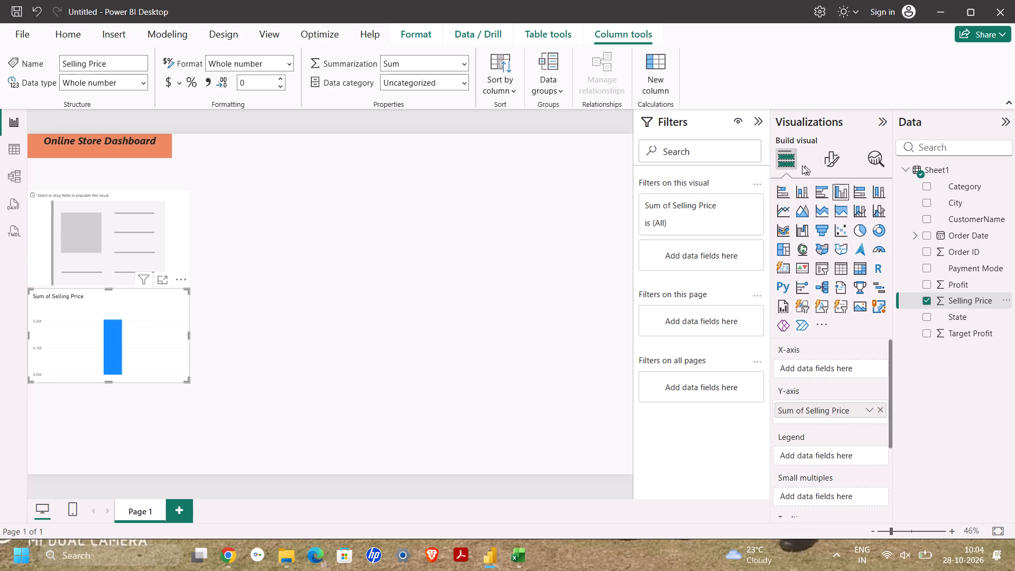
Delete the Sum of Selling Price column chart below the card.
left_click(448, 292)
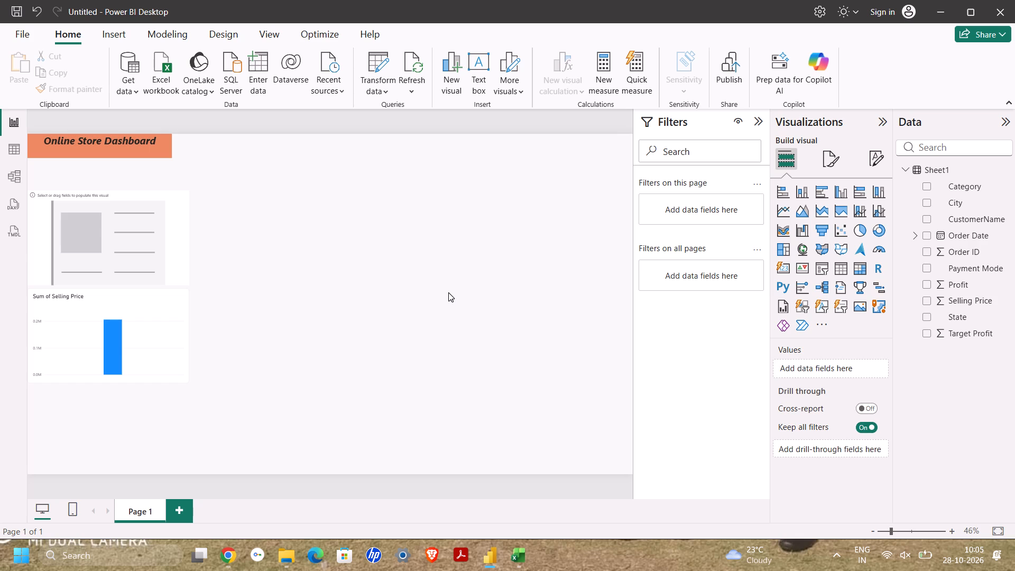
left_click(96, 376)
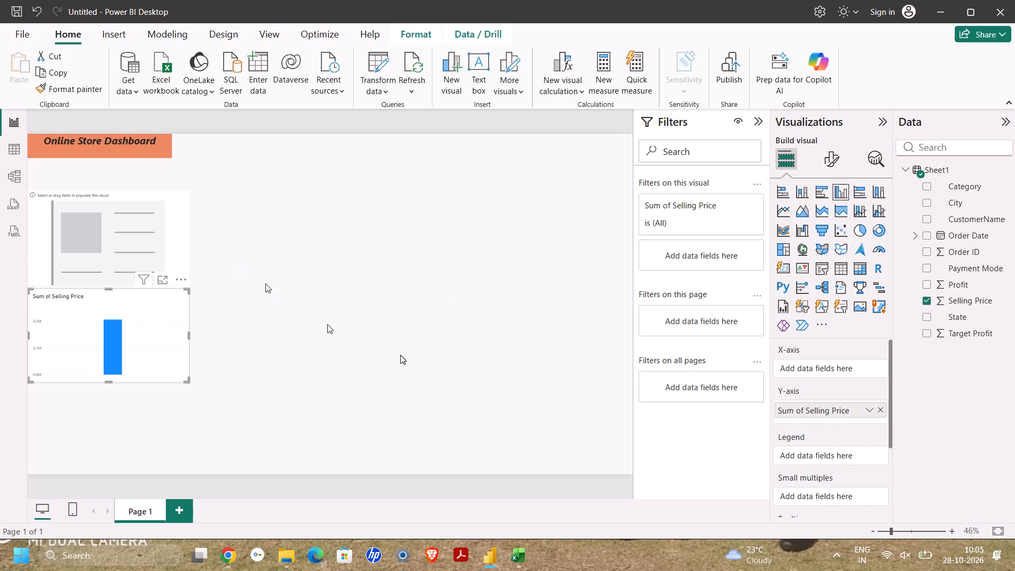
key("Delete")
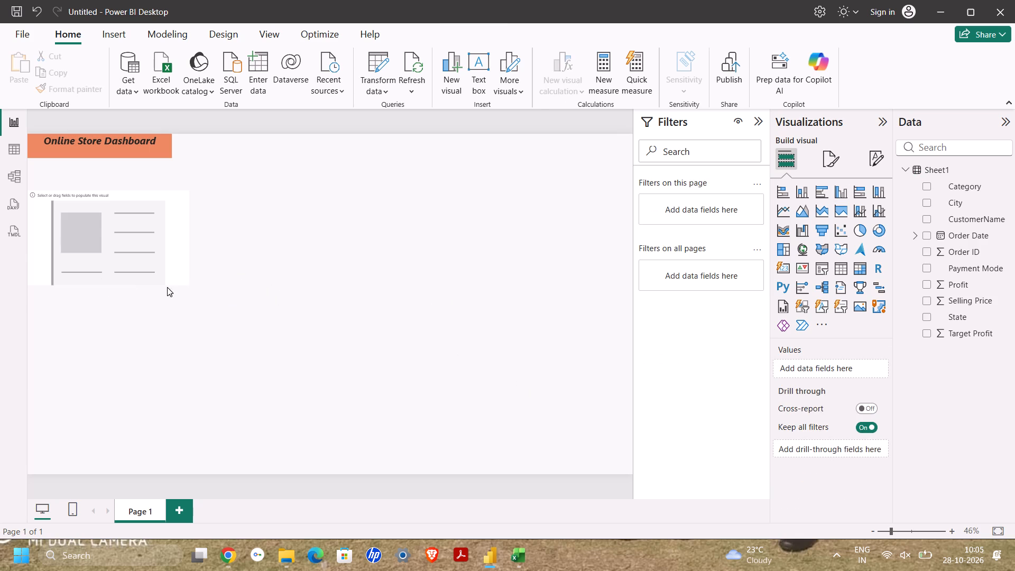
Add the Selling Price field to the empty card's values twice.
left_click(79, 253)
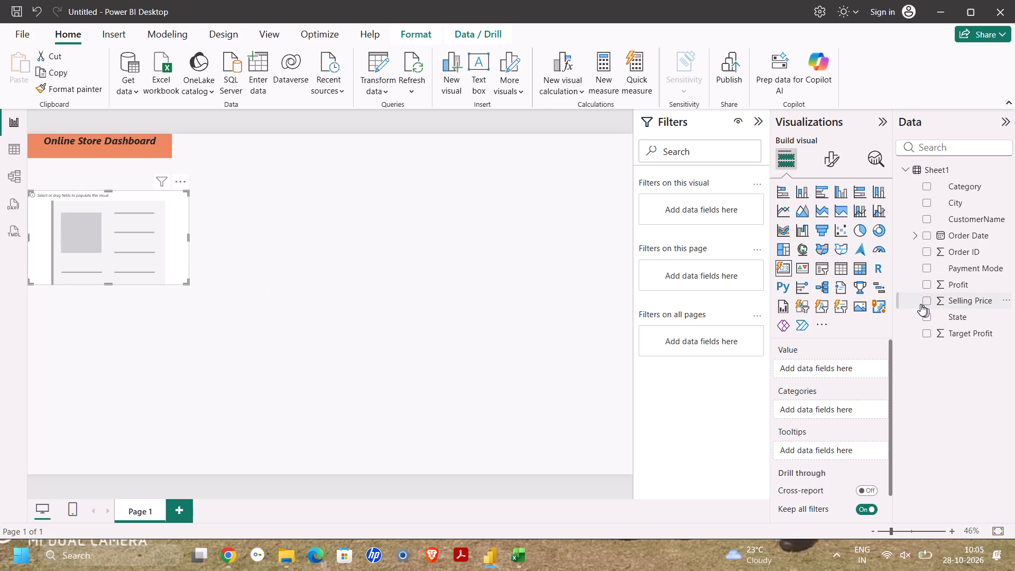
left_click(925, 300)
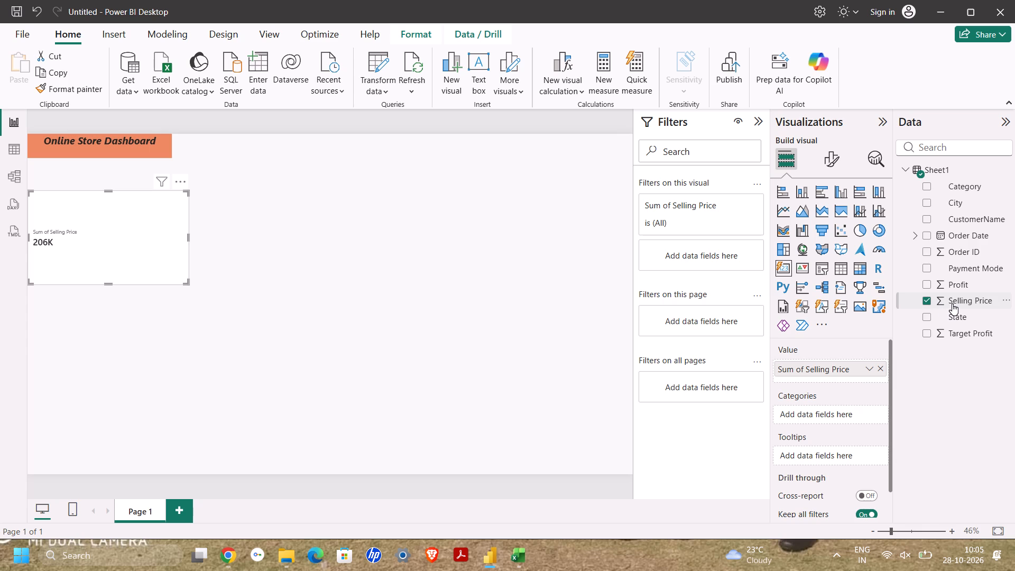
left_click_drag(952, 303, 110, 257)
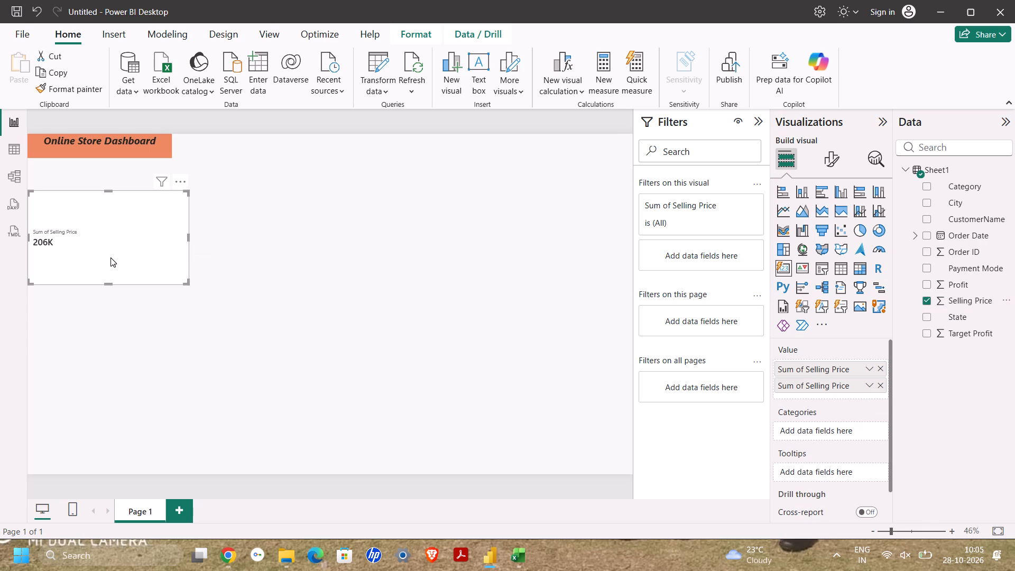
left_click(133, 195)
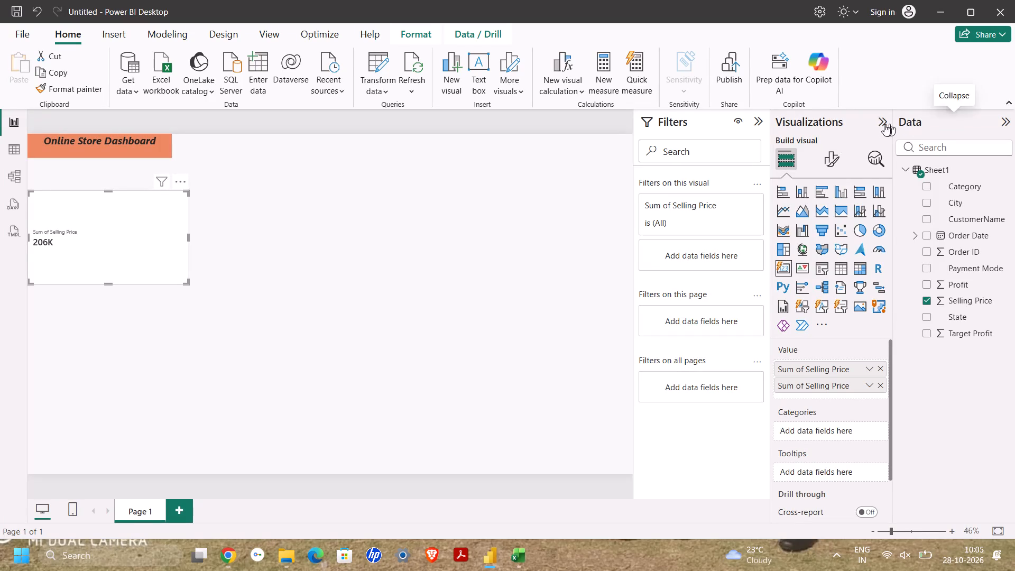
Set the Selling Price card's multi-card layout style to Table, leaving Fixed size off.
left_click(835, 149)
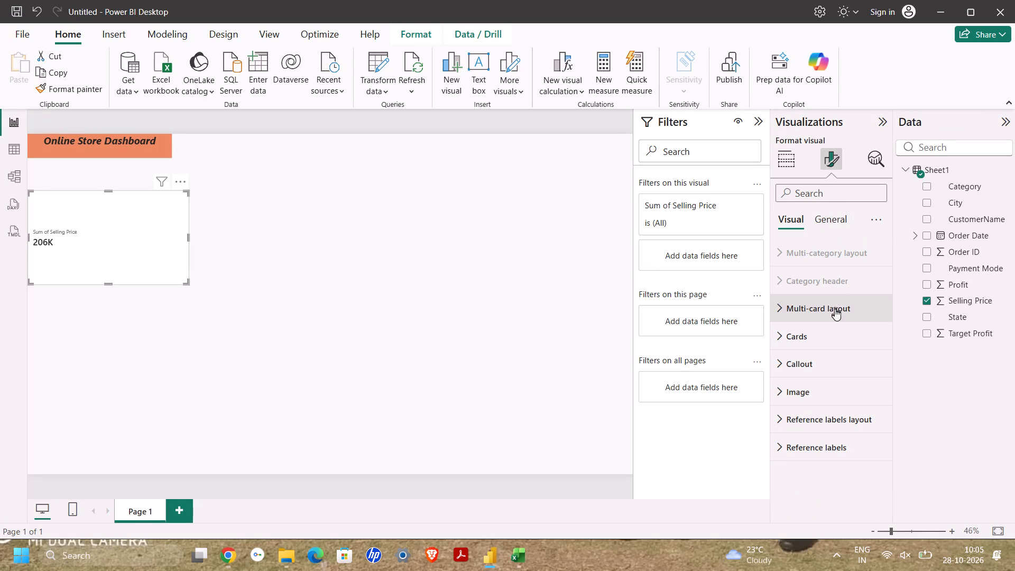
left_click(825, 338)
left_click(825, 338)
left_click(813, 304)
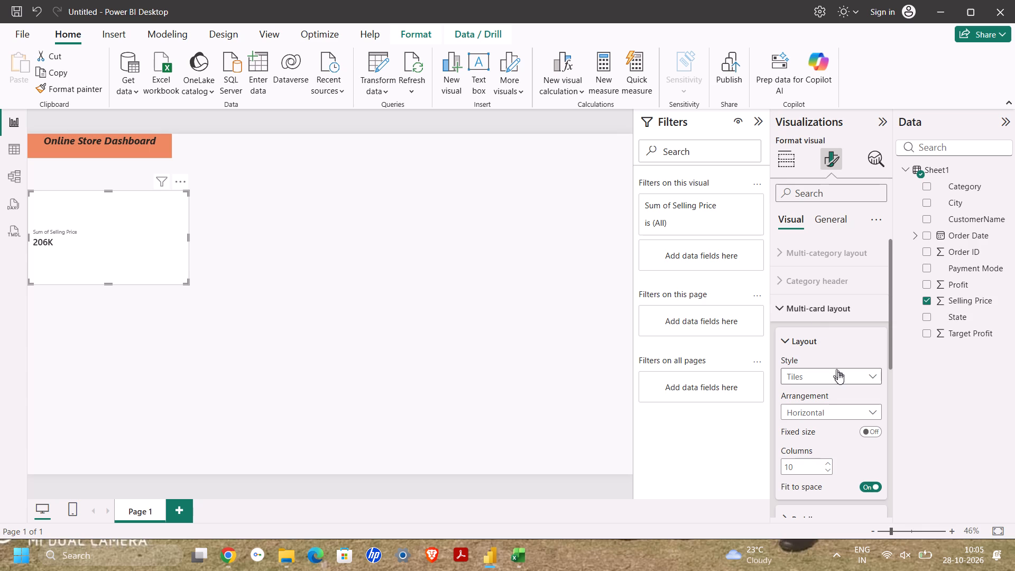
left_click(839, 374)
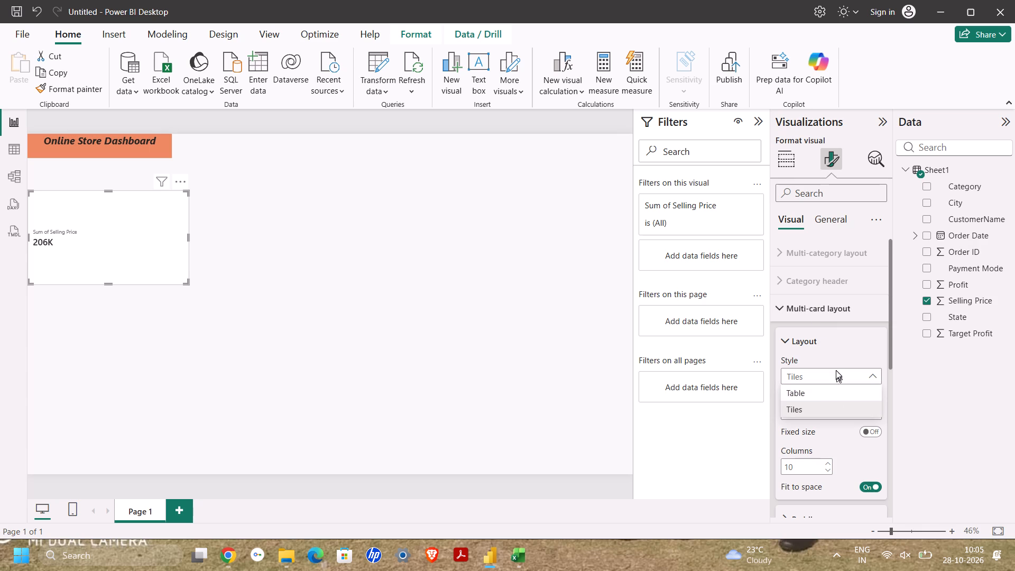
left_click(835, 368)
left_click(833, 380)
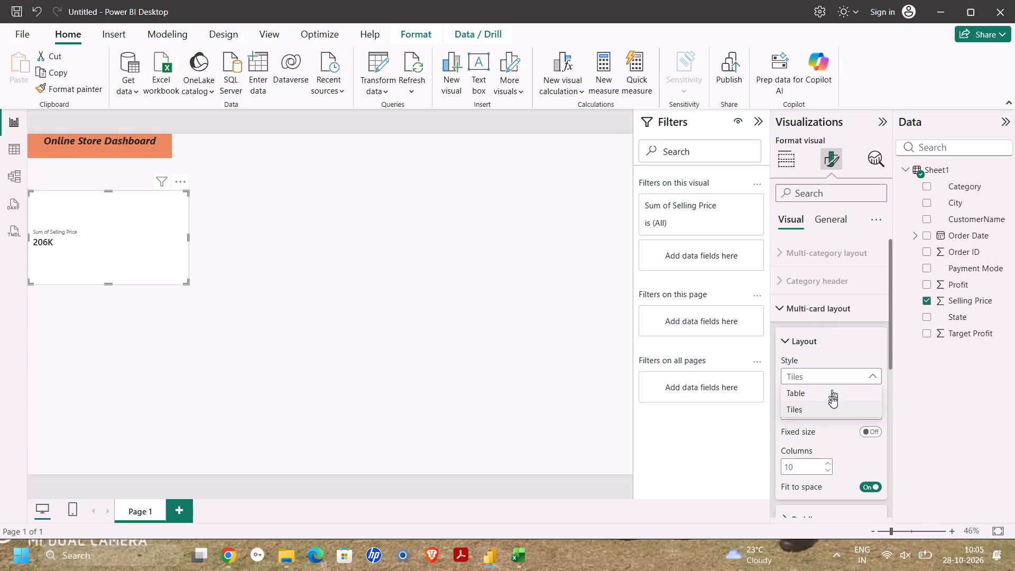
left_click(832, 399)
left_click(864, 434)
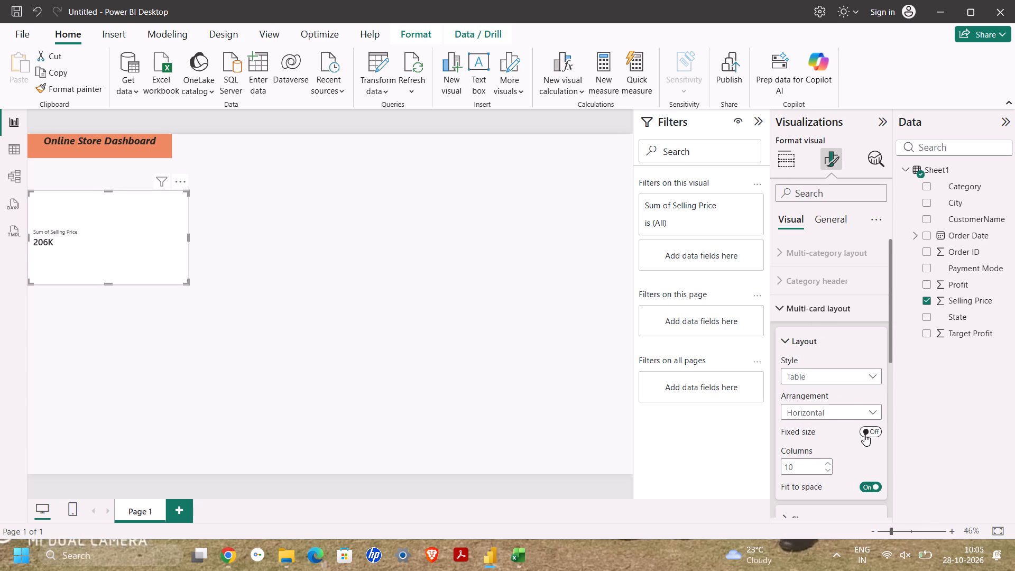
left_click(864, 434)
Look through the Selling Price card's multi-card layout settings and the other visual formatting options.
left_click(109, 210)
left_click(80, 230)
scroll(837, 344, "down", 2)
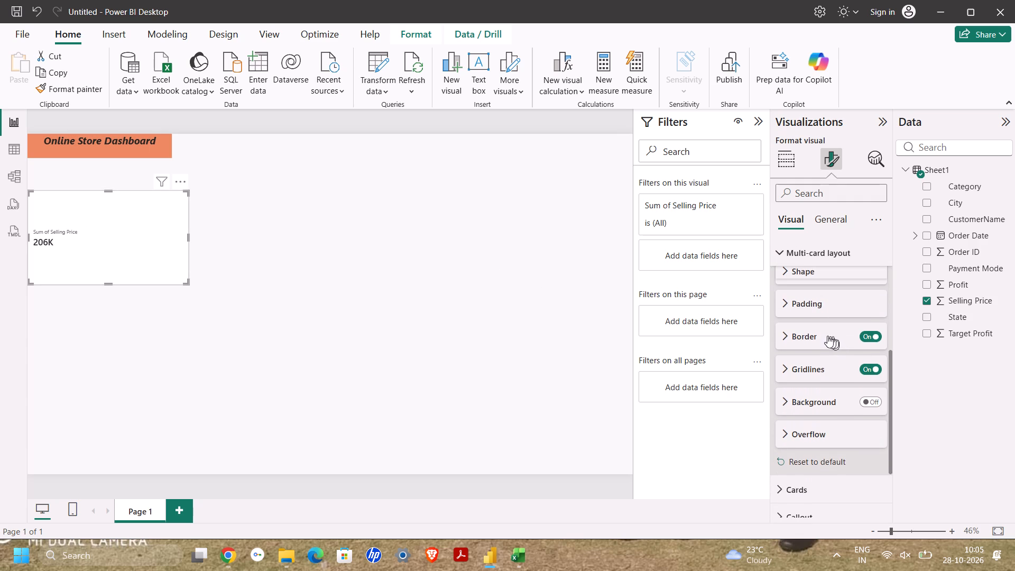
scroll(817, 399, "down", 1)
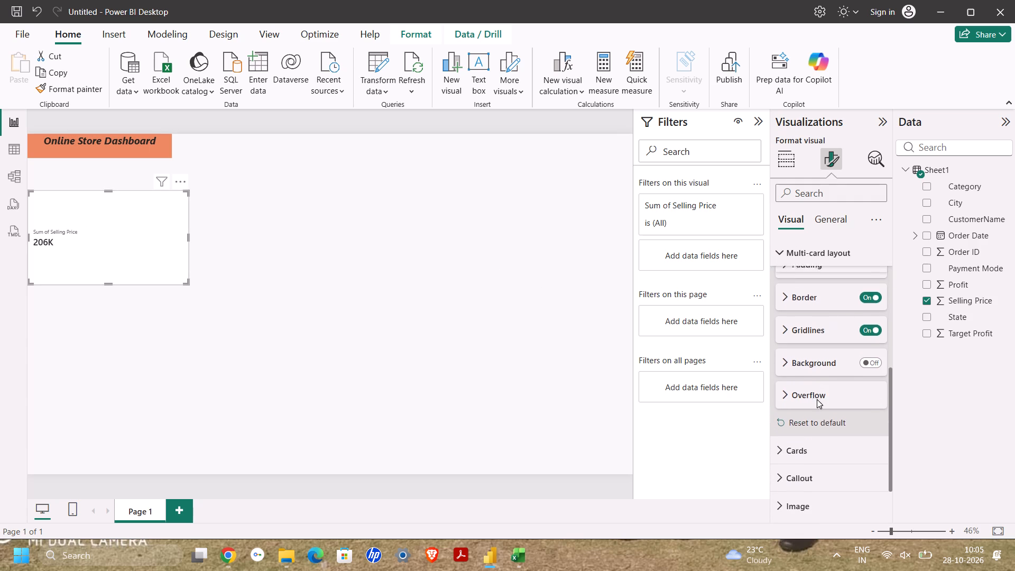
scroll(817, 399, "down", 2)
scroll(817, 399, "up", 2)
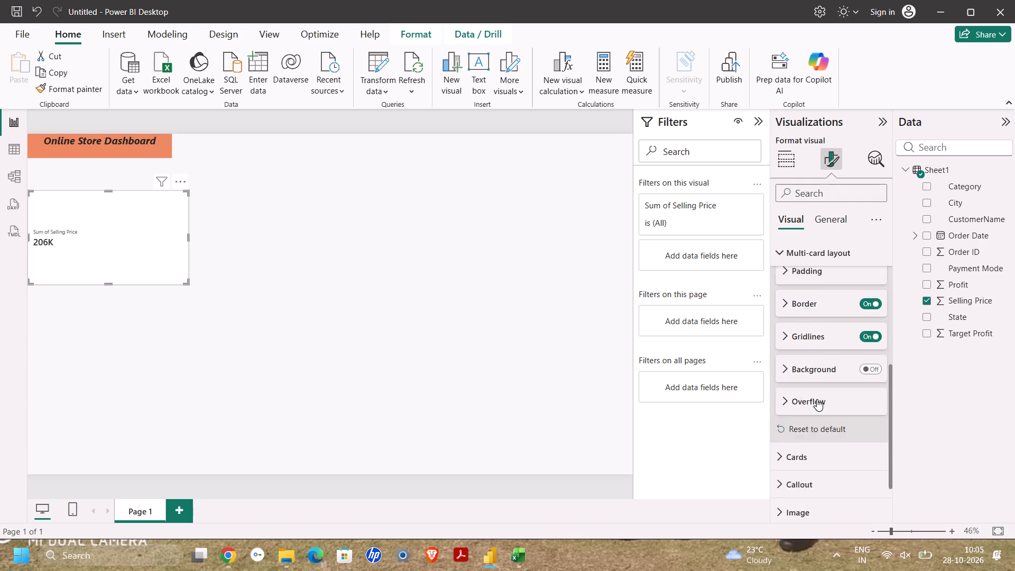
scroll(817, 399, "up", 3)
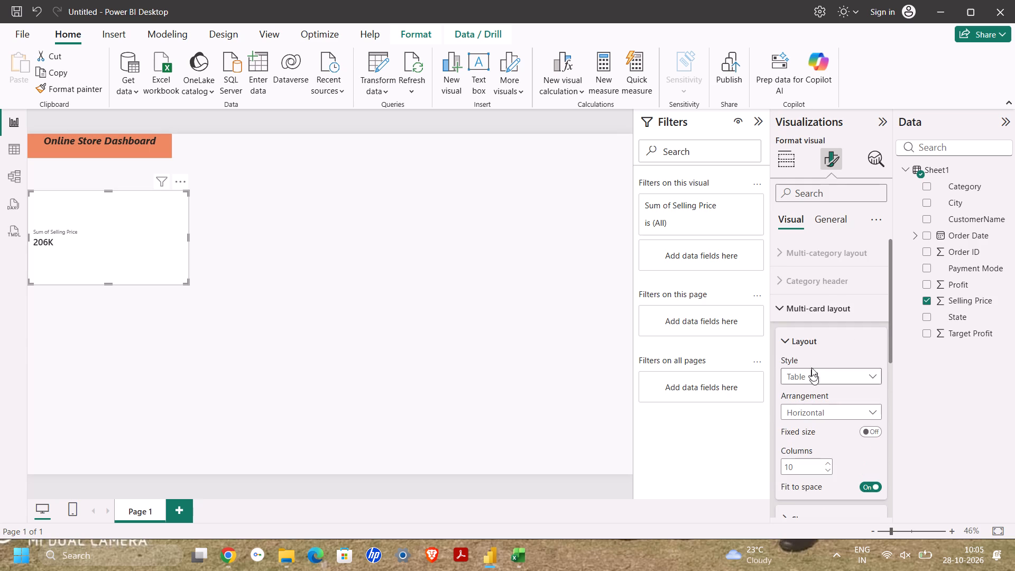
left_click(804, 347)
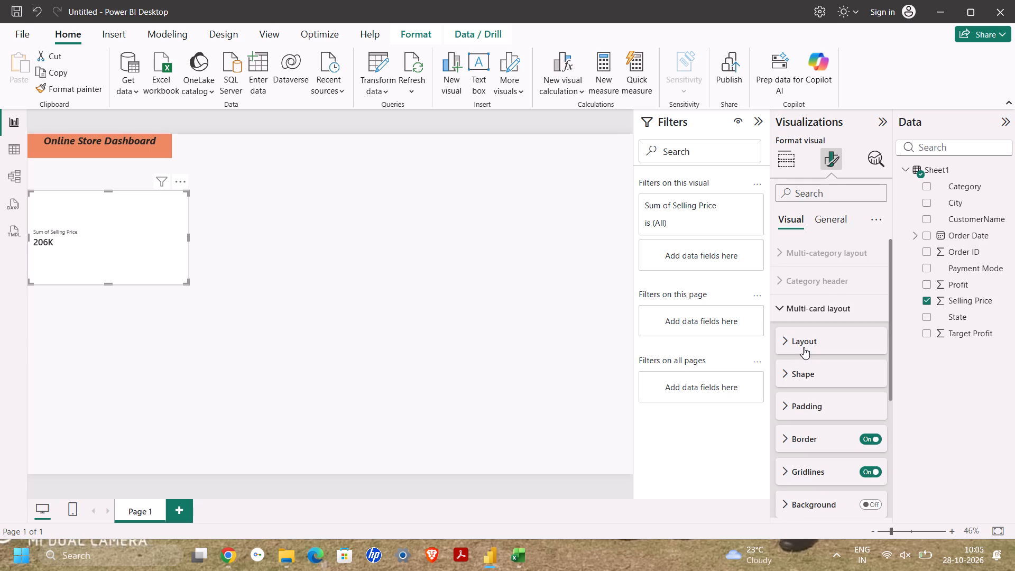
scroll(804, 347, "down", 1)
scroll(804, 347, "up", 1)
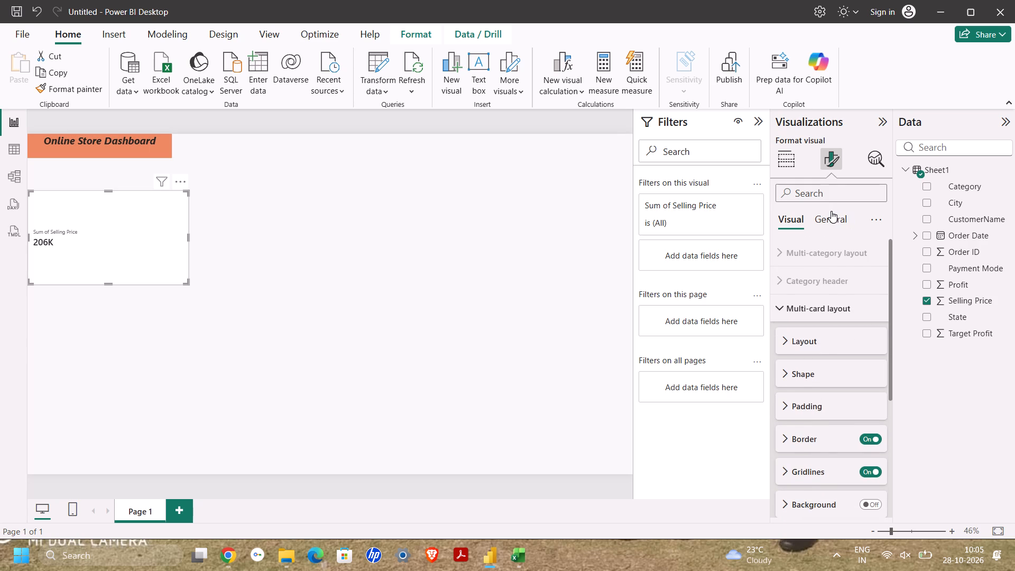
Turn on the title of the Selling Price card.
left_click(831, 211)
left_click(828, 276)
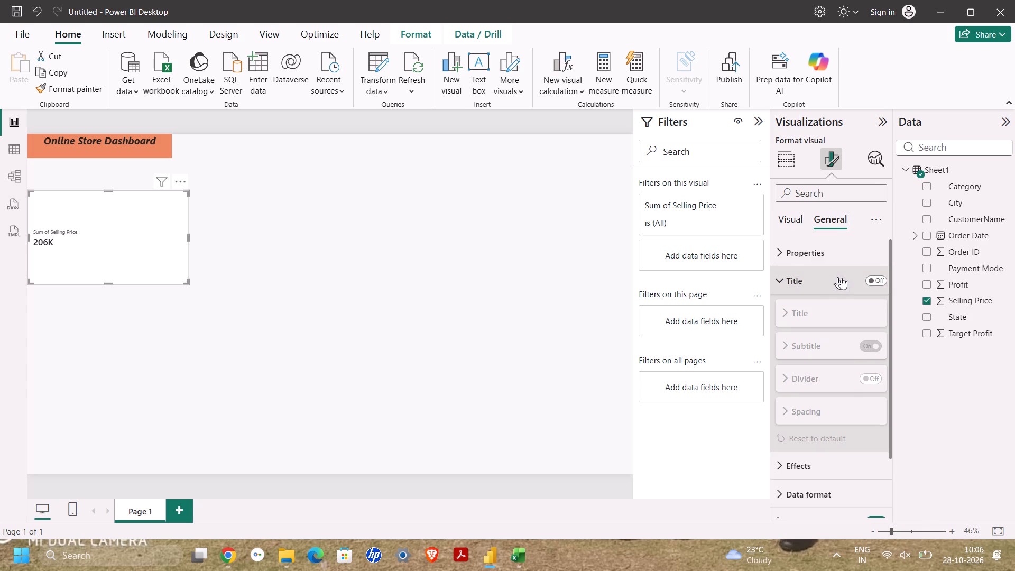
left_click(880, 285)
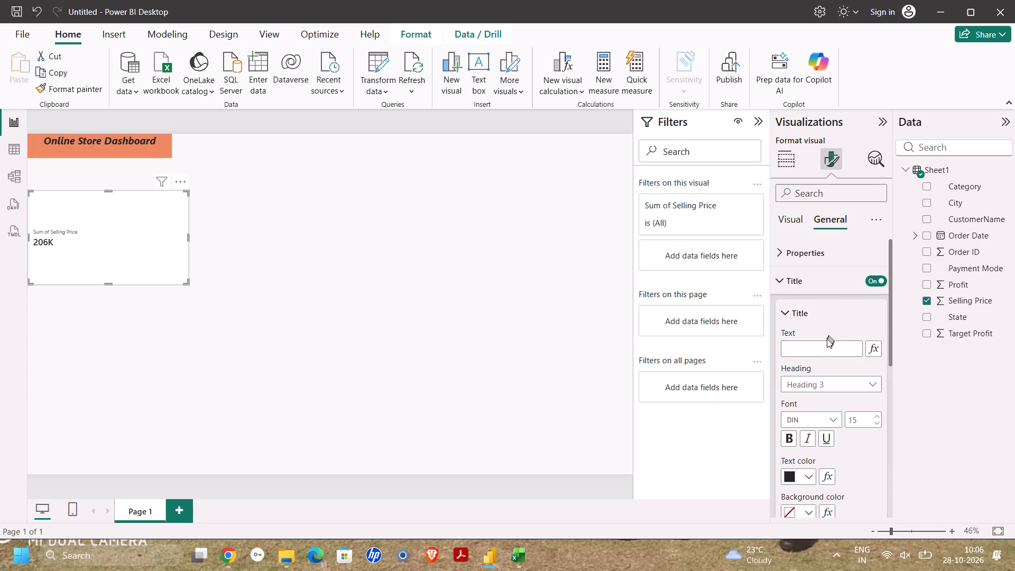
Set the Selling Price card's title text to Total Sales.
left_click(827, 343)
type("Toal")
key("BackSpace")
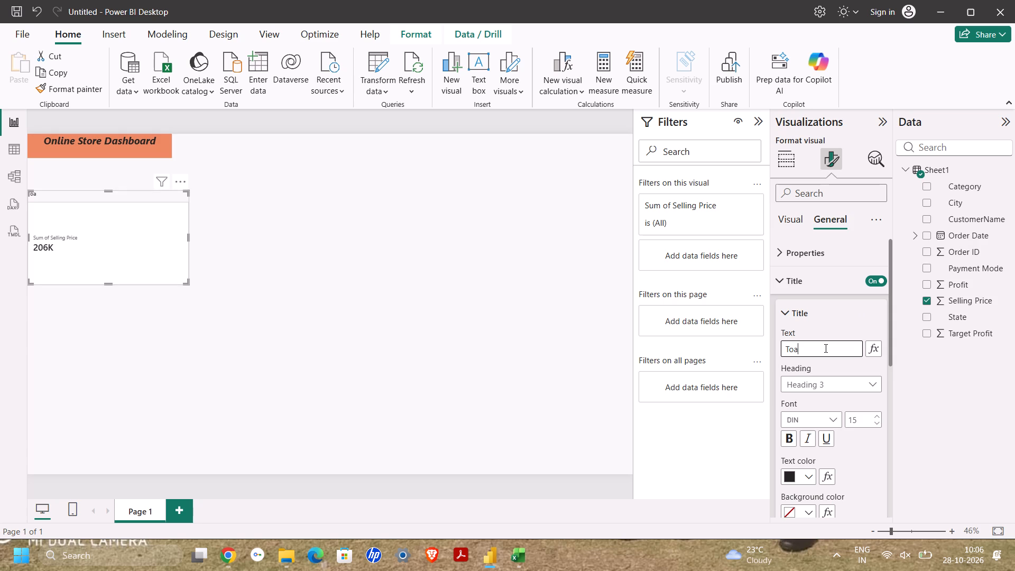
key("BackSpace")
type("tal")
key("space")
type("Sale")
key("s")
left_click(422, 309)
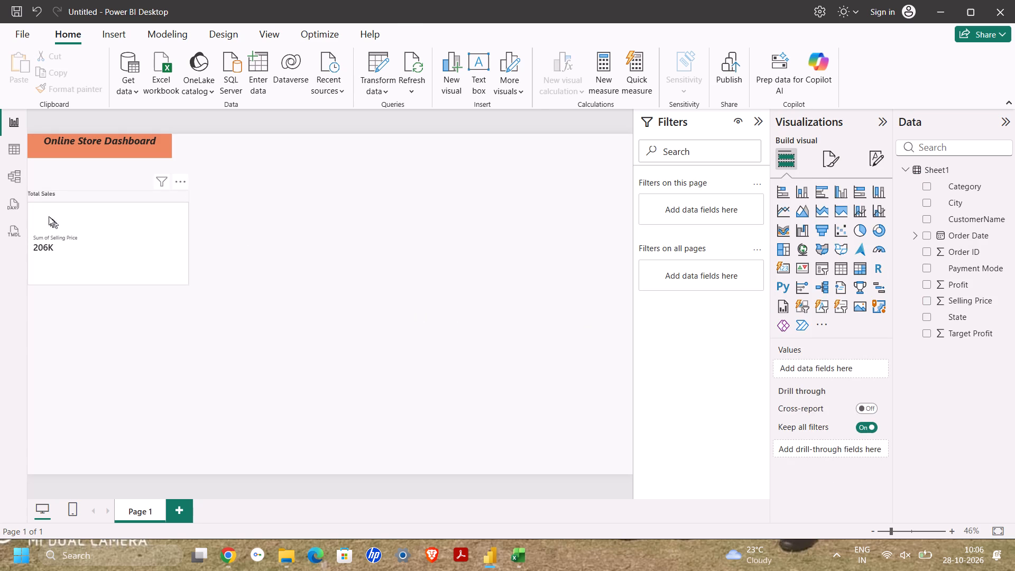
Remove the duplicate Sum of Selling Price field from the Total Sales card's values.
left_click(39, 201)
left_click(124, 224)
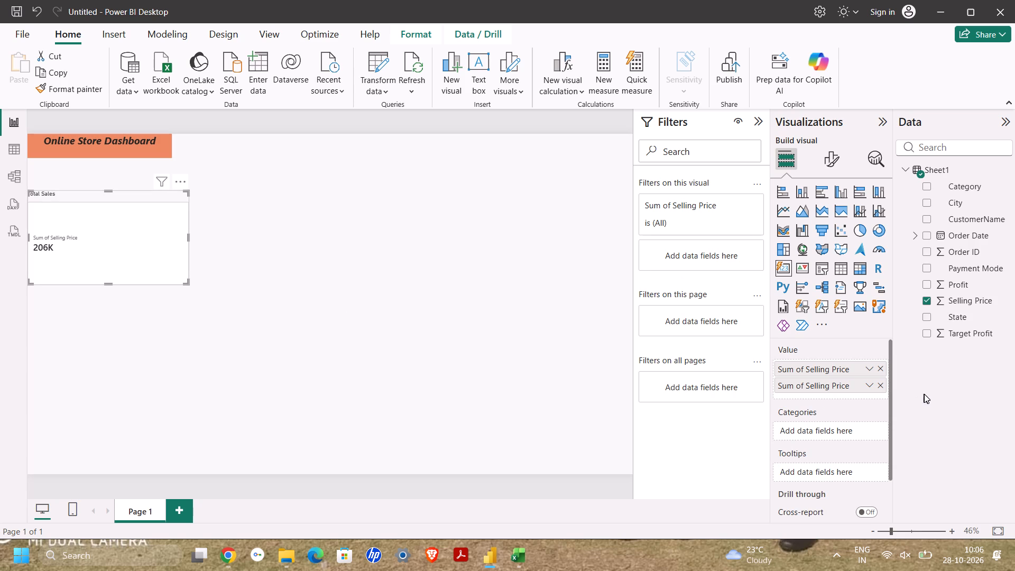
left_click(879, 369)
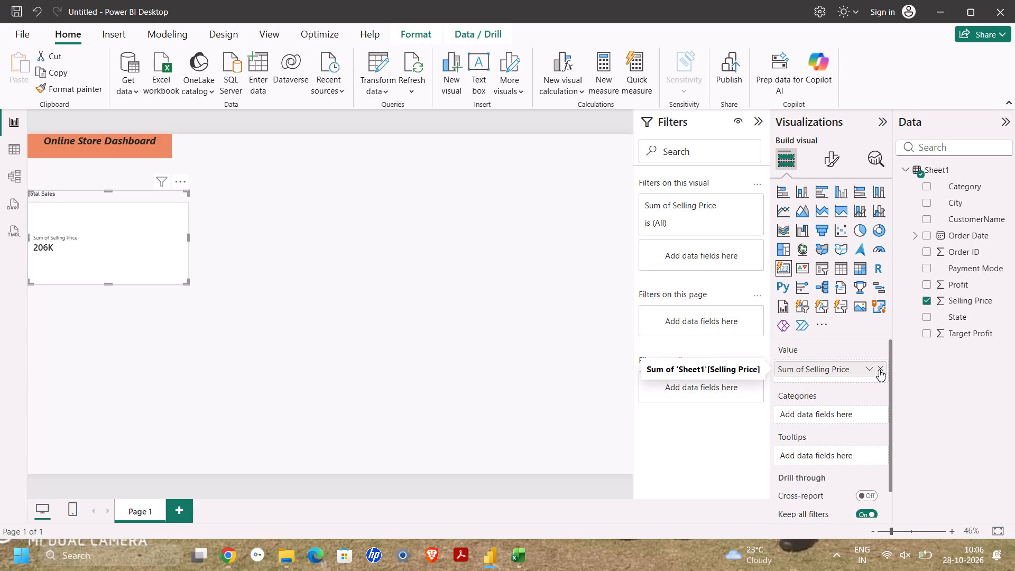
Set the font of the Total Sales card's title to Arial, trying Arial Black first.
left_click(827, 168)
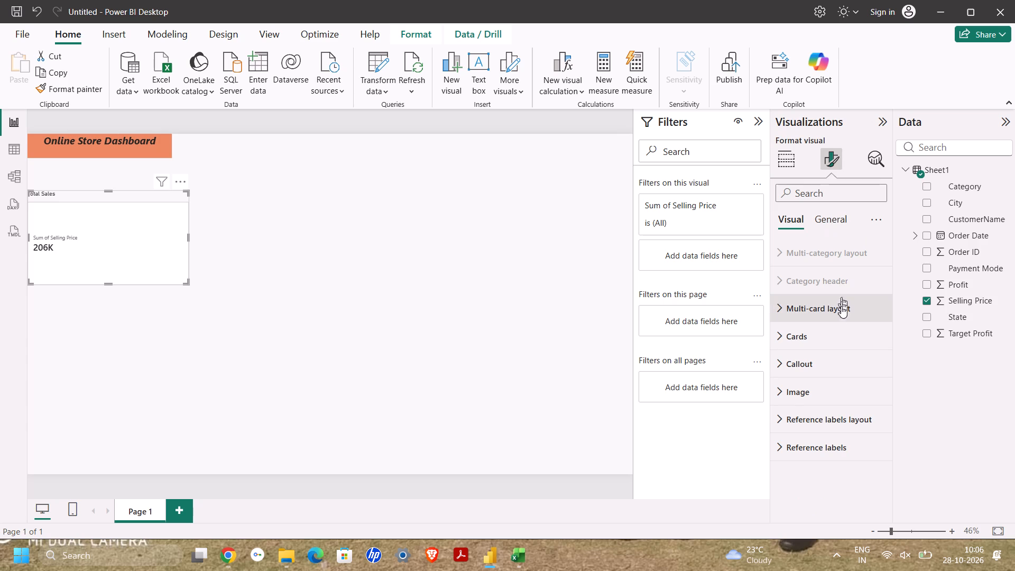
left_click(828, 216)
left_click(814, 292)
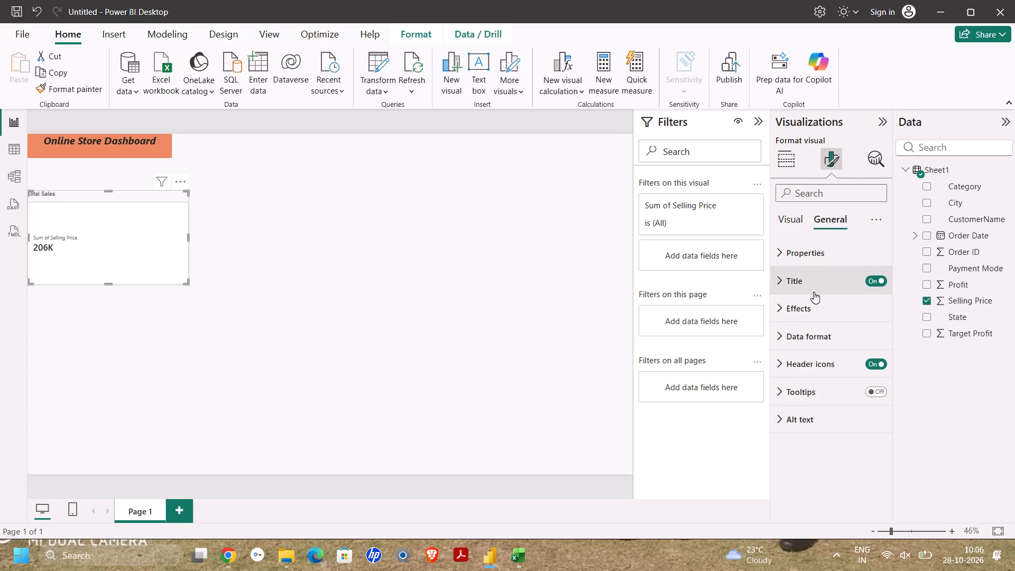
scroll(828, 343, "down", 1)
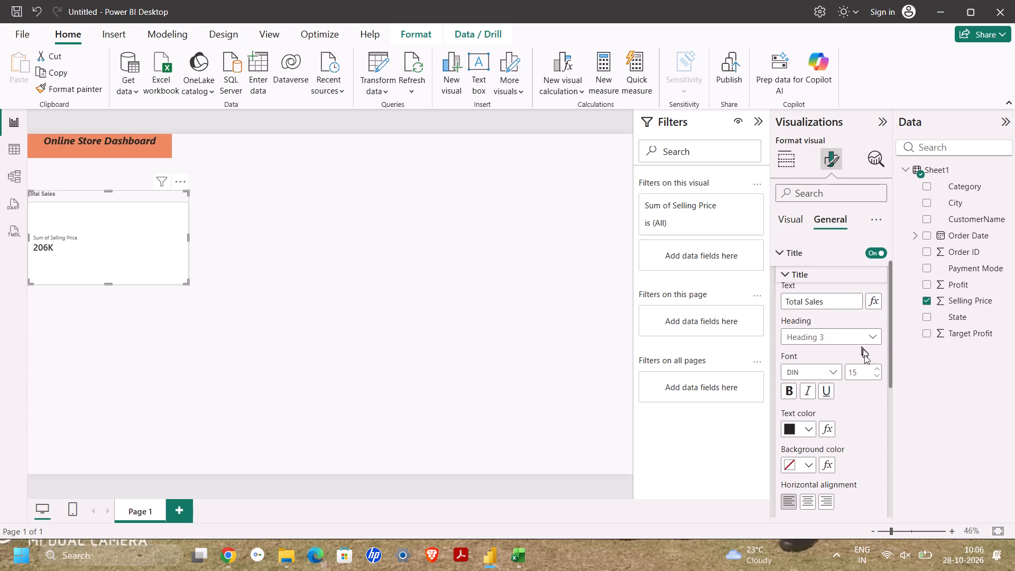
left_click(835, 373)
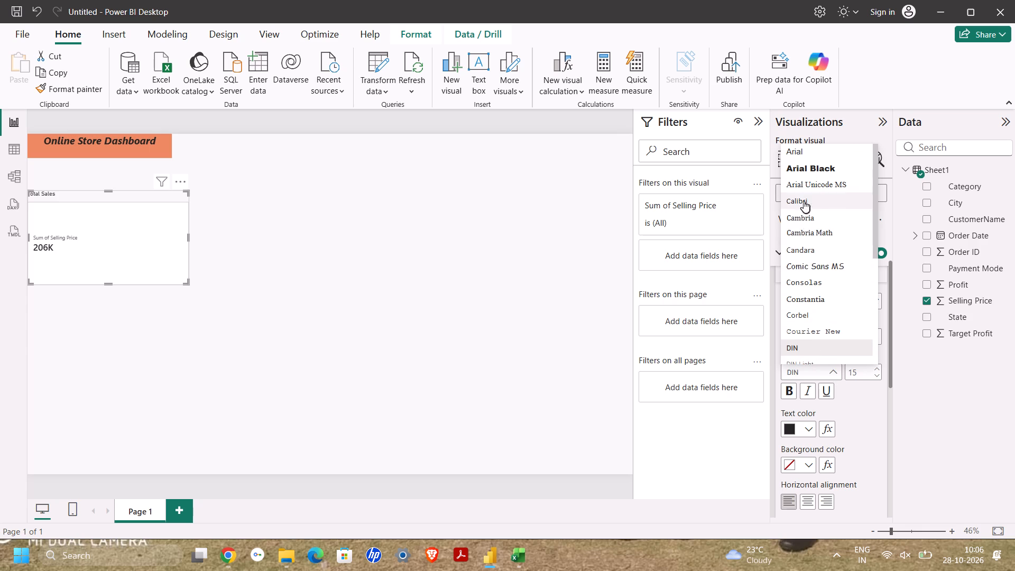
left_click(796, 173)
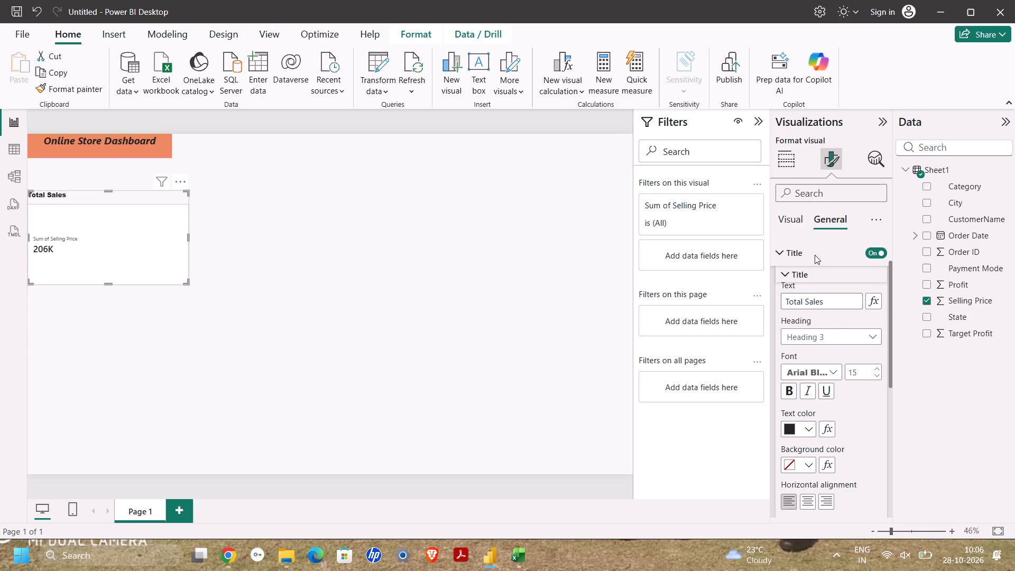
left_click(829, 373)
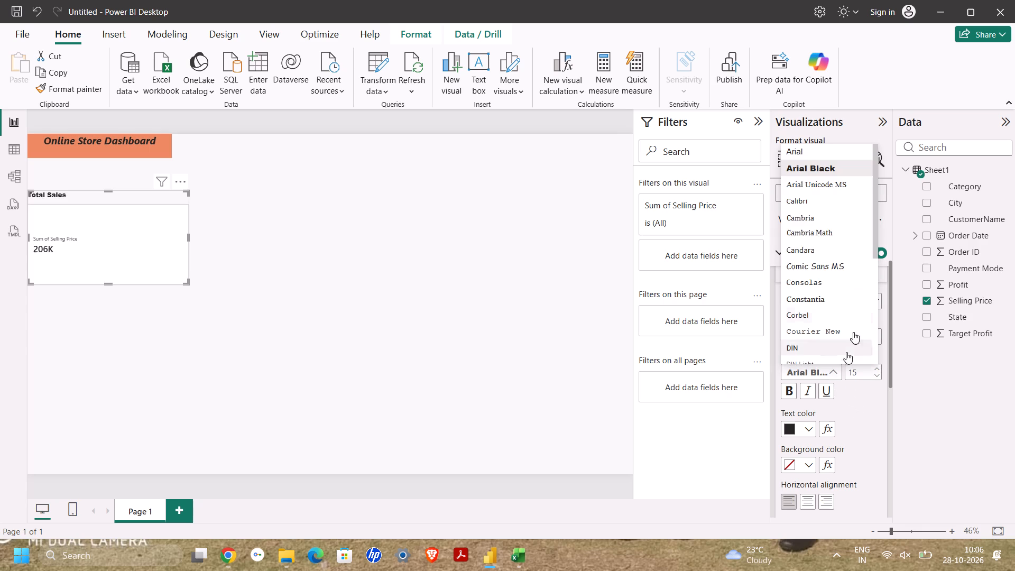
left_click(811, 146)
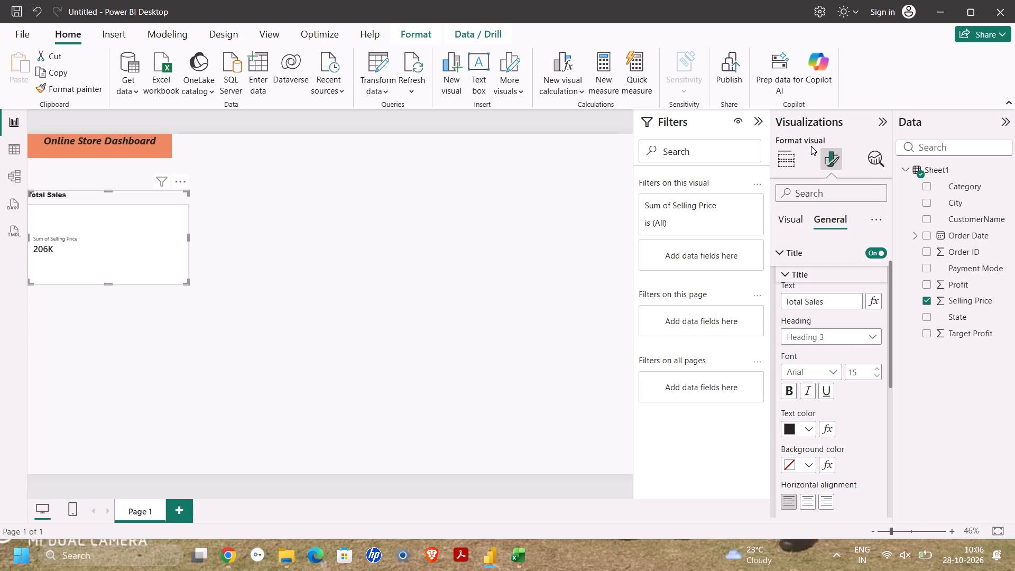
Increase the font size of the Total Sales card's title to 35.
triple_click(879, 369)
triple_click(879, 369)
double_click(879, 369)
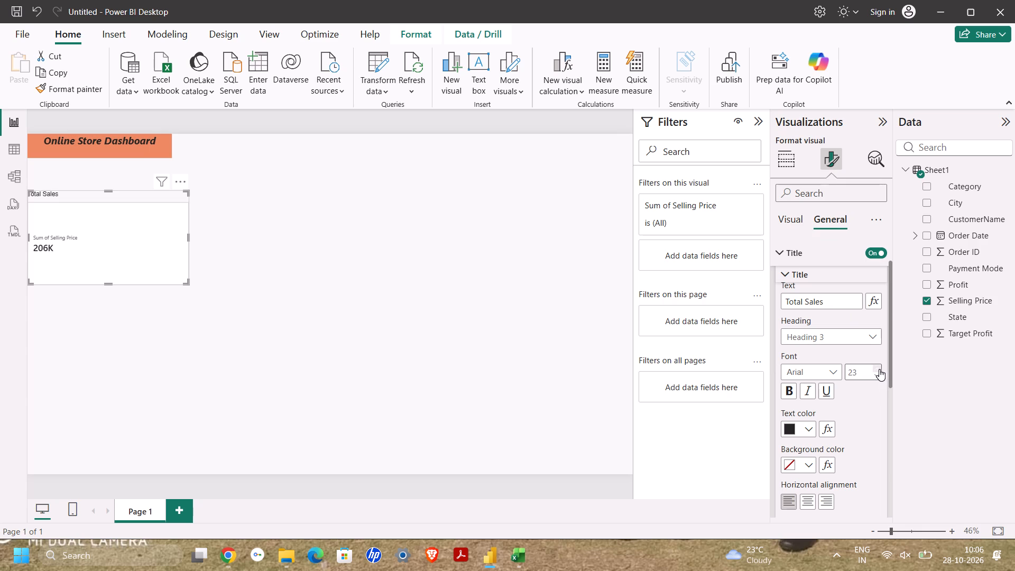
triple_click(879, 369)
triple_click(879, 369)
triple_click(879, 369)
double_click(879, 369)
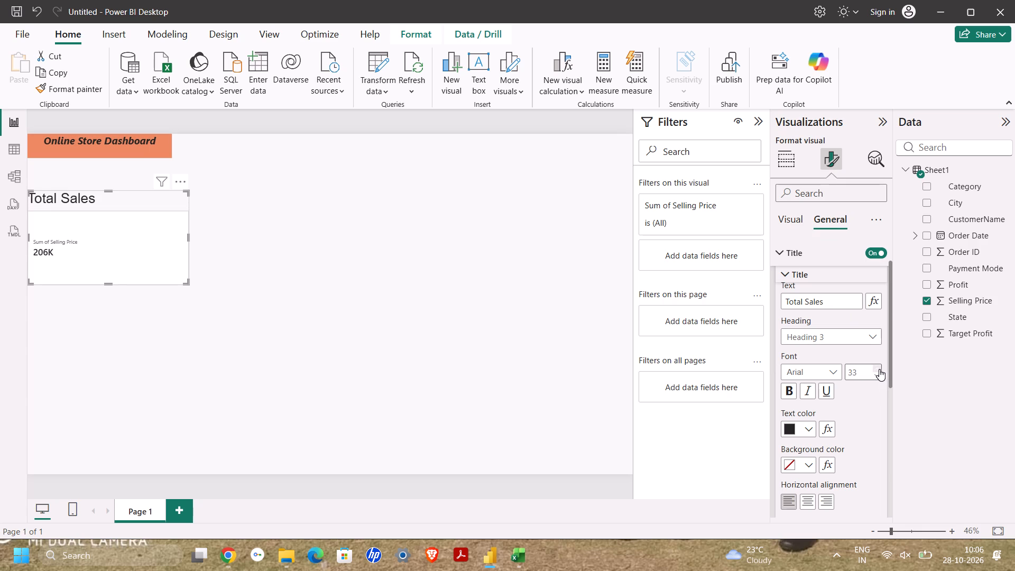
double_click(879, 369)
Center the Total Sales card's title horizontally.
scroll(866, 417, "down", 1)
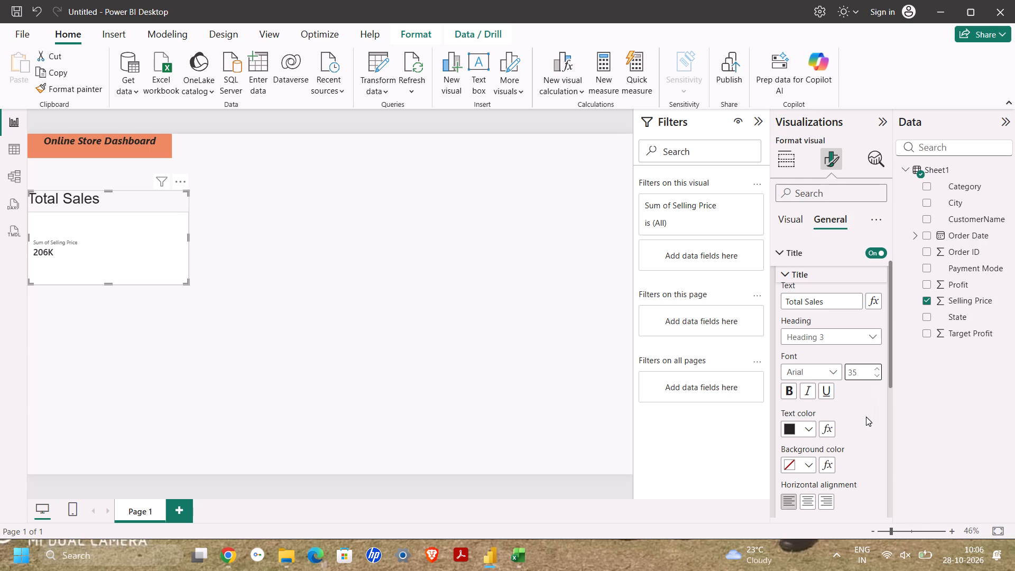
scroll(866, 417, "down", 1)
left_click(807, 471)
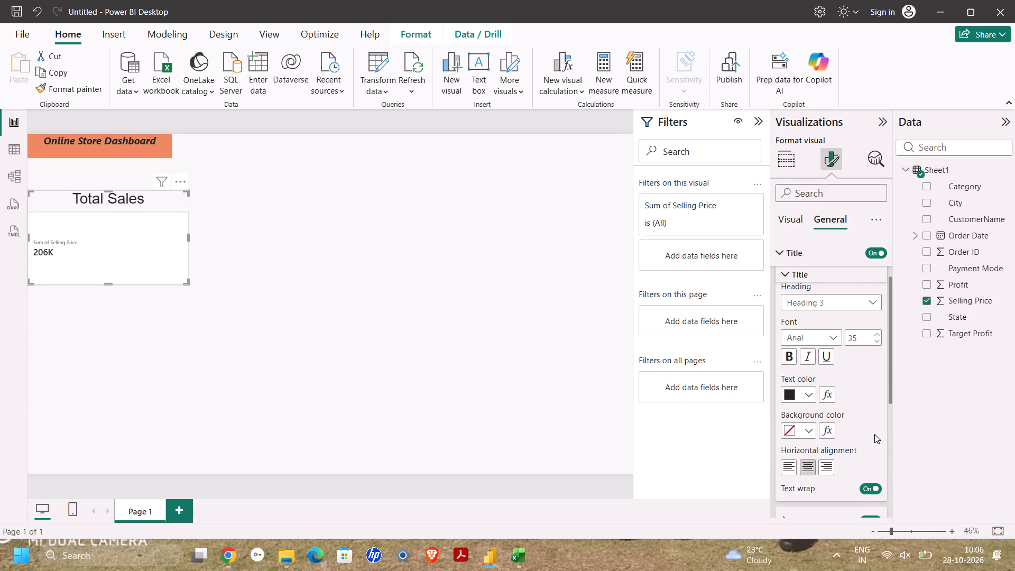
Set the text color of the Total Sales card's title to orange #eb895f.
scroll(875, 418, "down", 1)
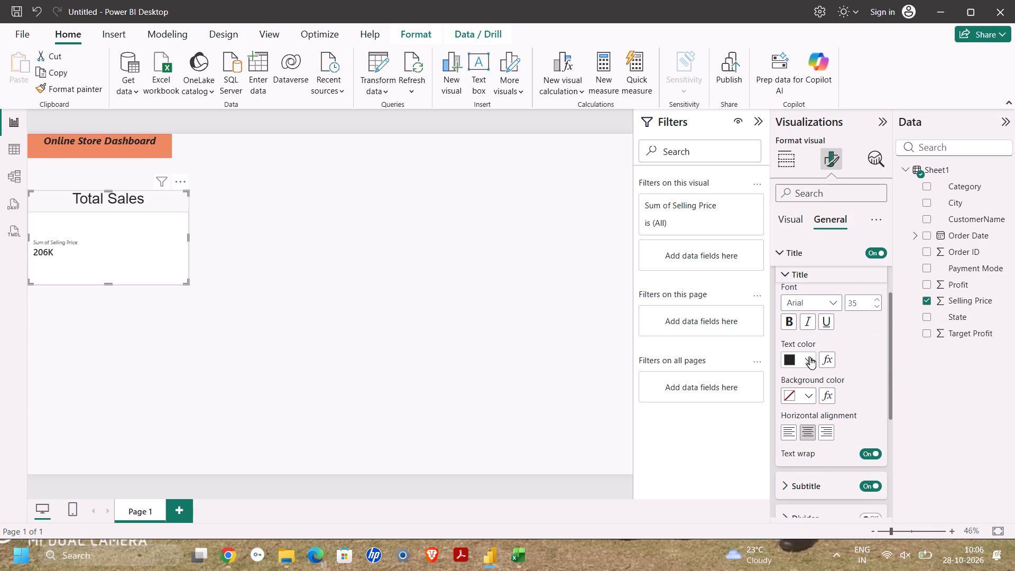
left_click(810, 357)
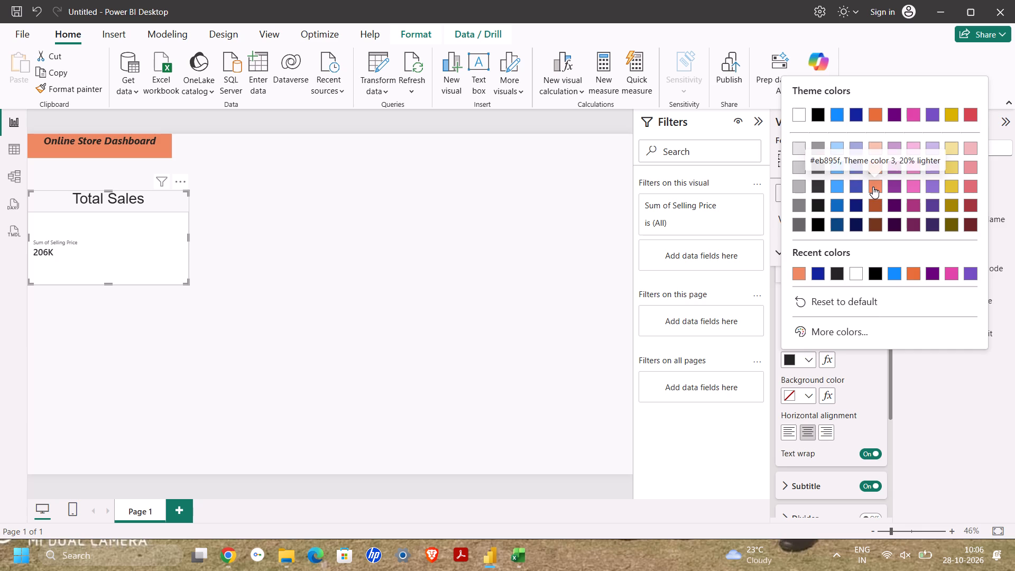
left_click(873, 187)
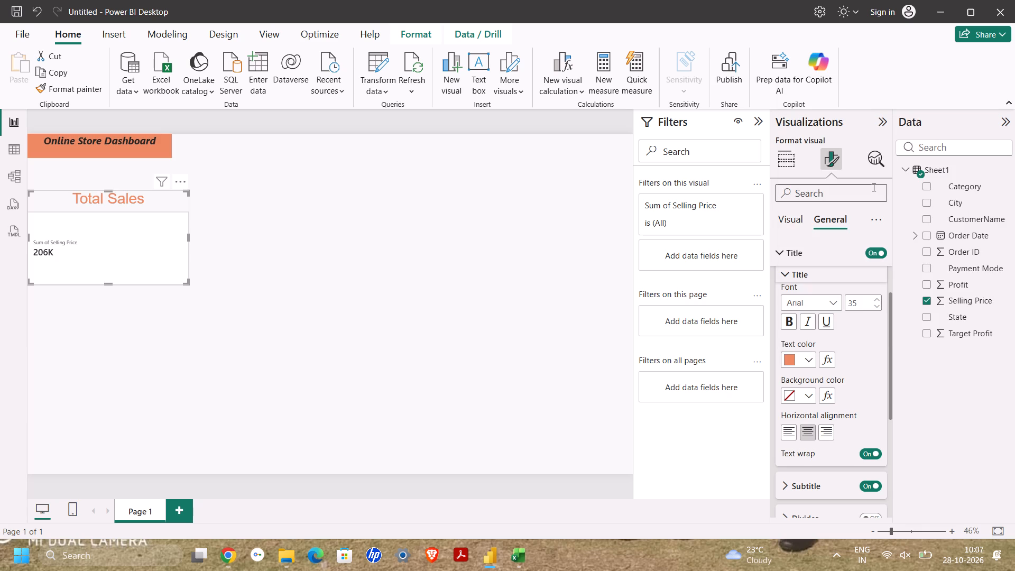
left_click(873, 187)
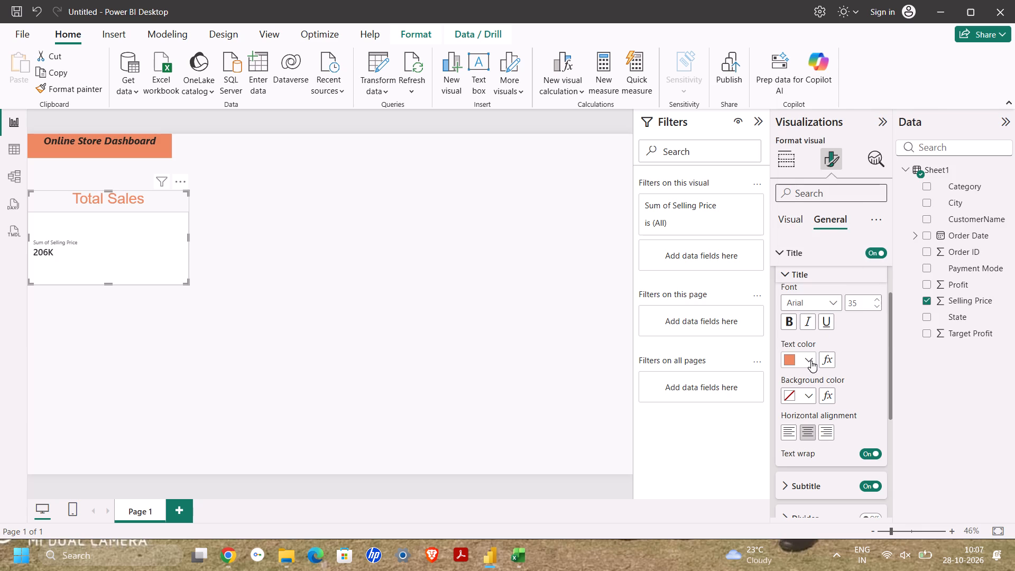
Set the text color of the Total Sales card's title to black.
left_click(811, 361)
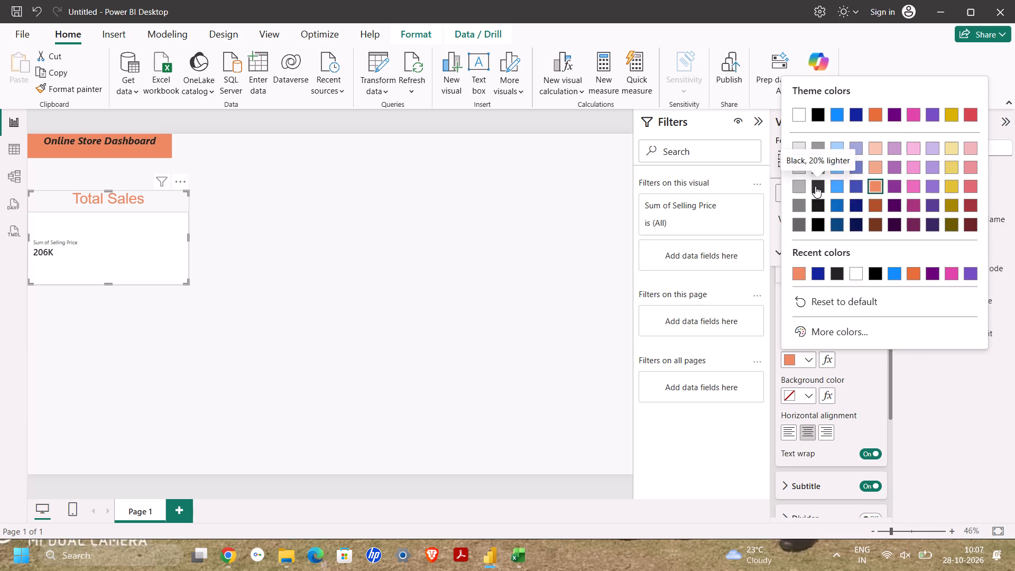
left_click(817, 223)
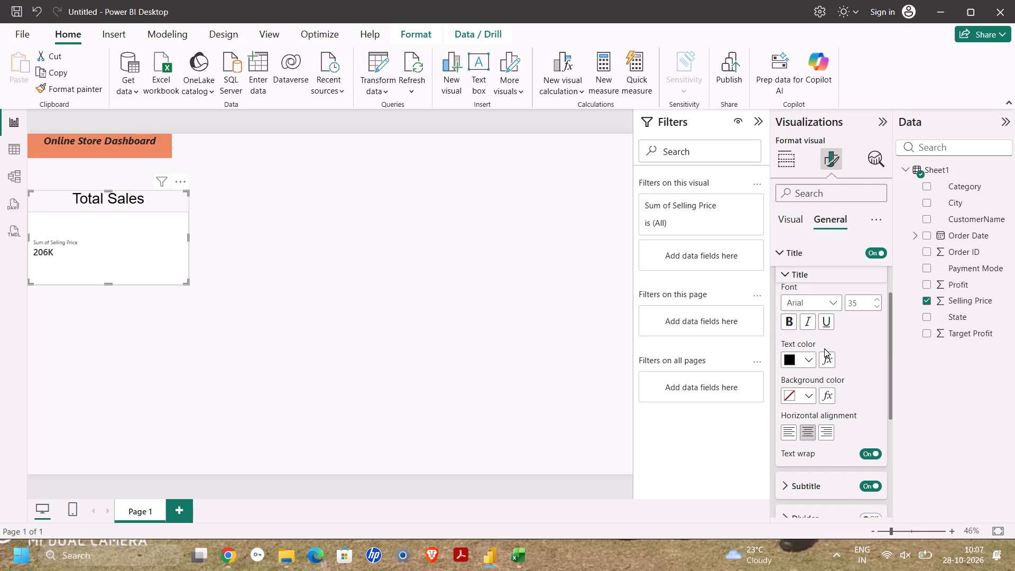
Fill the background of the Total Sales card's title with the orange theme color, 20% lighter, matching the dashboard title.
left_click(807, 400)
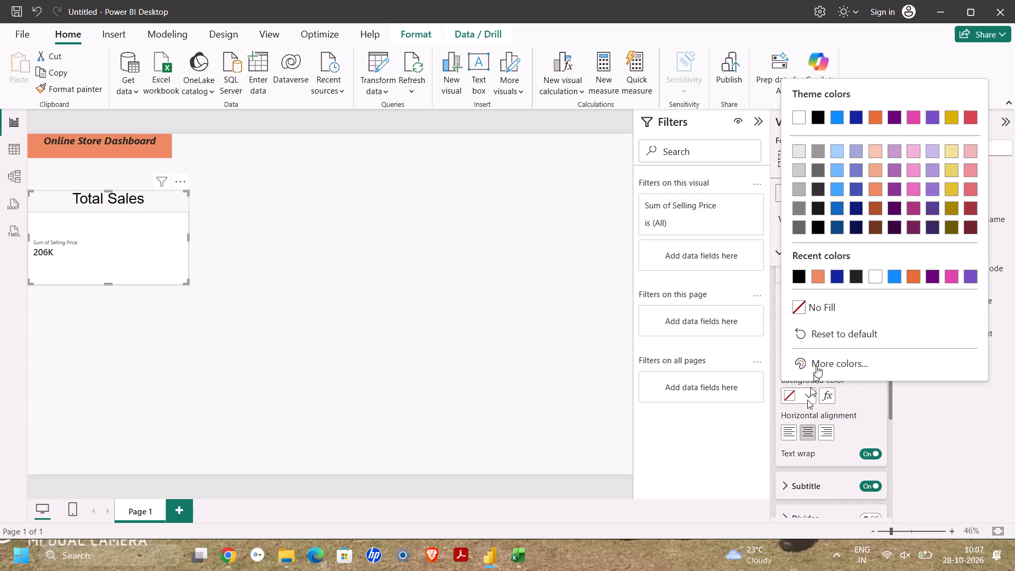
left_click(876, 186)
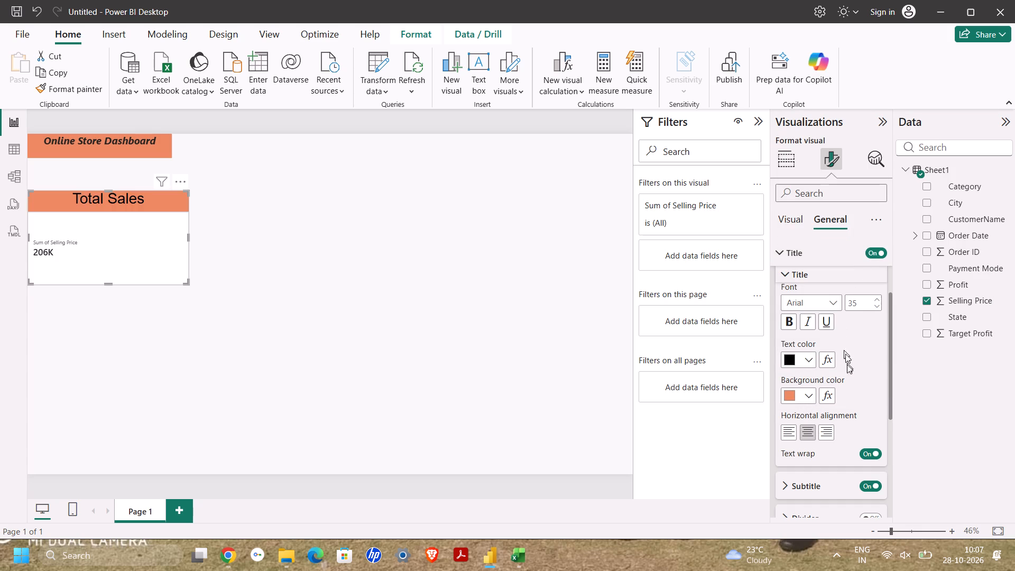
Look through the Total Sales card's remaining general formatting options, including the header icon colors.
scroll(849, 395, "down", 1)
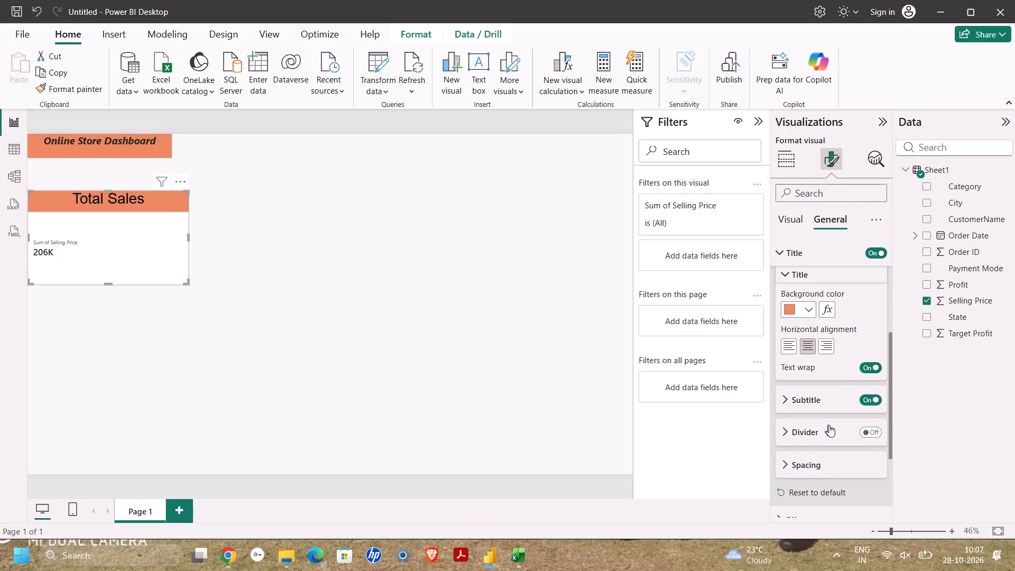
scroll(839, 425, "down", 3)
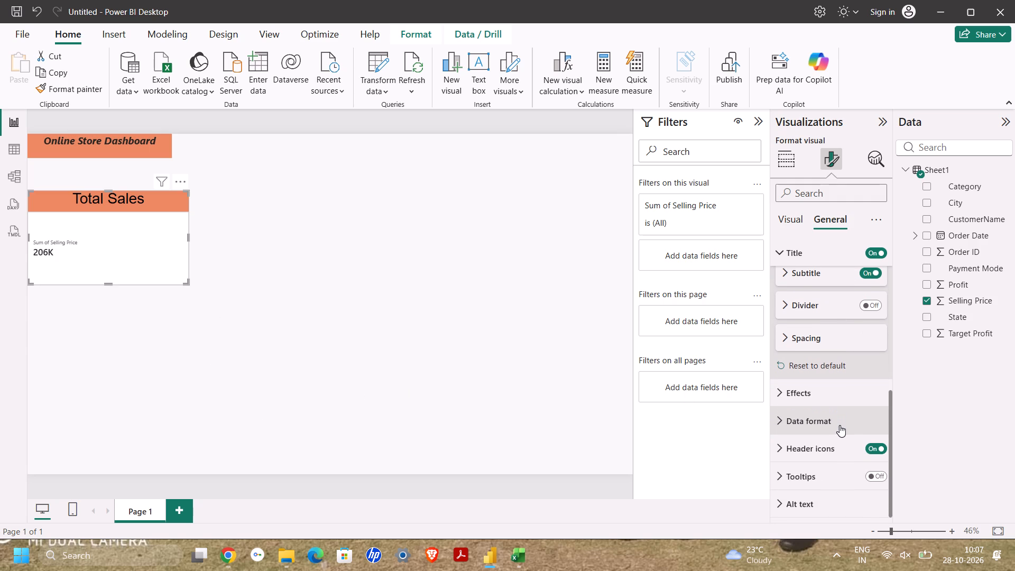
scroll(839, 425, "down", 2)
left_click(839, 440)
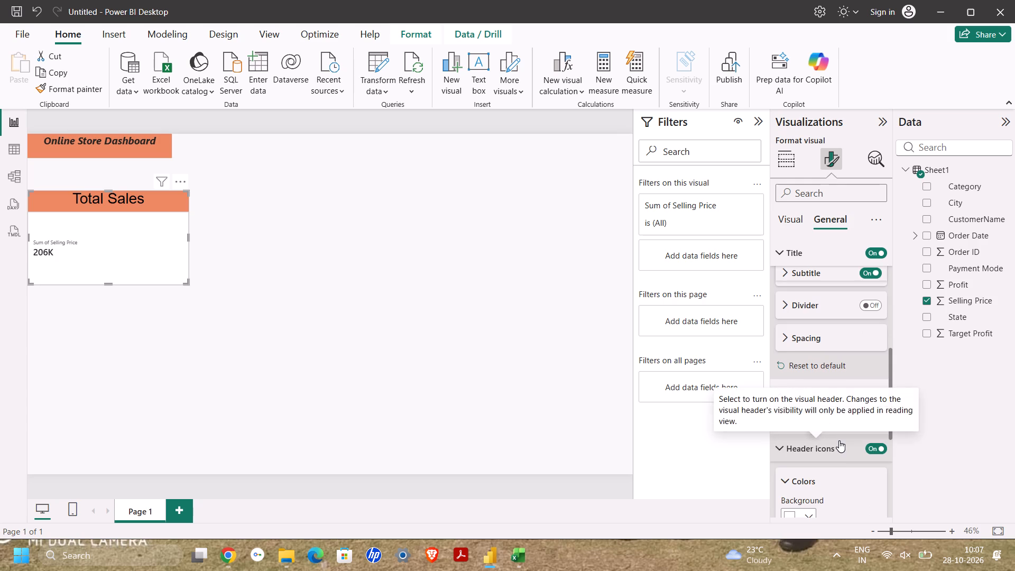
scroll(839, 440, "down", 3)
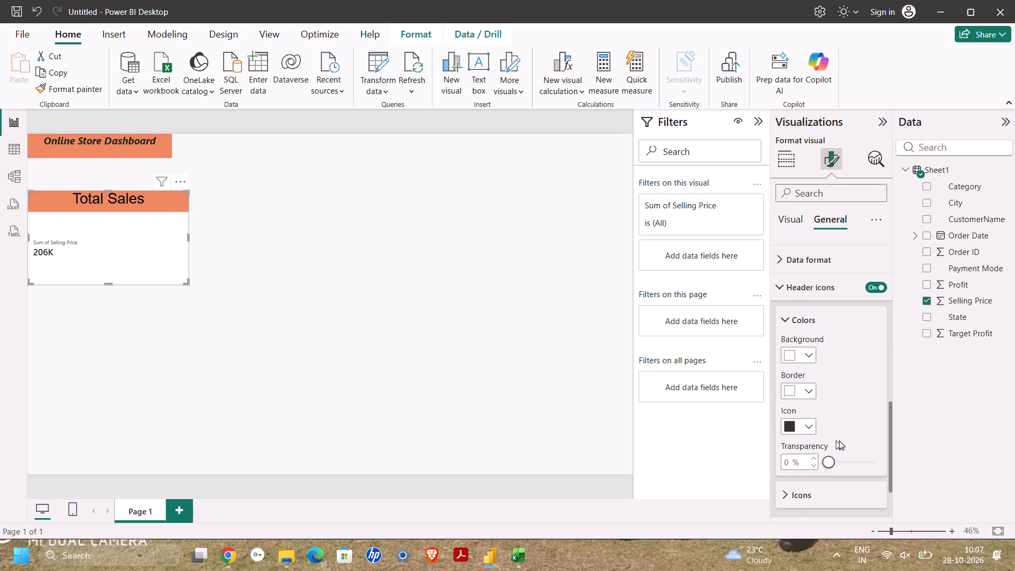
scroll(839, 440, "down", 1)
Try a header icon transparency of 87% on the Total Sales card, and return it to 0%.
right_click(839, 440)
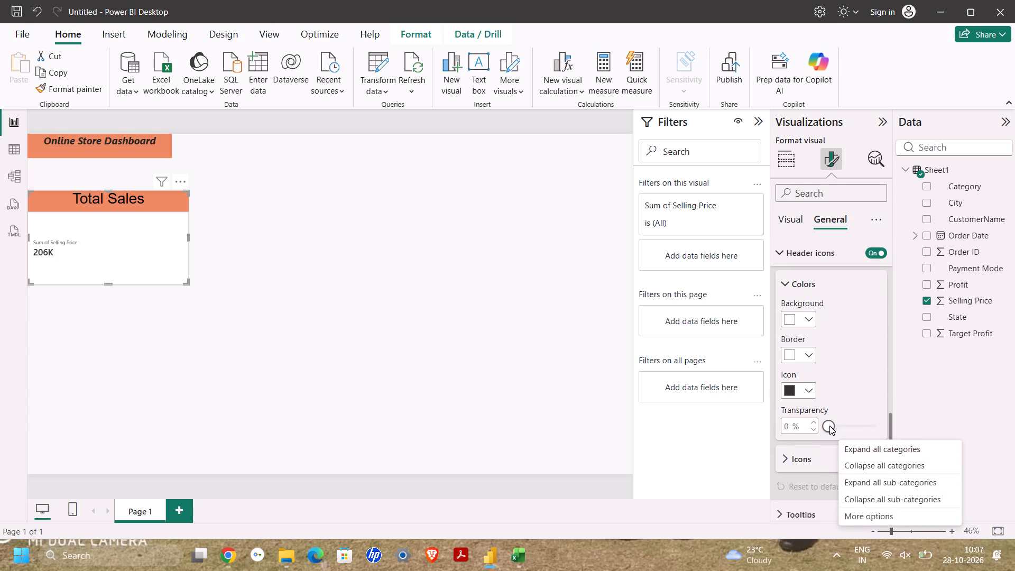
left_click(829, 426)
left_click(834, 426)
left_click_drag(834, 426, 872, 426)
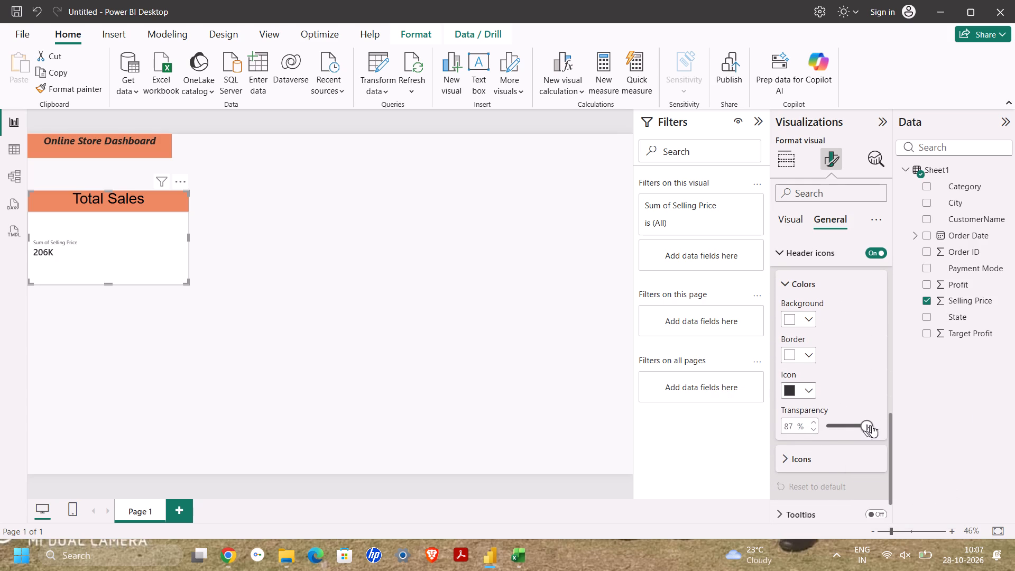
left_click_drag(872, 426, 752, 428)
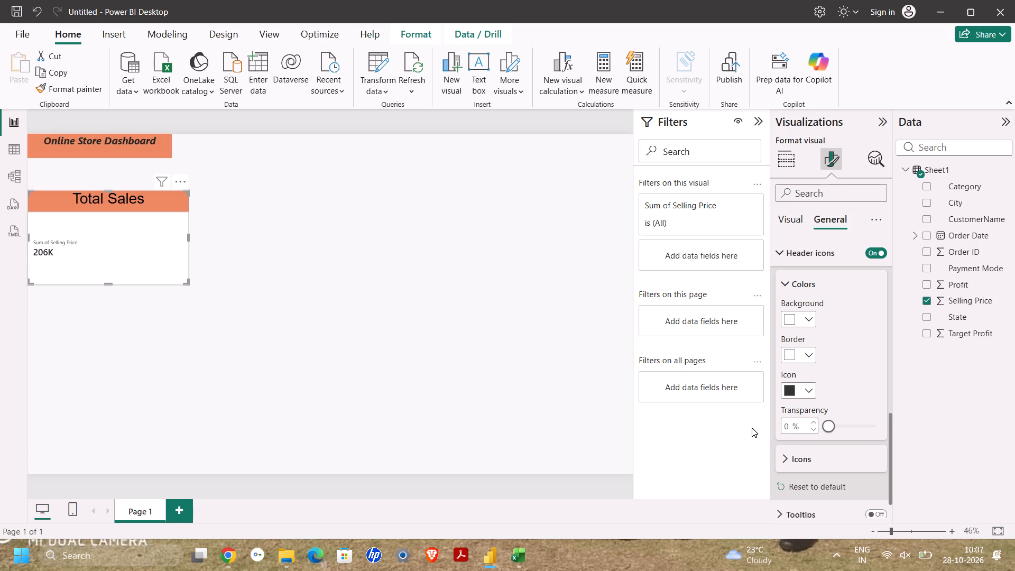
Return to the Total Sales card's title settings and collapse the title text options.
left_click(829, 279)
scroll(829, 279, "up", 8)
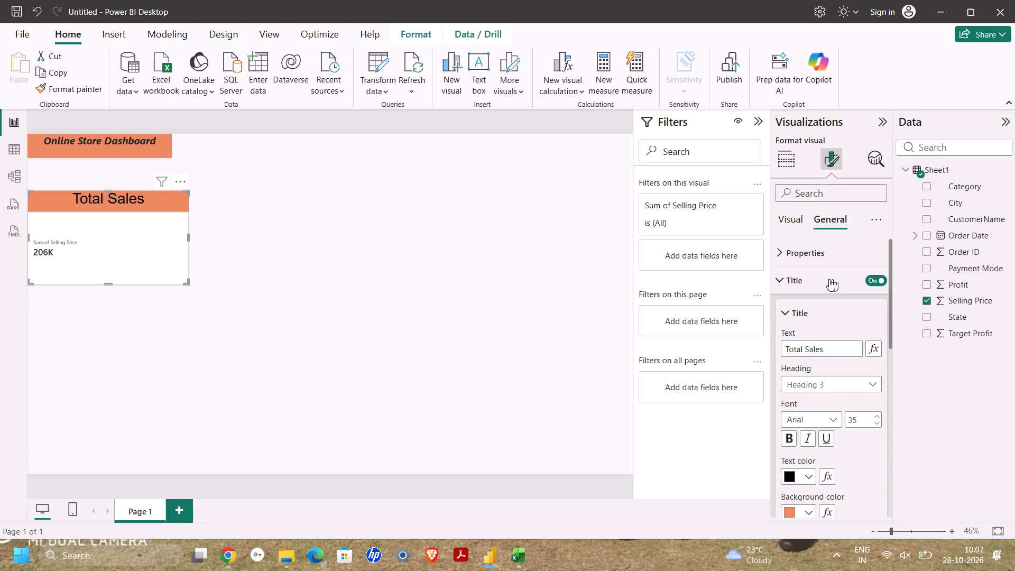
left_click_drag(817, 300, 816, 314)
left_click(816, 314)
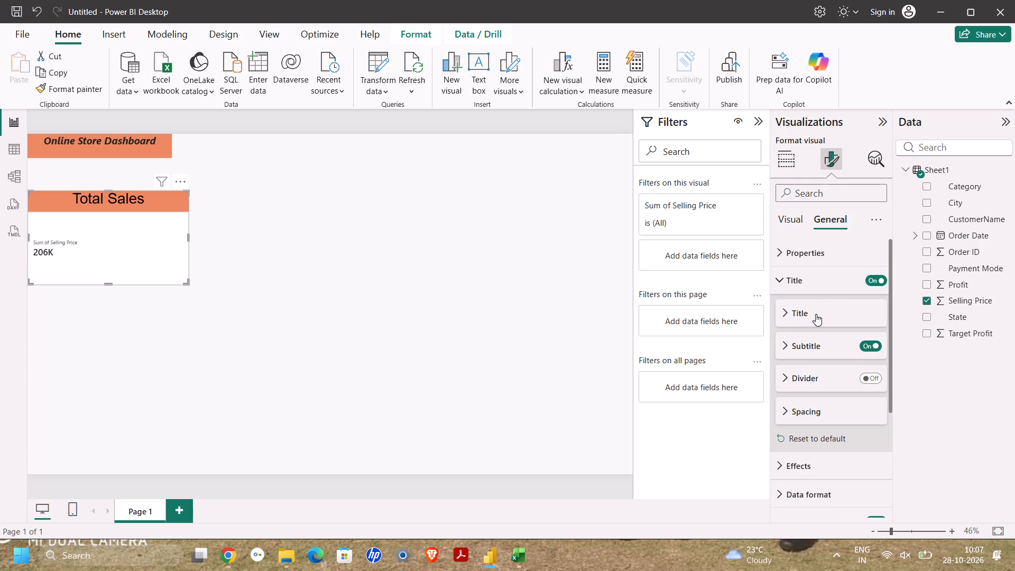
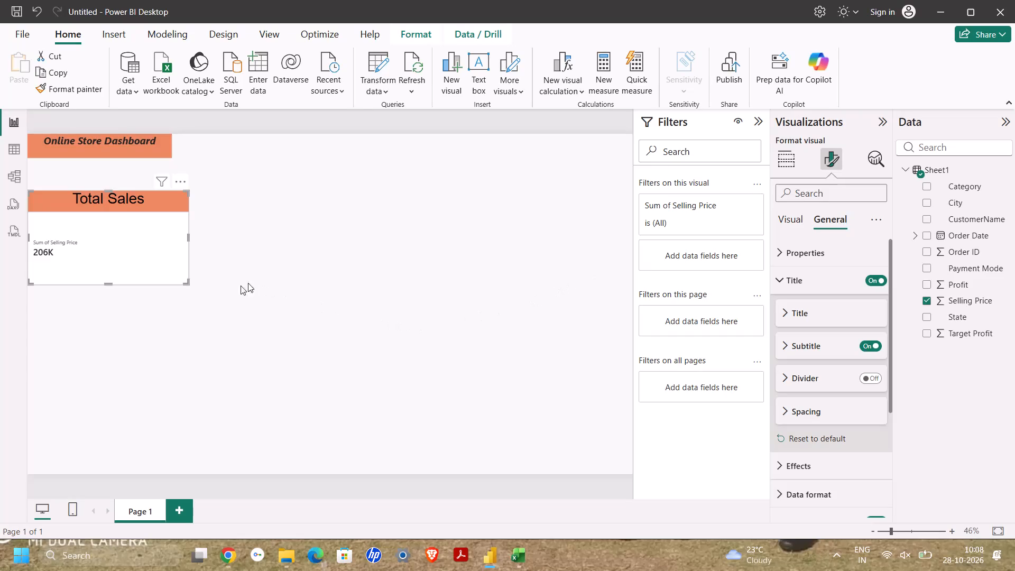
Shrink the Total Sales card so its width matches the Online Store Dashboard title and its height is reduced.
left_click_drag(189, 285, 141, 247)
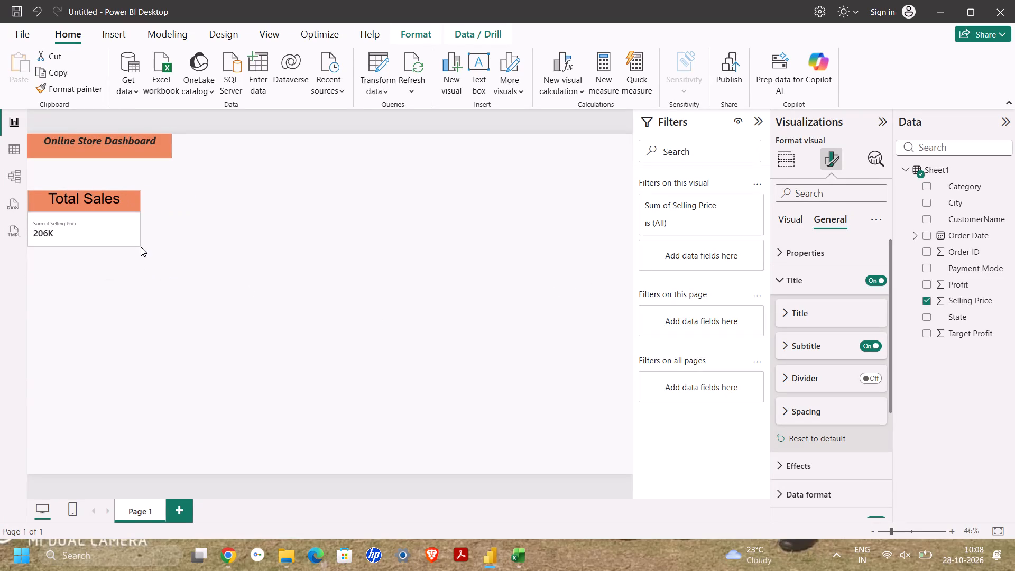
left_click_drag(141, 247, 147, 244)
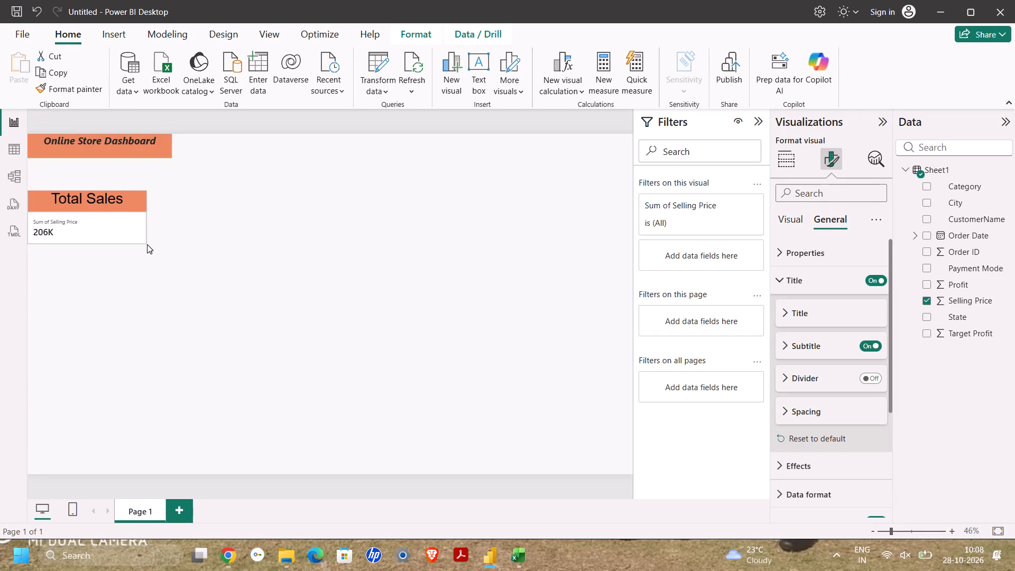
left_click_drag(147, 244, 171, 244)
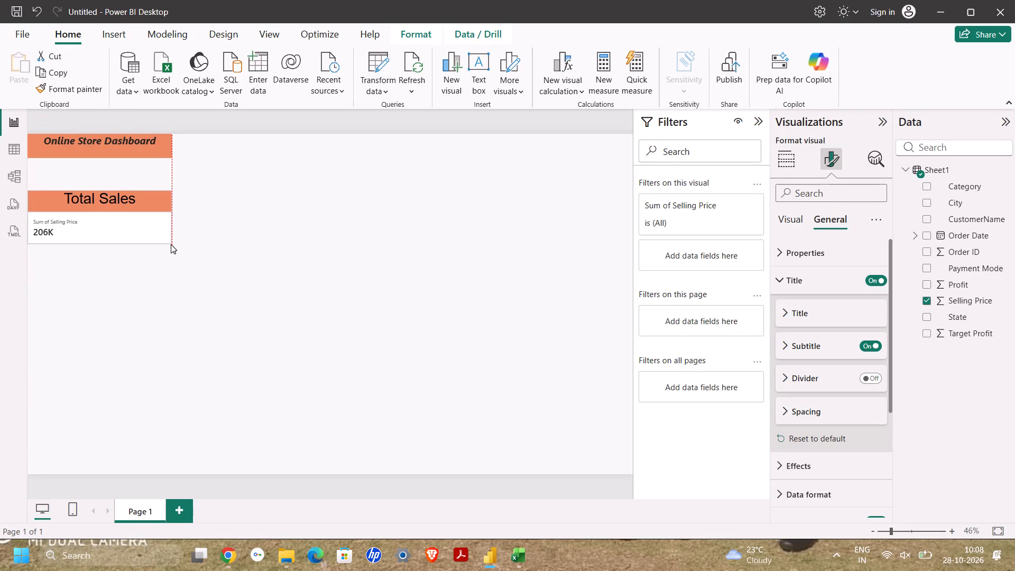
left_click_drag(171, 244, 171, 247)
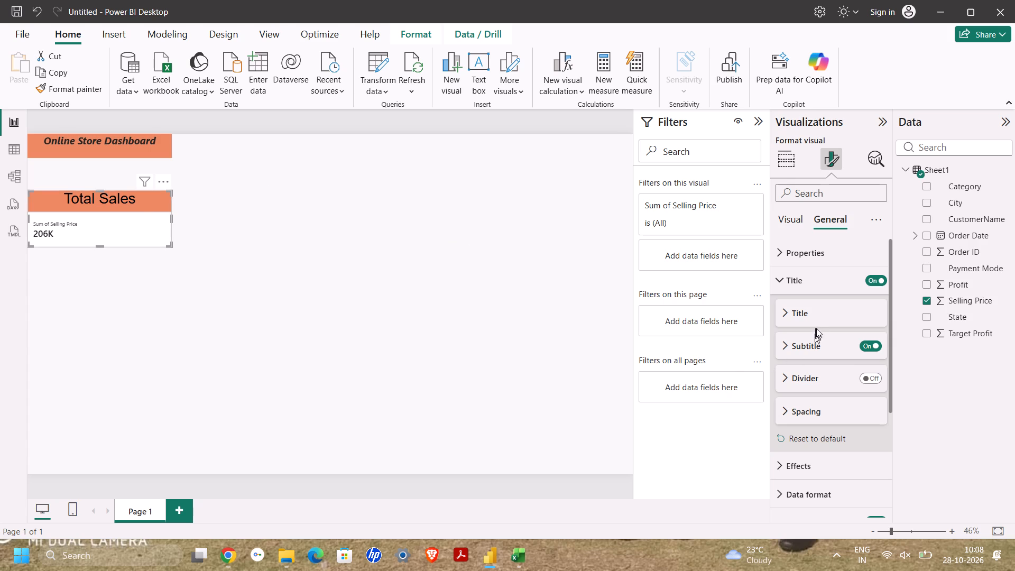
Reduce the font size of the Total Sales card's title to 24.
left_click(811, 310)
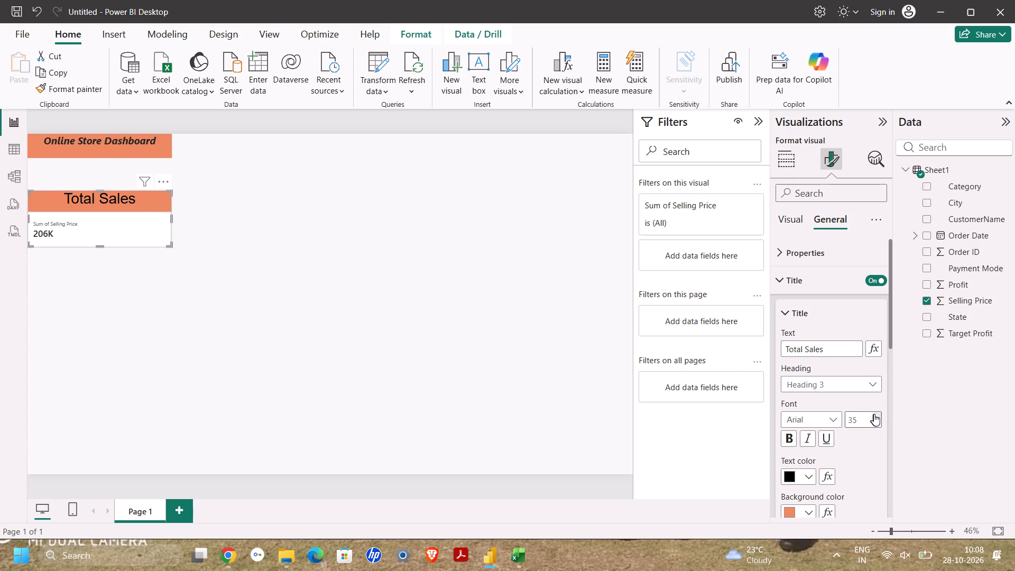
triple_click(877, 422)
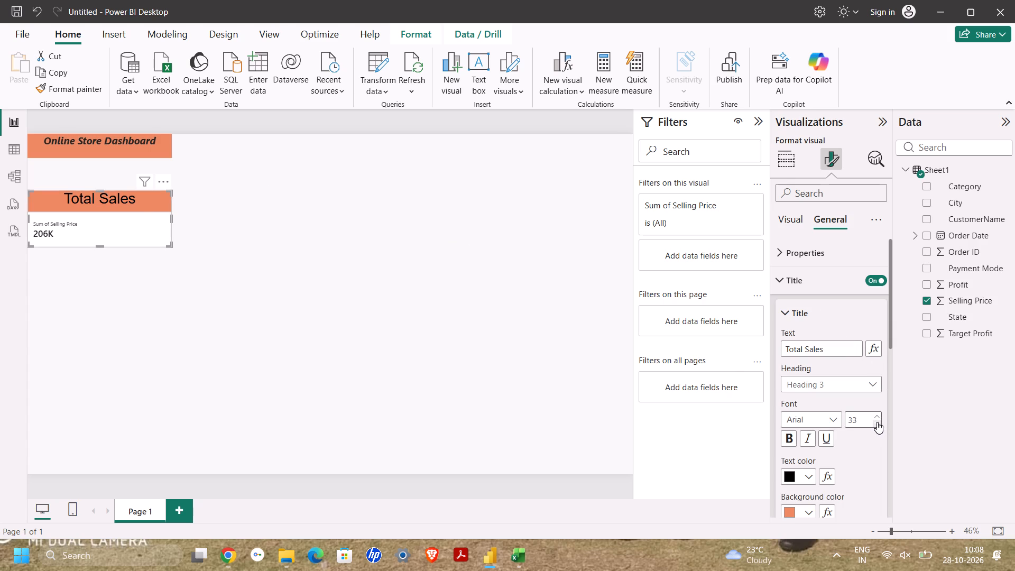
triple_click(877, 422)
triple_click(877, 422)
double_click(877, 422)
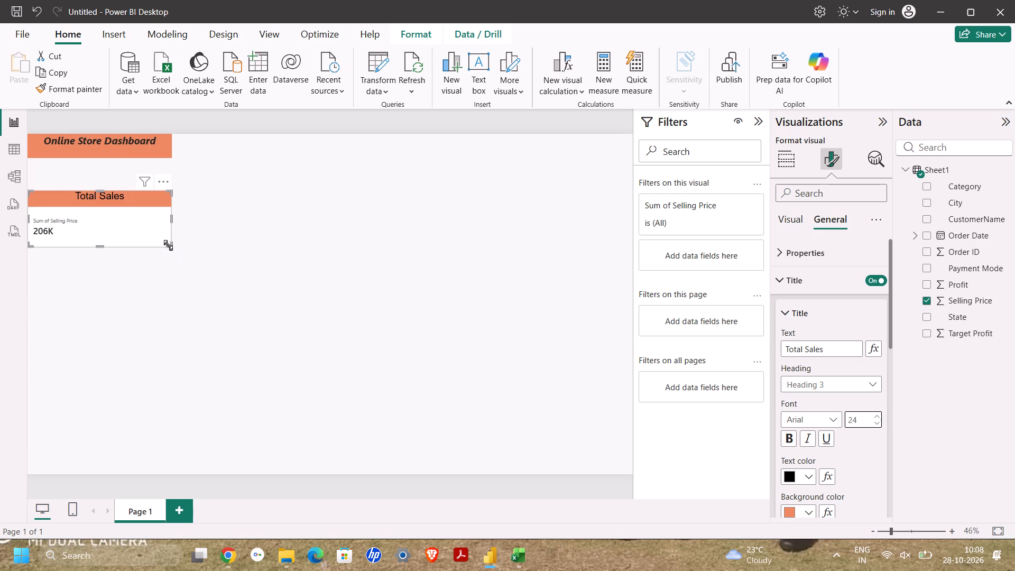
Shrink the Total Sales card so it is only slightly wider than its title text.
left_click_drag(171, 242, 80, 227)
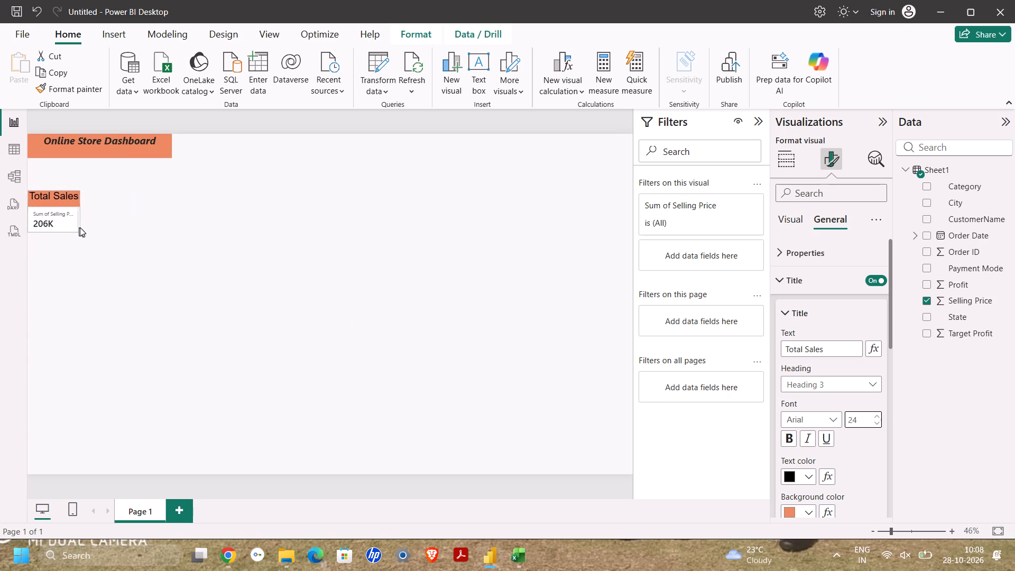
left_click_drag(80, 227, 82, 224)
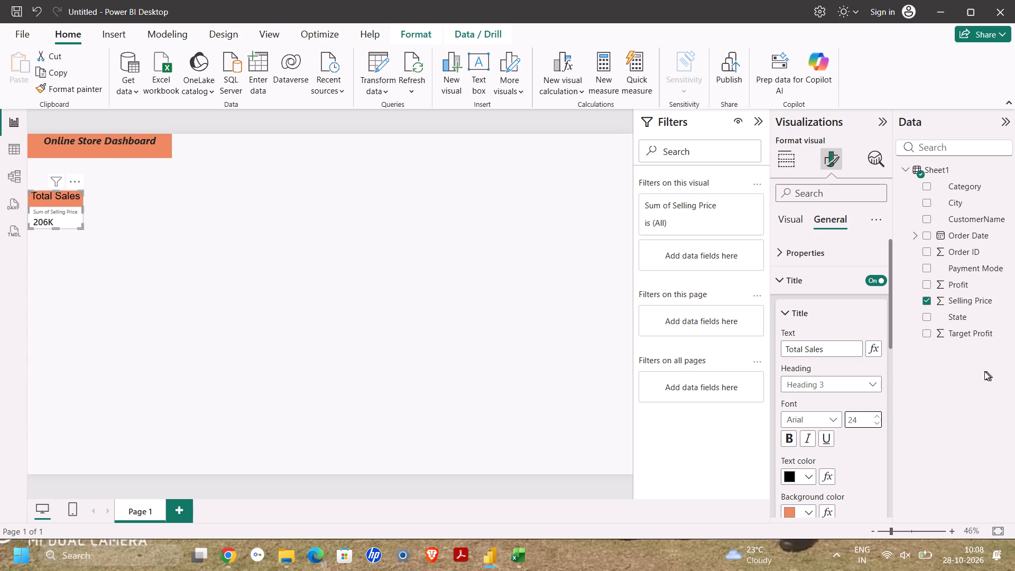
Reduce the font size of the Total Sales card's title to 14.
triple_click(880, 423)
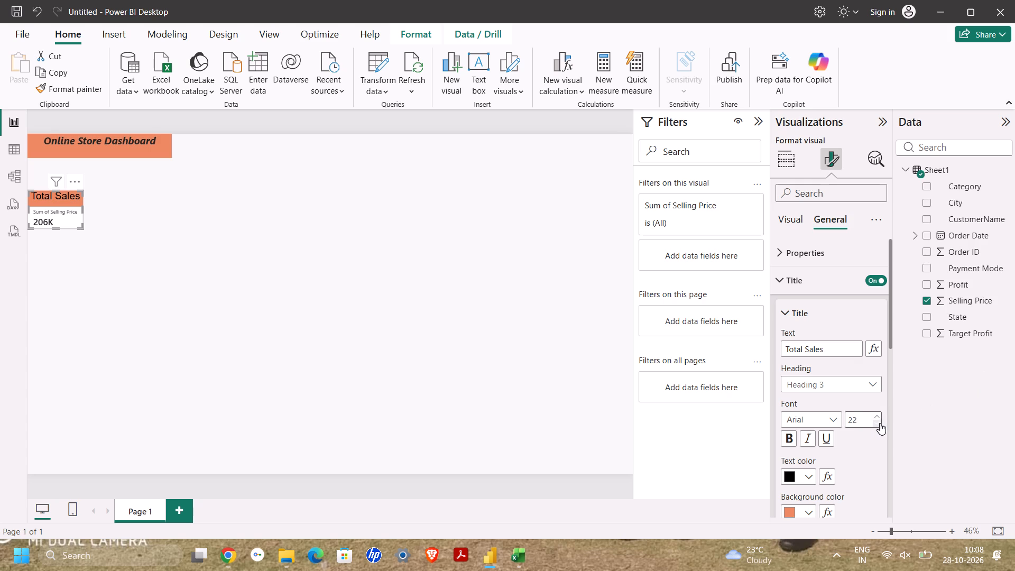
triple_click(880, 423)
triple_click(880, 423)
left_click(880, 423)
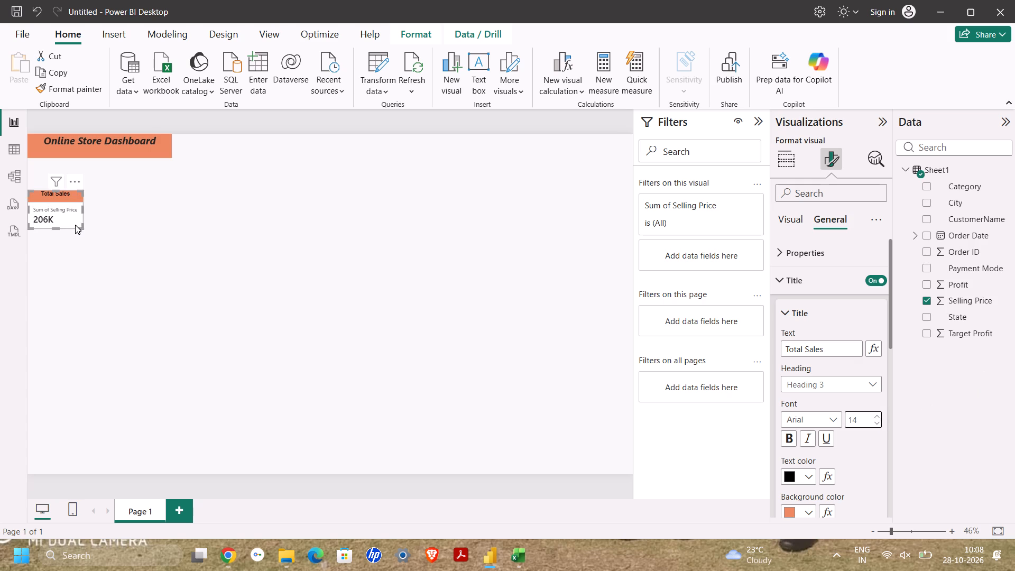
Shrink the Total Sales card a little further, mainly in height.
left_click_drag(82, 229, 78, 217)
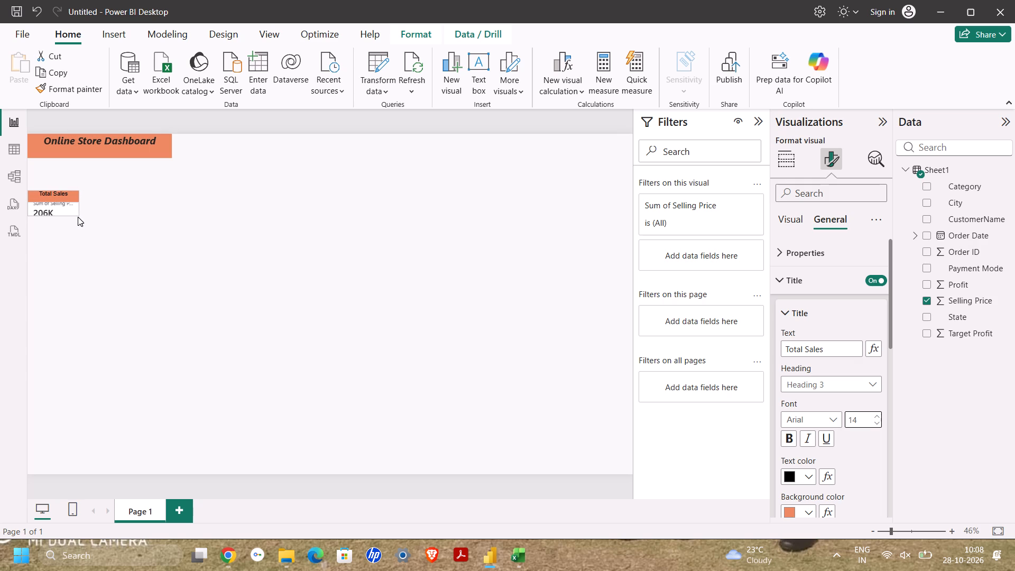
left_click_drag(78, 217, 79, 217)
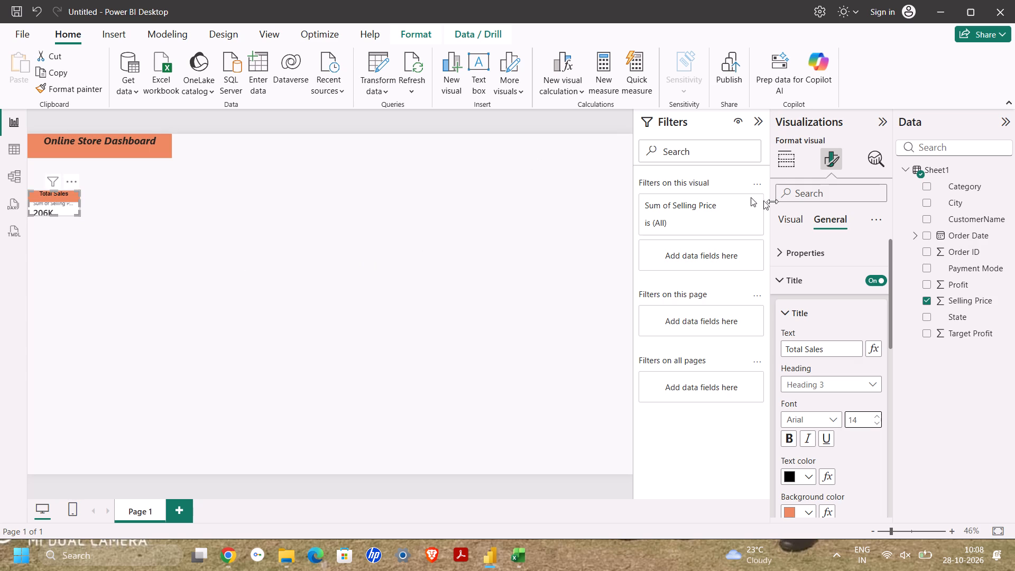
Look through the Total Sales card's visual formatting options, including the cards and multi-card layout settings.
left_click(782, 161)
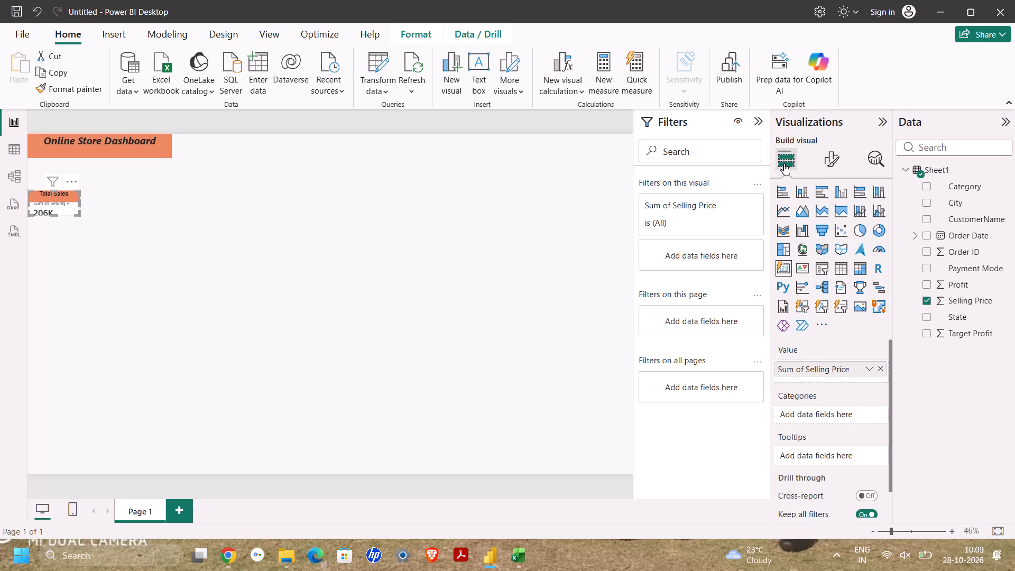
left_click(828, 161)
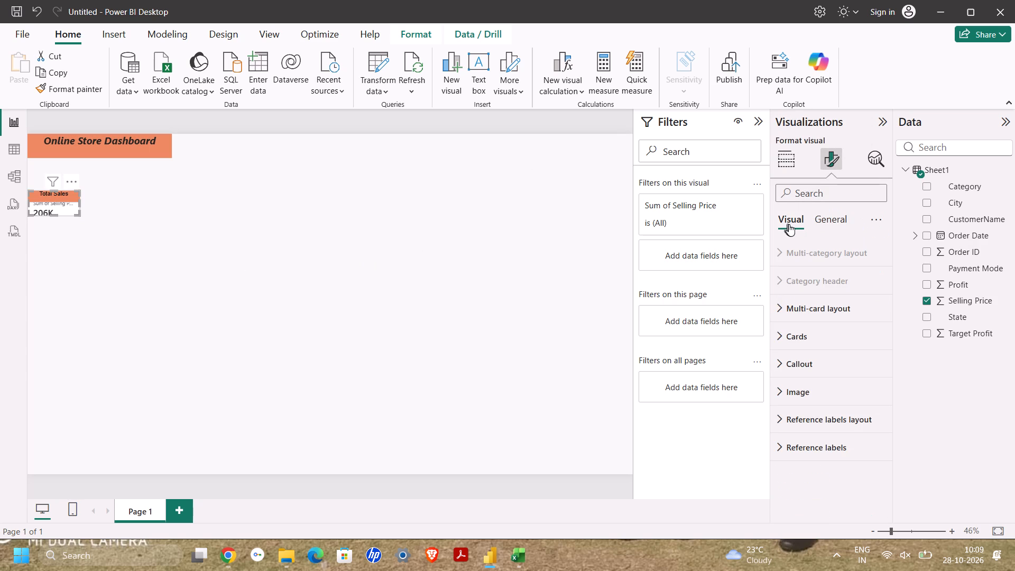
left_click(826, 335)
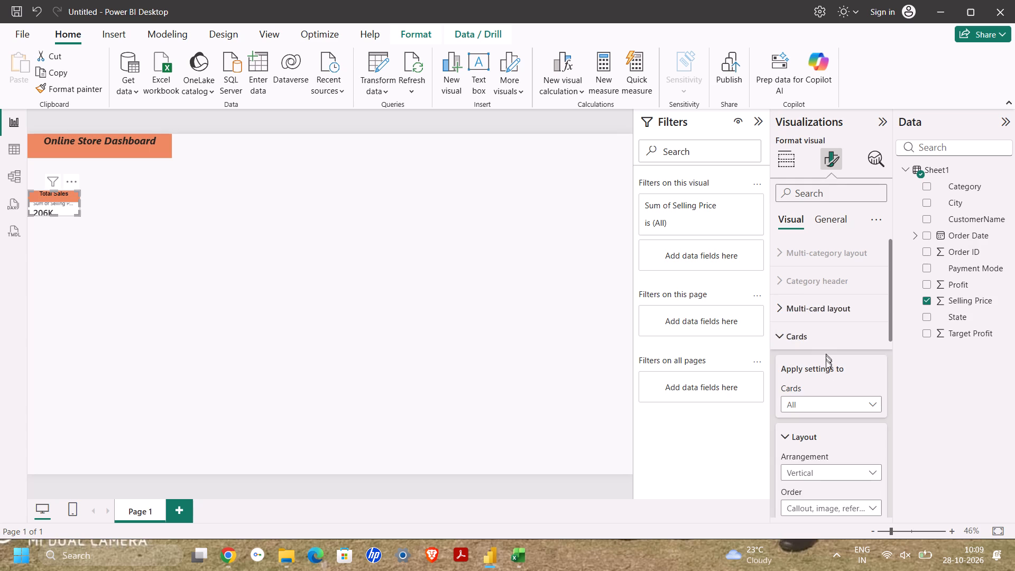
left_click(817, 317)
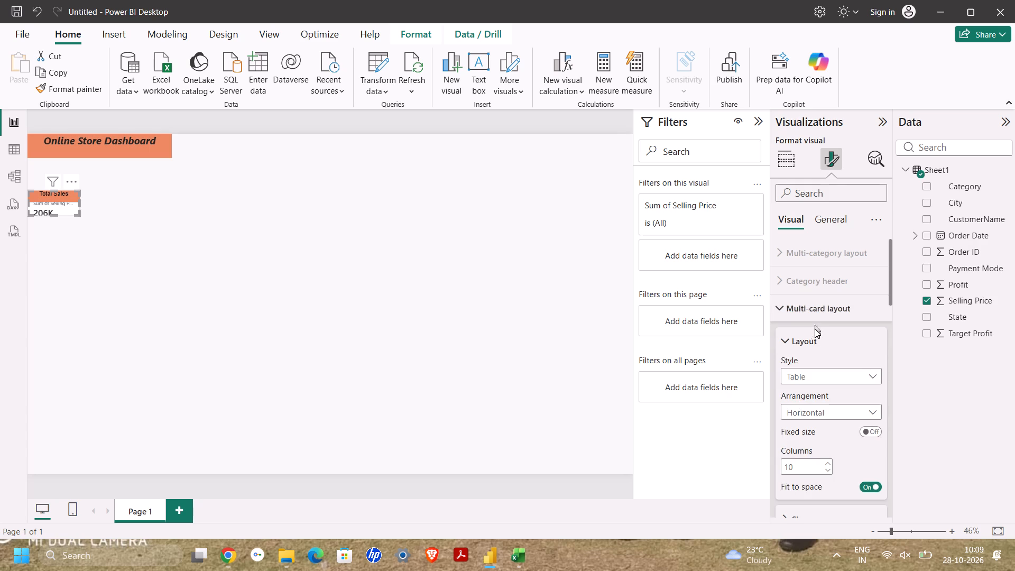
left_click(810, 334)
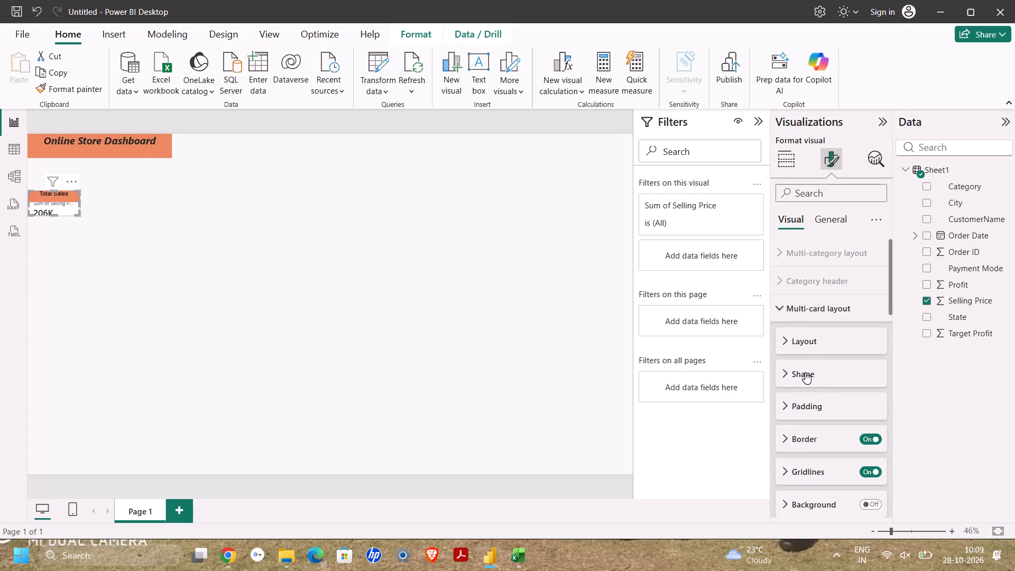
left_click(805, 372)
left_click(805, 372)
scroll(805, 372, "down", 1)
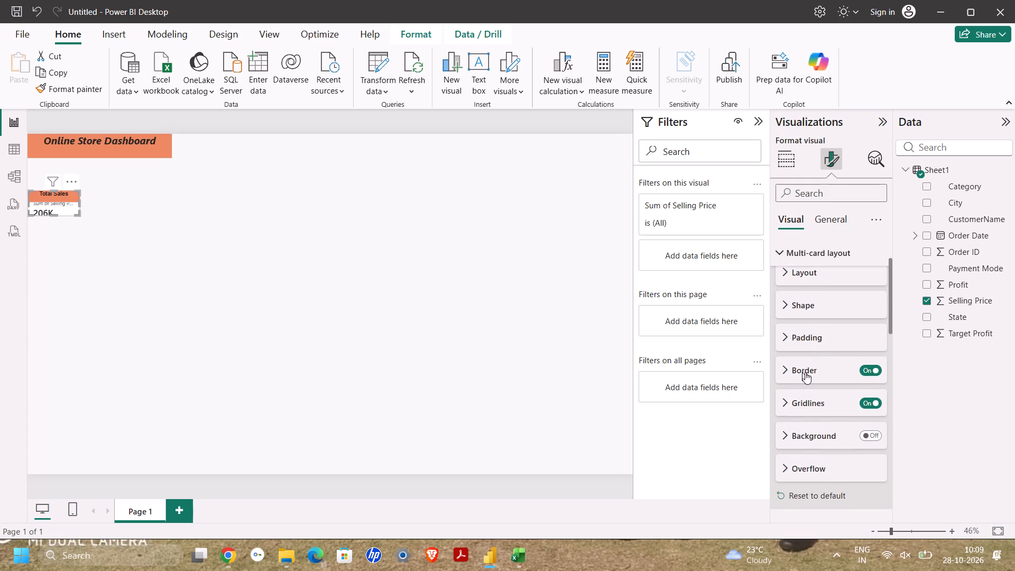
scroll(805, 372, "down", 1)
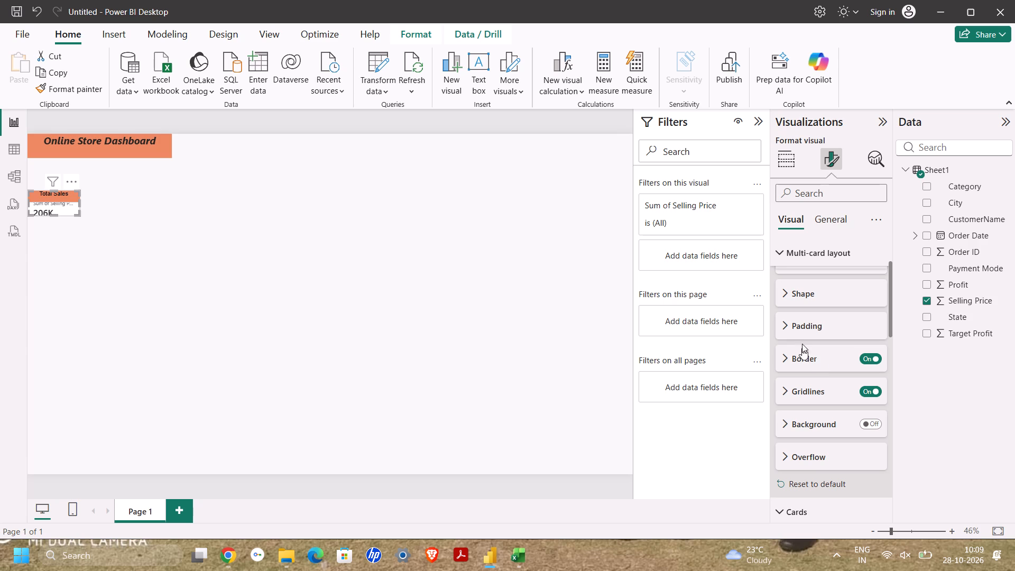
left_click(800, 328)
left_click(800, 328)
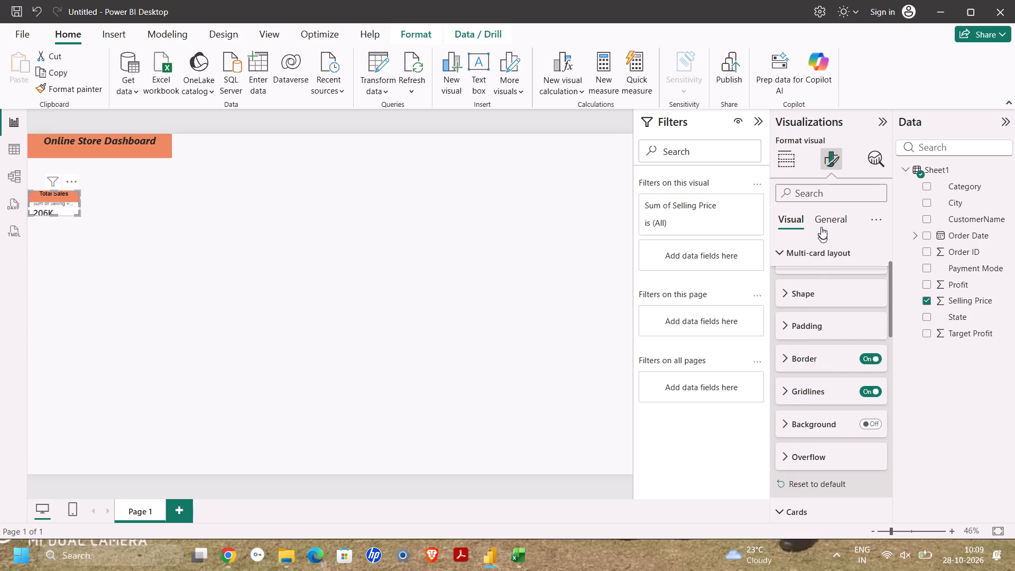
Look through the Total Sales card's general formatting options for title, effects and data format, including which field the settings apply to.
left_click(821, 220)
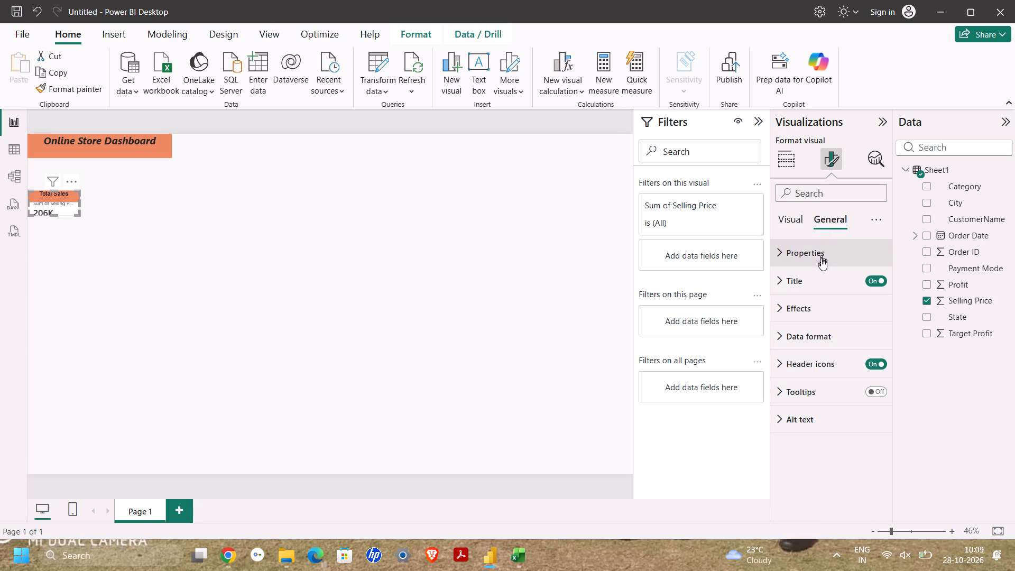
left_click(814, 304)
left_click(799, 282)
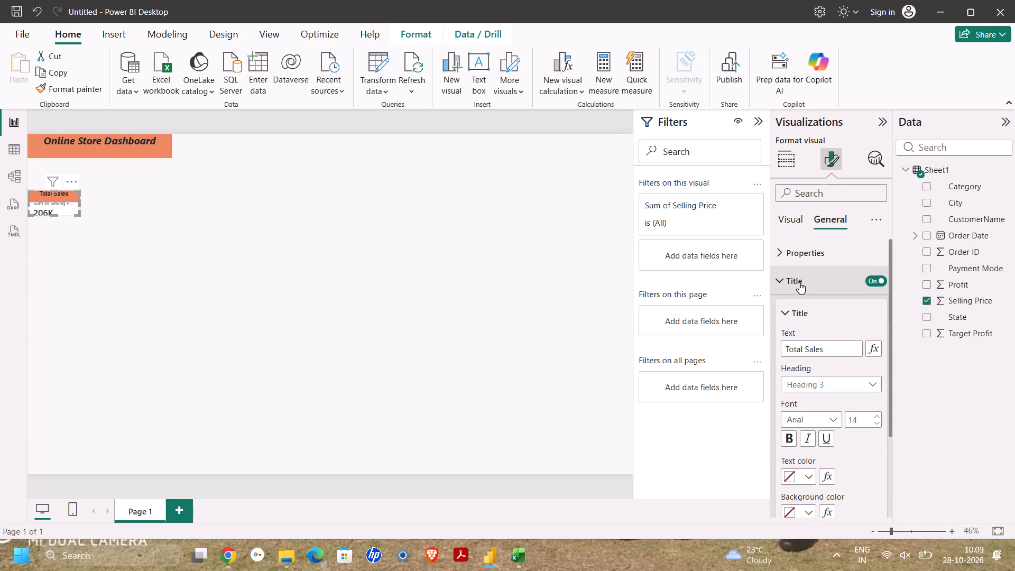
left_click(799, 313)
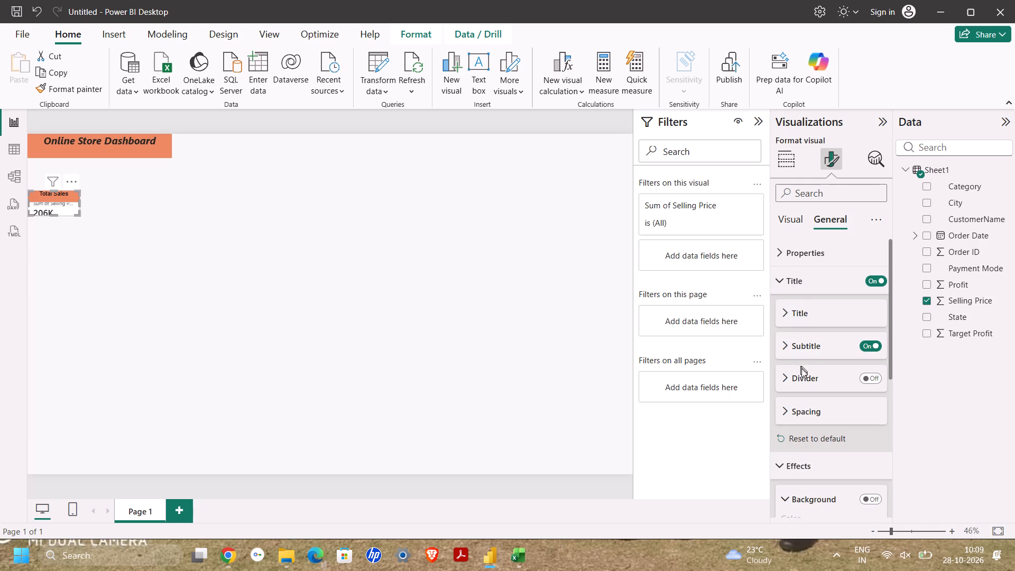
scroll(801, 413, "down", 2)
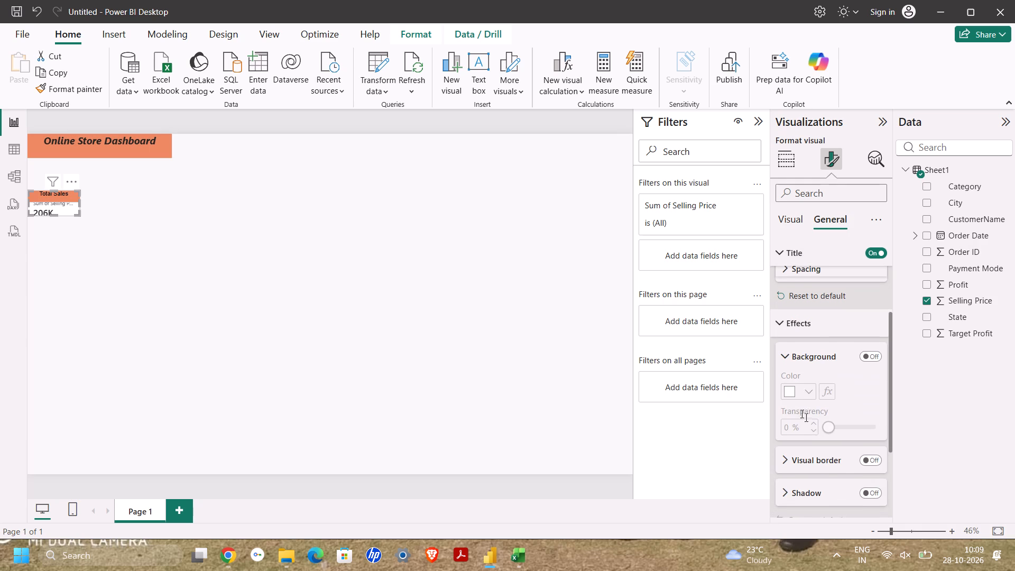
left_click(800, 332)
scroll(800, 332, "down", 1)
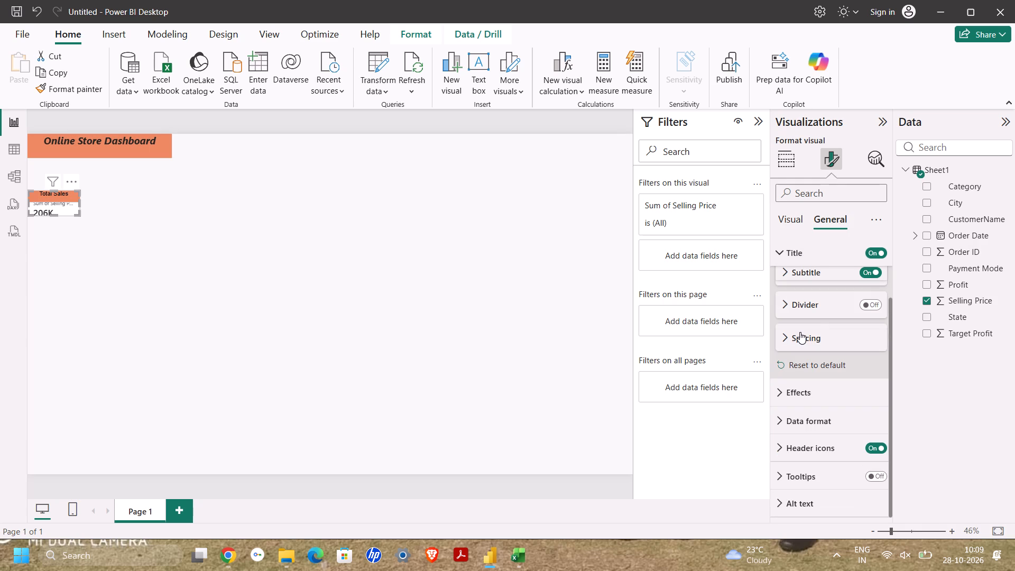
scroll(800, 332, "down", 1)
scroll(799, 377, "down", 1)
left_click(804, 417)
scroll(804, 417, "down", 1)
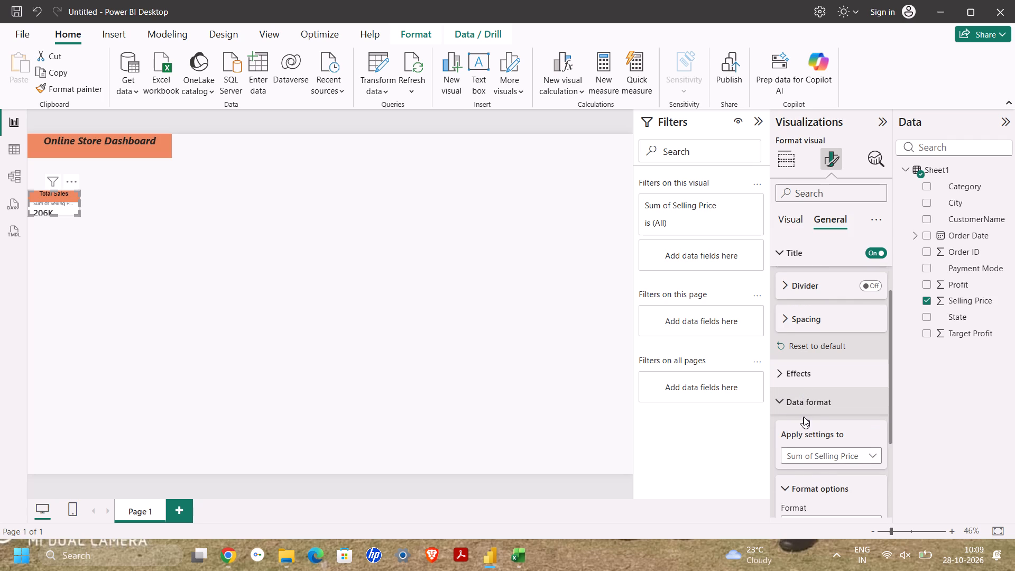
scroll(804, 417, "down", 1)
left_click(838, 440)
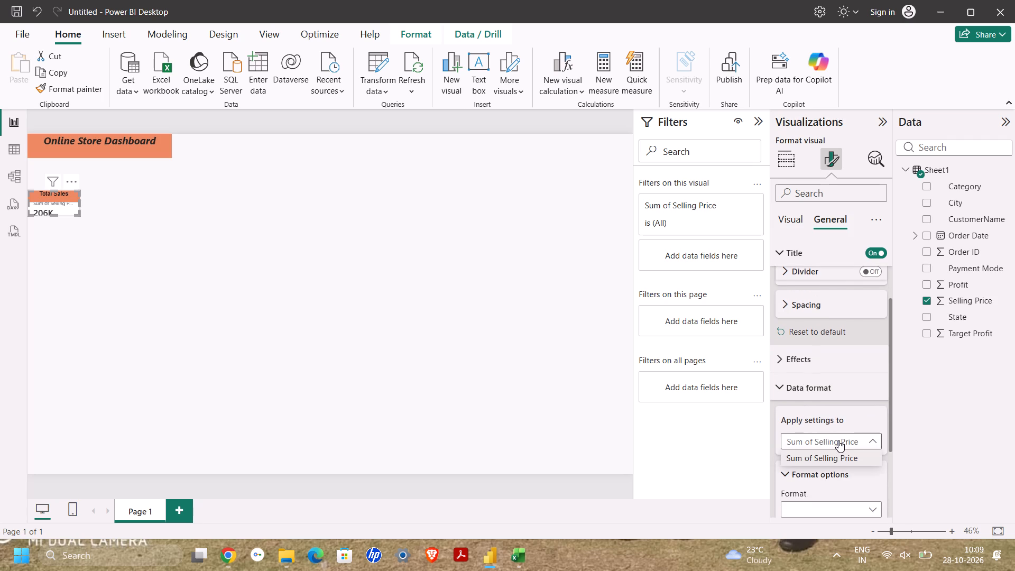
left_click(869, 442)
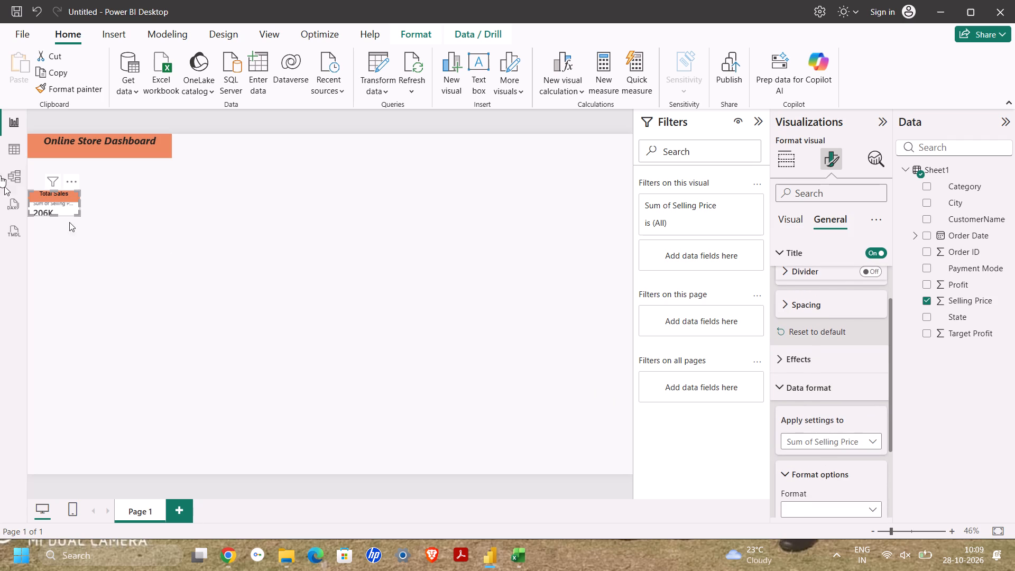
Enlarge the Total Sales card slightly so the field label and value fit fully beneath its title.
left_click_drag(78, 214, 79, 224)
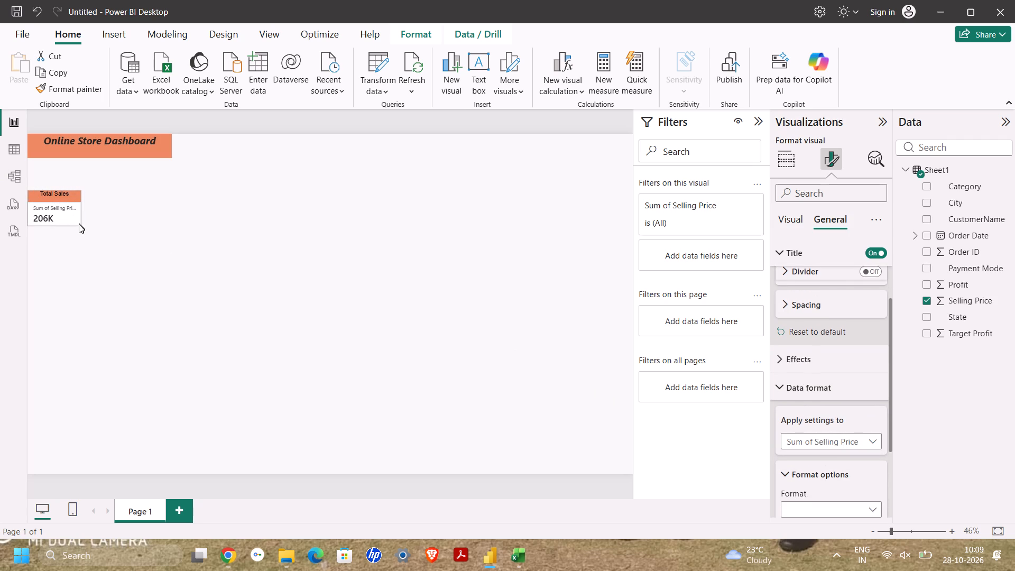
left_click_drag(79, 224, 79, 224)
Move the Total Sales card up to just below the dashboard title, against the left edge of the report page.
left_click_drag(54, 199, 60, 172)
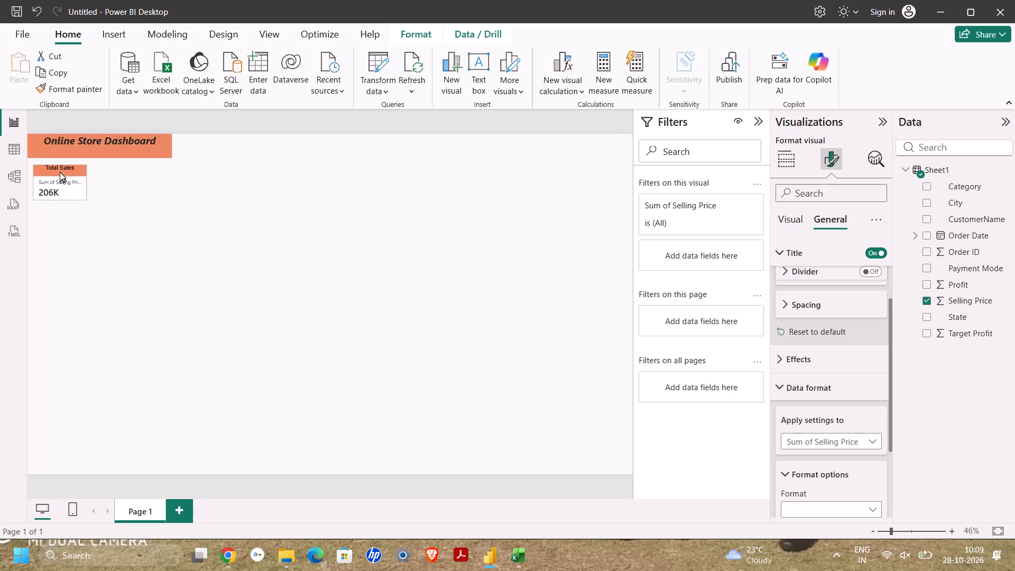
left_click_drag(60, 172, 46, 184)
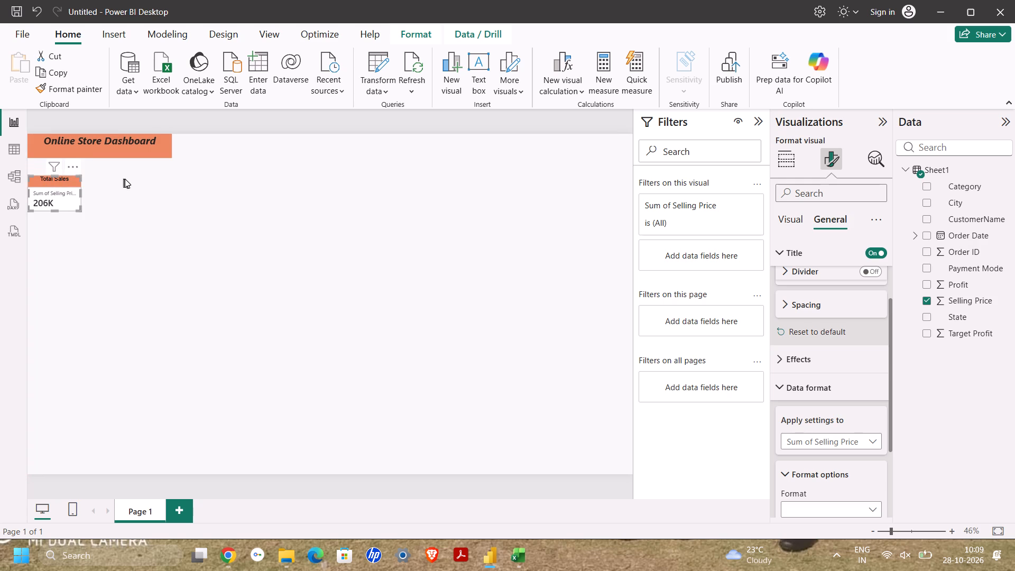
Duplicate the Total Sales card on the same report page by copying and pasting it.
left_click(66, 192)
key("ctrl+c")
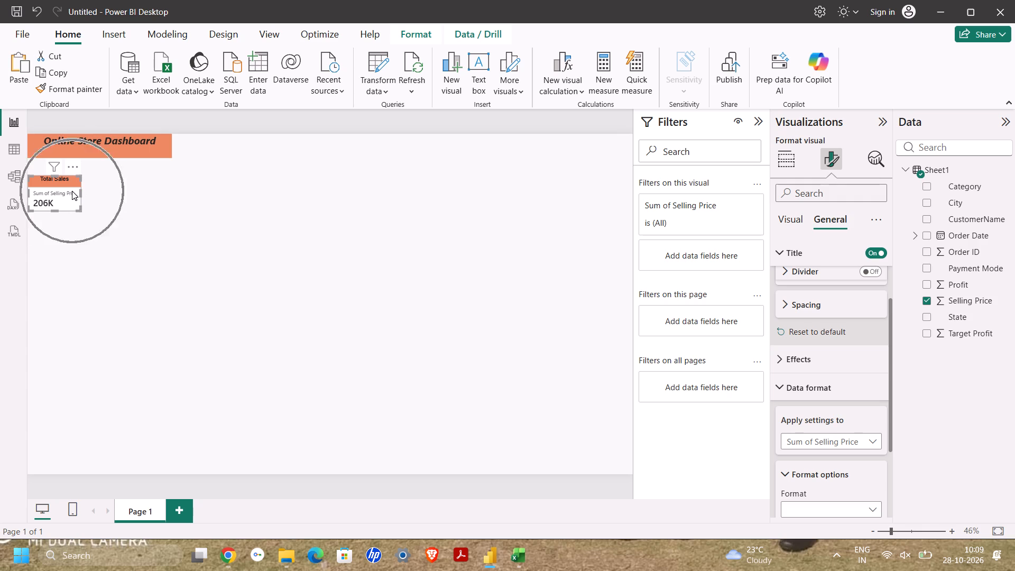
left_click(114, 185)
key("ctrl+v")
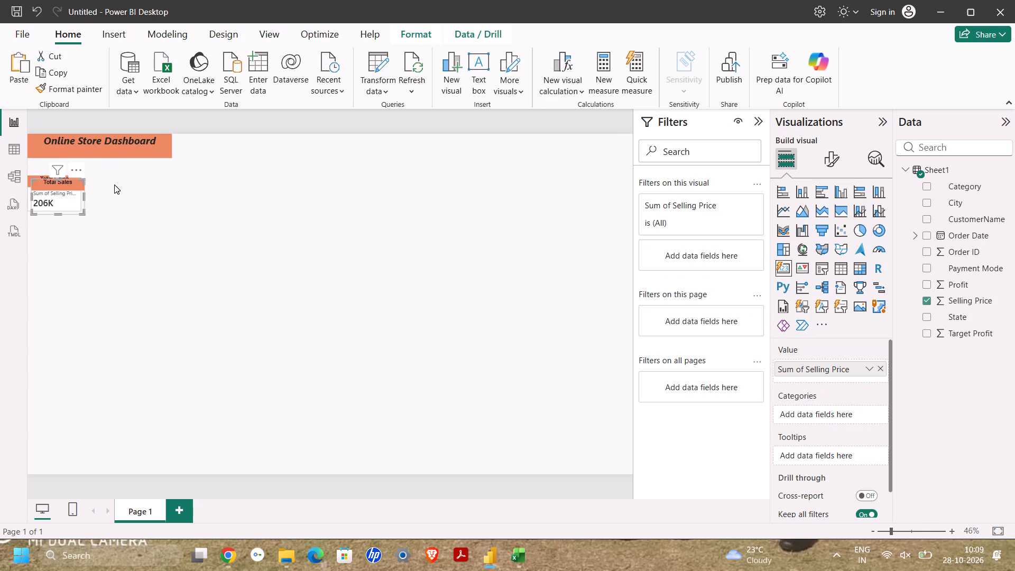
Move the duplicated Total Sales card beside the original, top-aligned with it and leaving a small gap.
left_click_drag(51, 185, 103, 191)
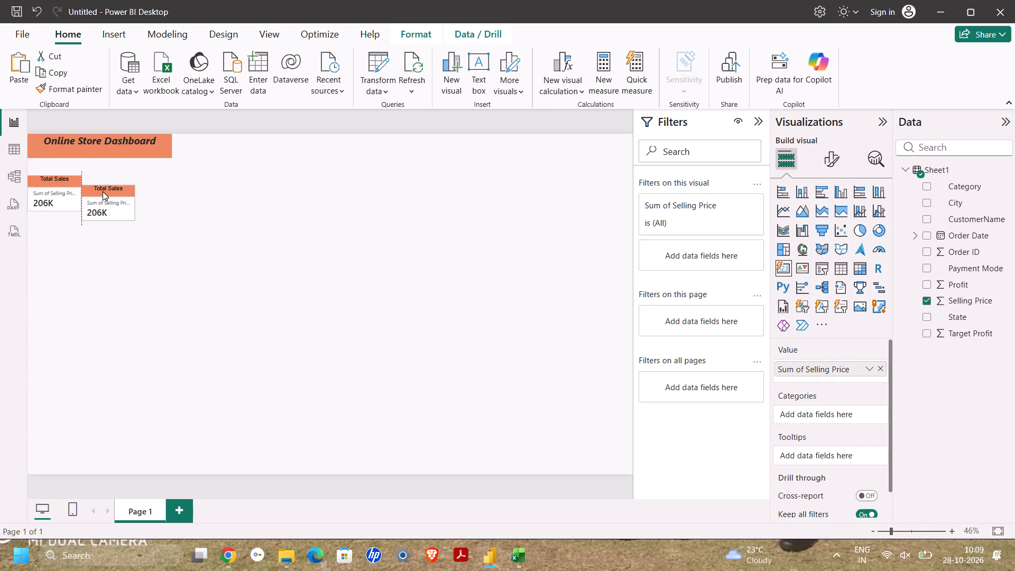
left_click_drag(103, 191, 108, 185)
double_click(108, 185)
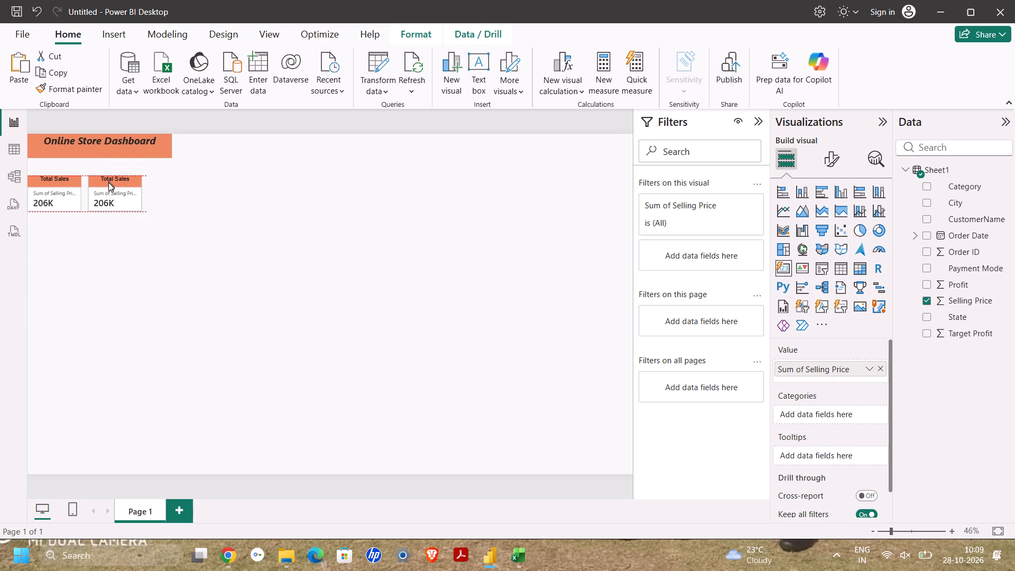
Paste another copy of the Total Sales card and place it beside the second one, aligned in the same row.
left_click(179, 202)
key("ctrl+v")
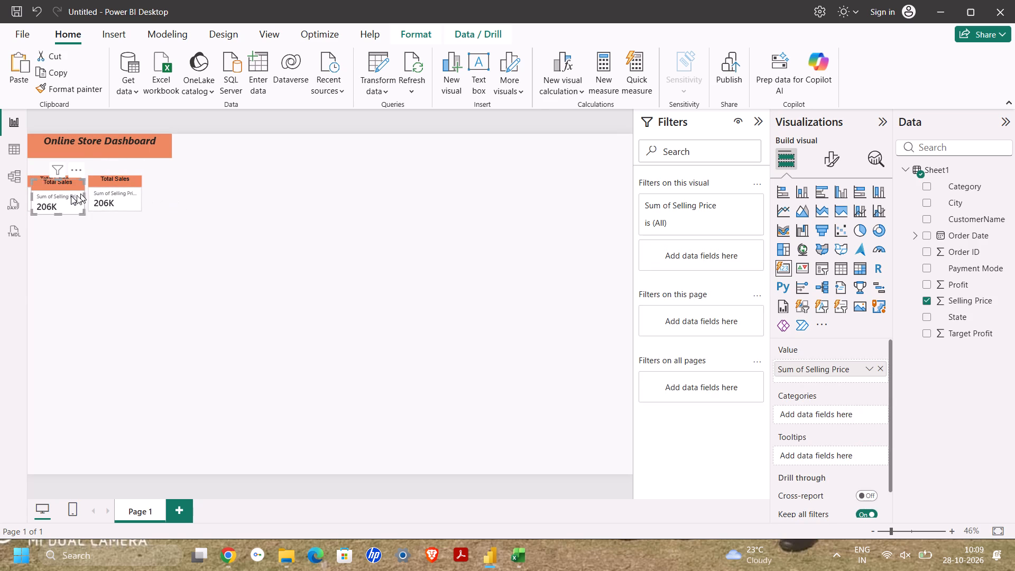
left_click_drag(58, 196, 173, 196)
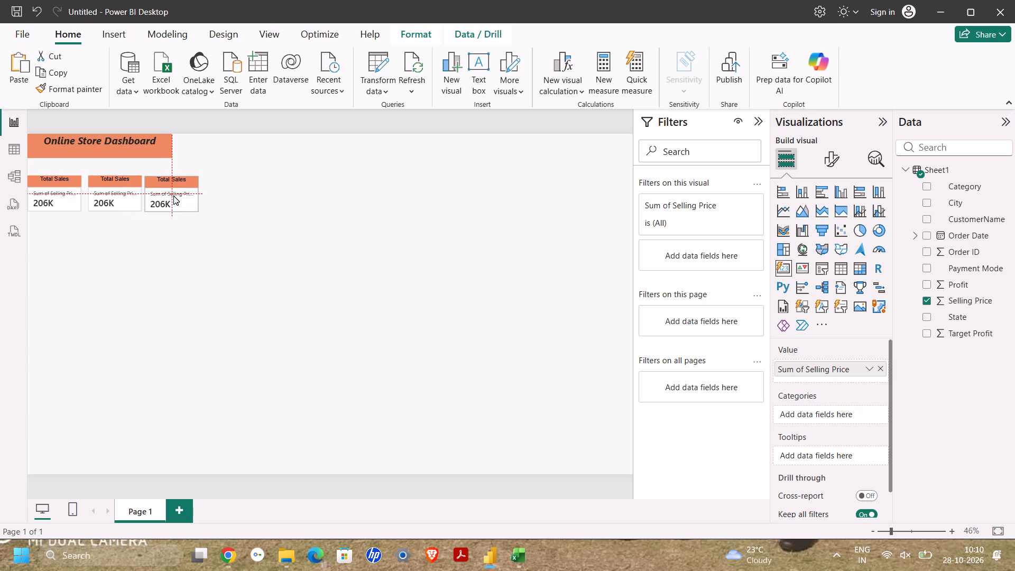
left_click_drag(173, 196, 179, 194)
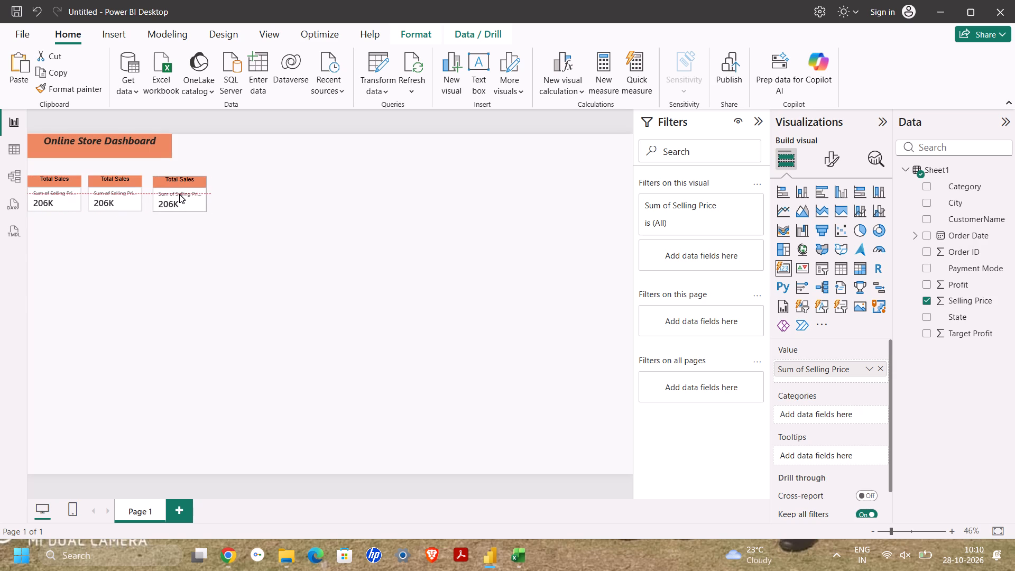
left_click_drag(179, 194, 174, 189)
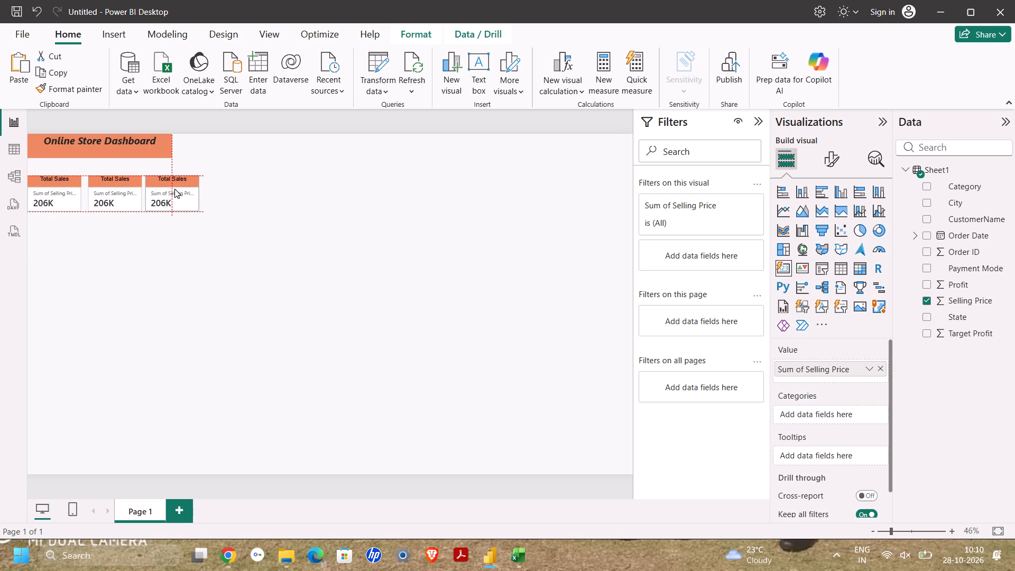
left_click_drag(174, 189, 177, 189)
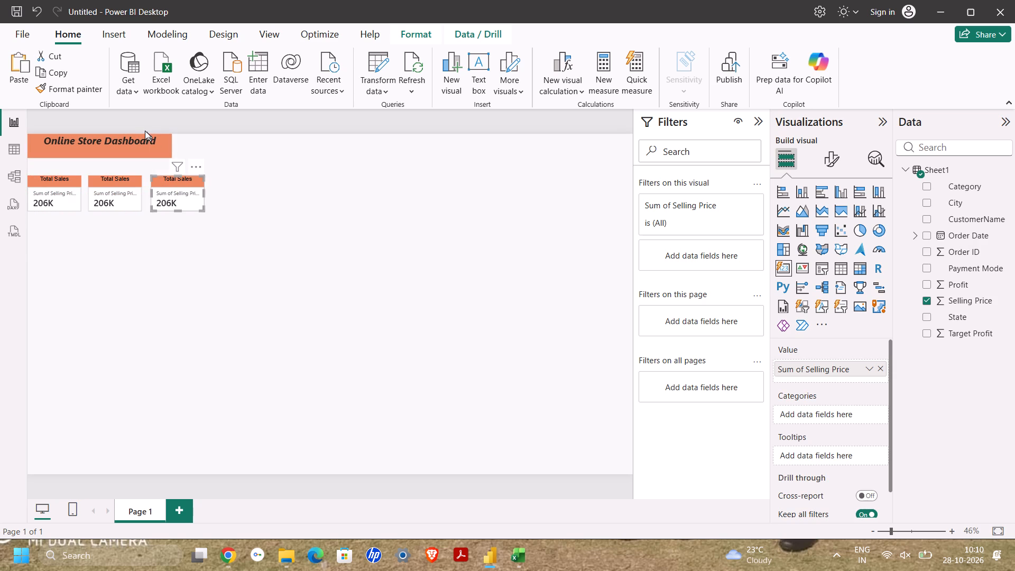
Widen the Online Store Dashboard title box so its right edge lines up with the third card.
left_click(163, 151)
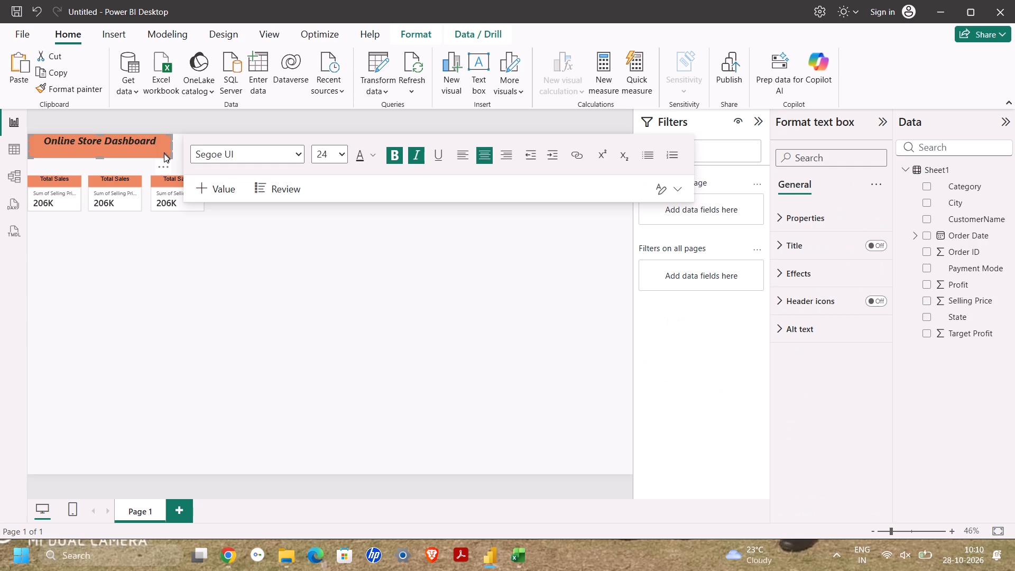
left_click_drag(172, 155, 209, 158)
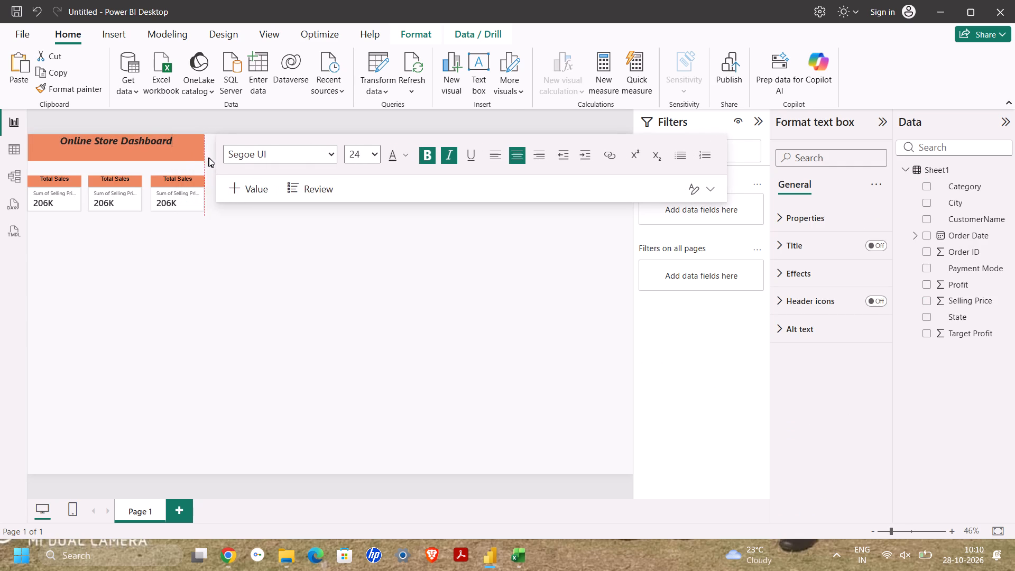
left_click_drag(209, 158, 206, 159)
left_click(230, 266)
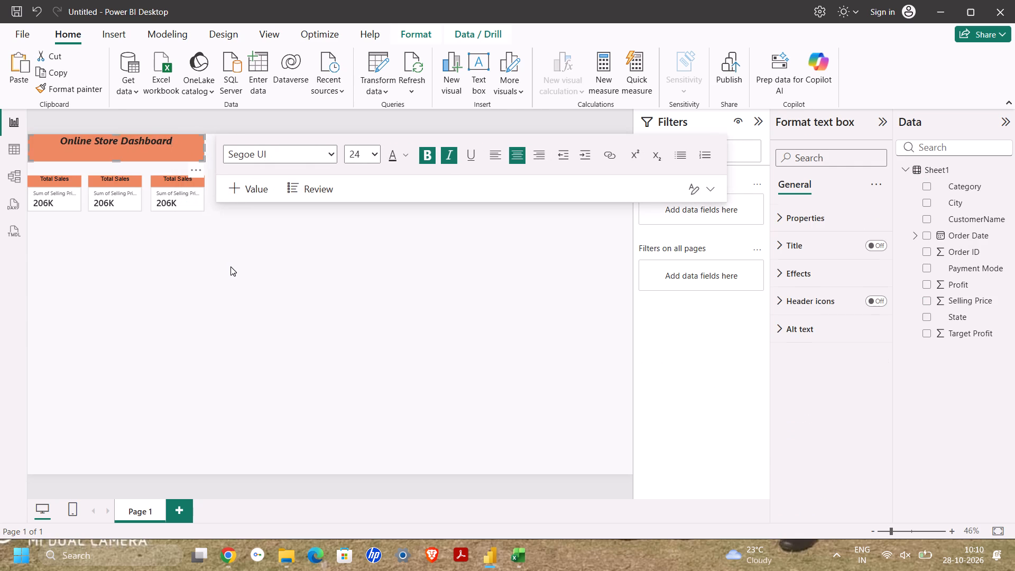
Replace the Selling Price value in the third card with the Target Profit field.
left_click(192, 191)
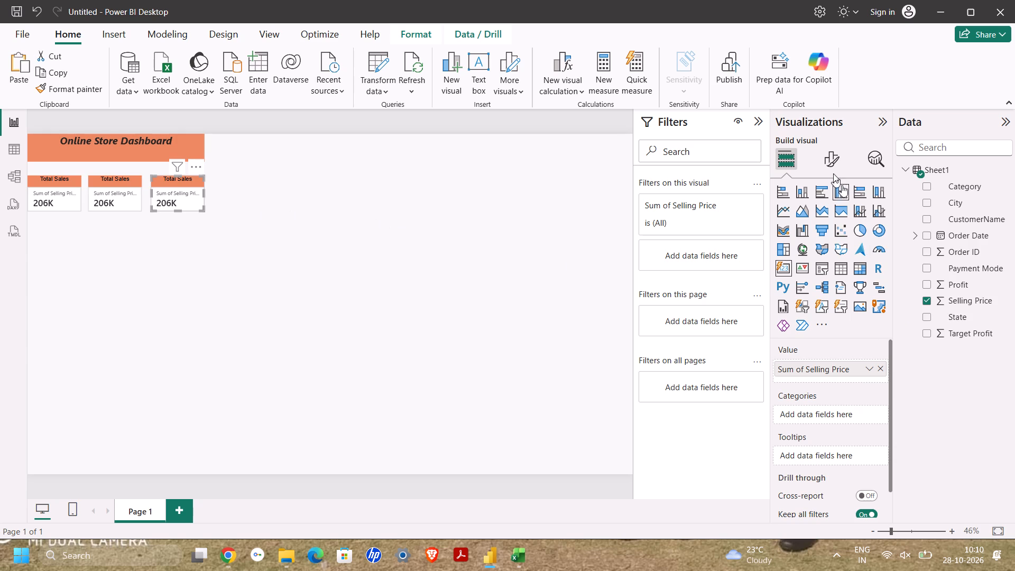
left_click(881, 372)
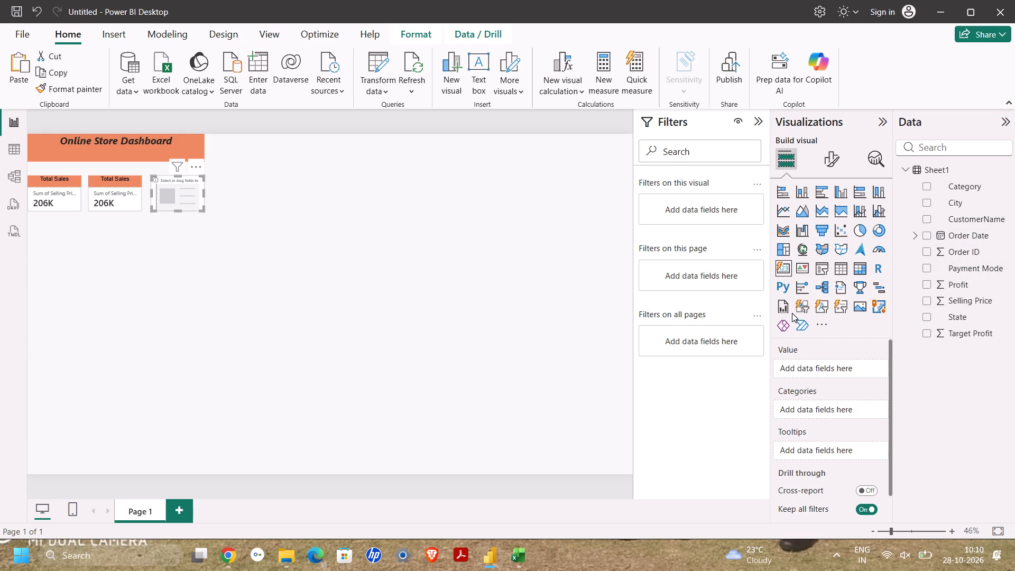
left_click(973, 334)
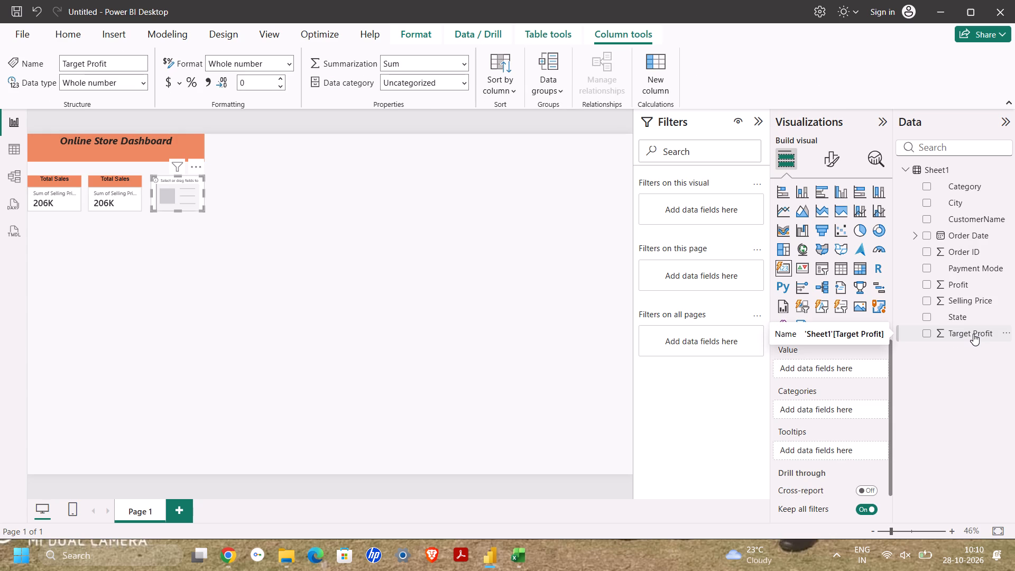
left_click(927, 334)
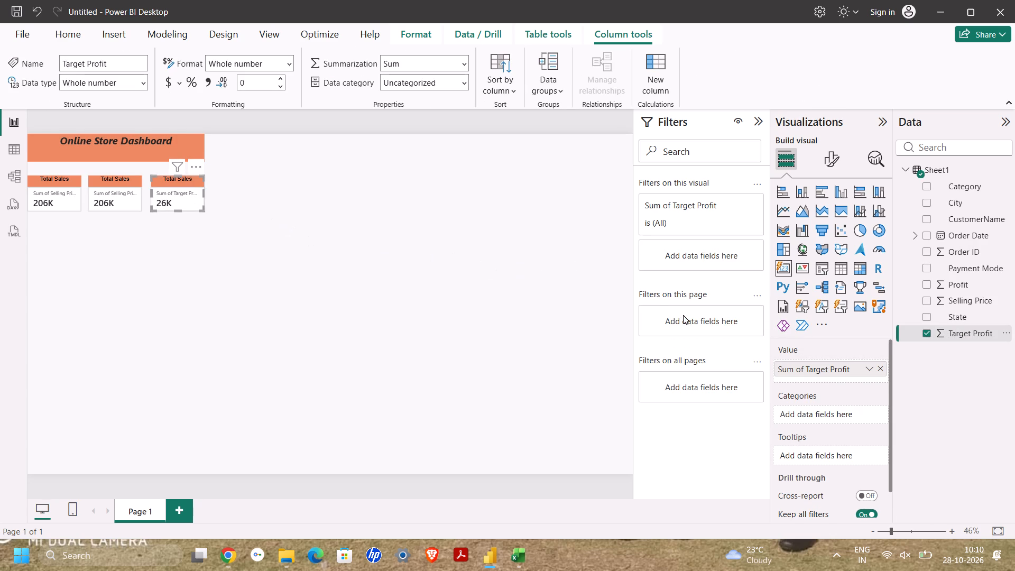
Change the third card's title text to Total Profit.
scroll(837, 414, "down", 1)
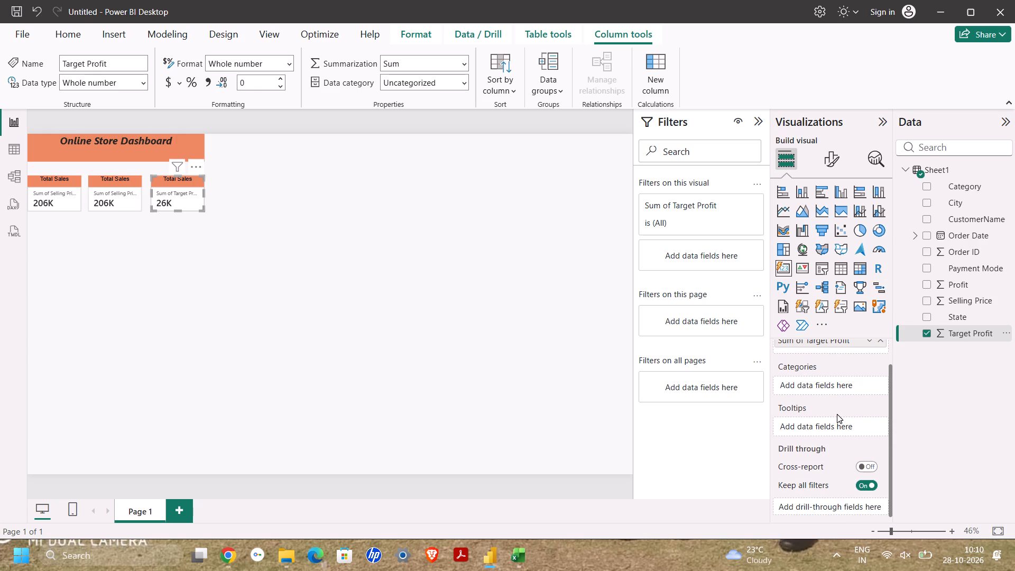
scroll(837, 414, "down", 1)
scroll(837, 414, "up", 1)
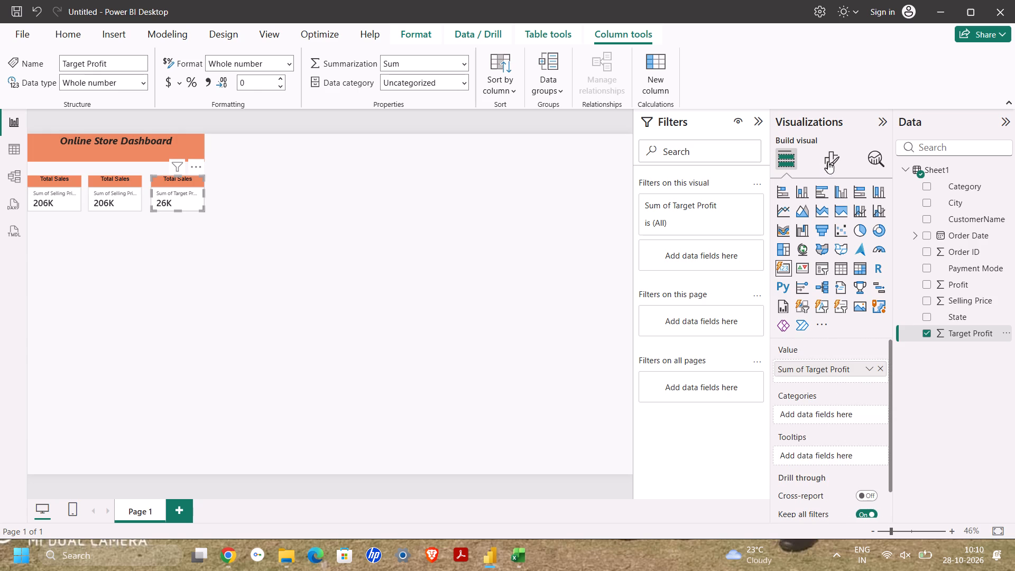
left_click(832, 162)
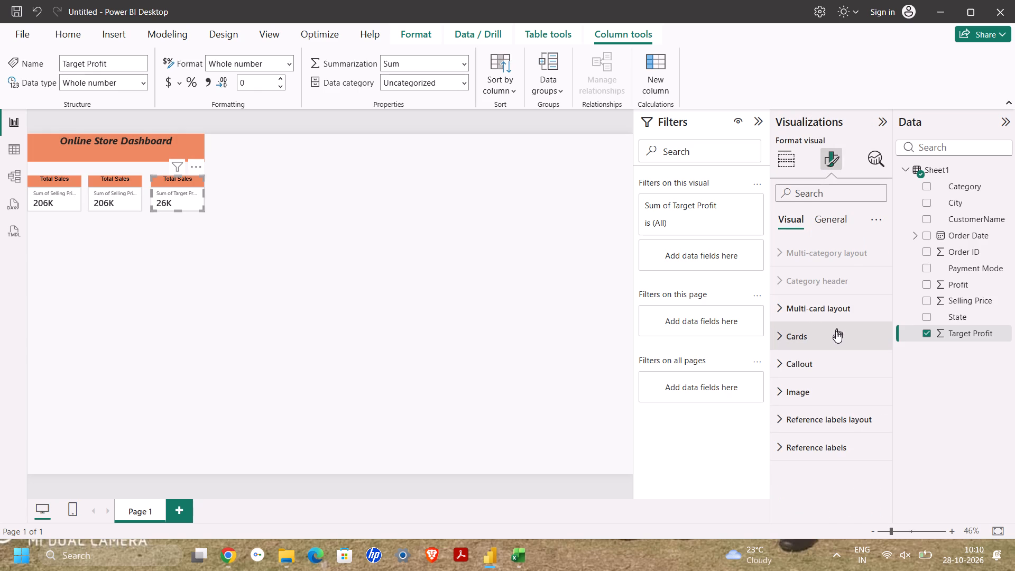
left_click(835, 214)
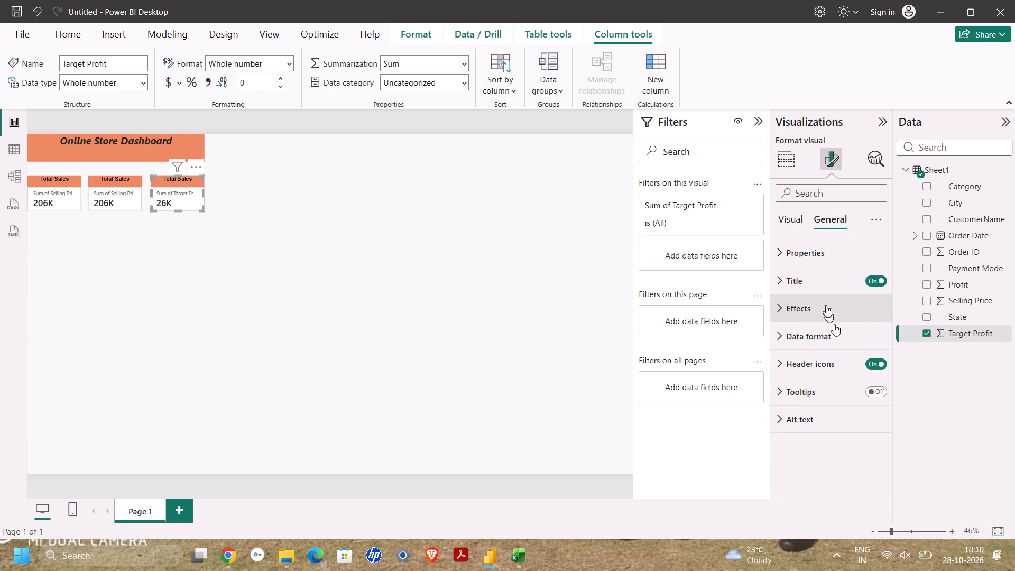
left_click_drag(821, 294, 813, 279)
left_click(813, 279)
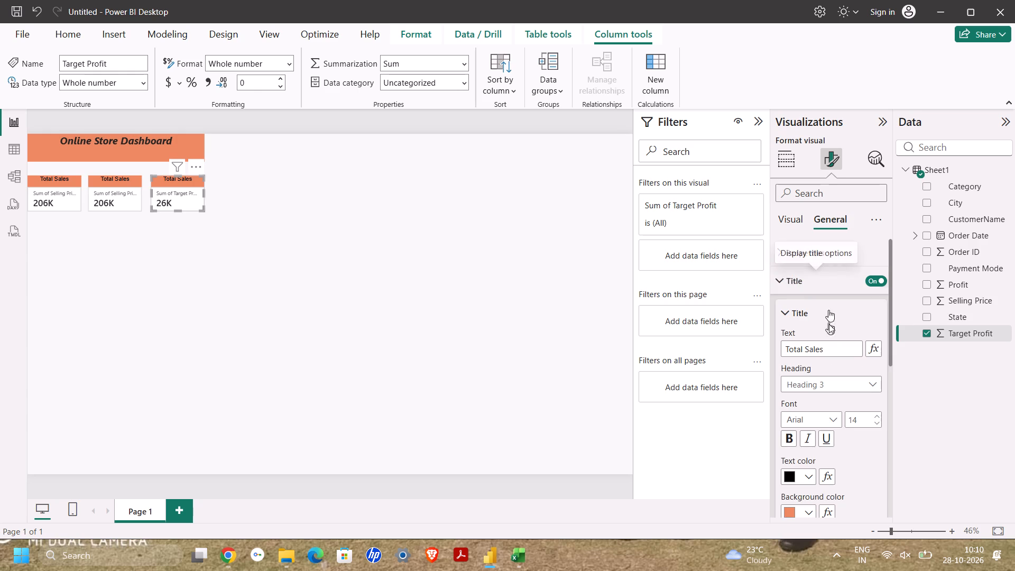
left_click(832, 350)
key("BackSpace")
key("BackSpace")
key("BackSpace")
key("BackSpace")
key("BackSpace")
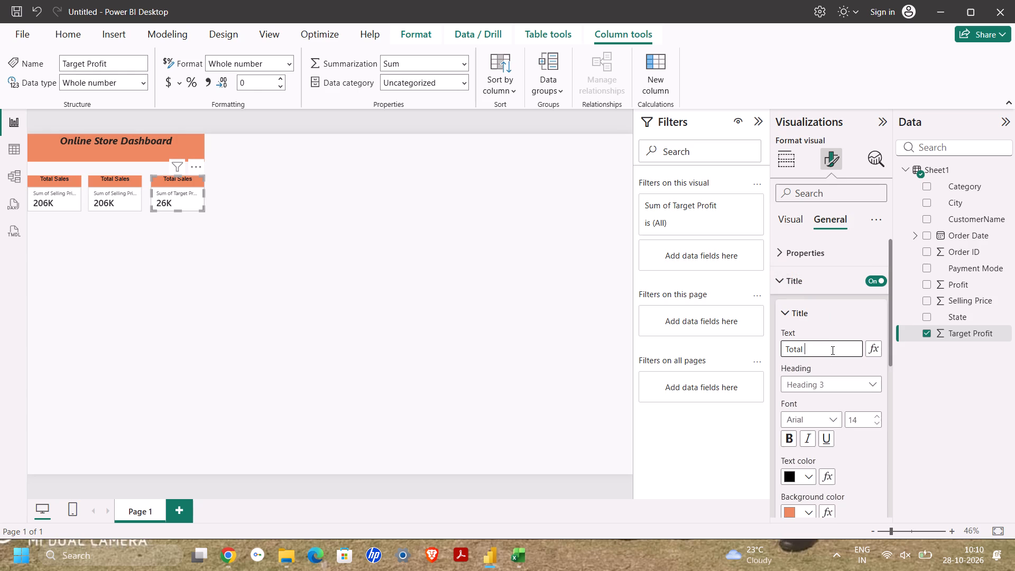
type("Prog")
key("BackSpace")
type("fit")
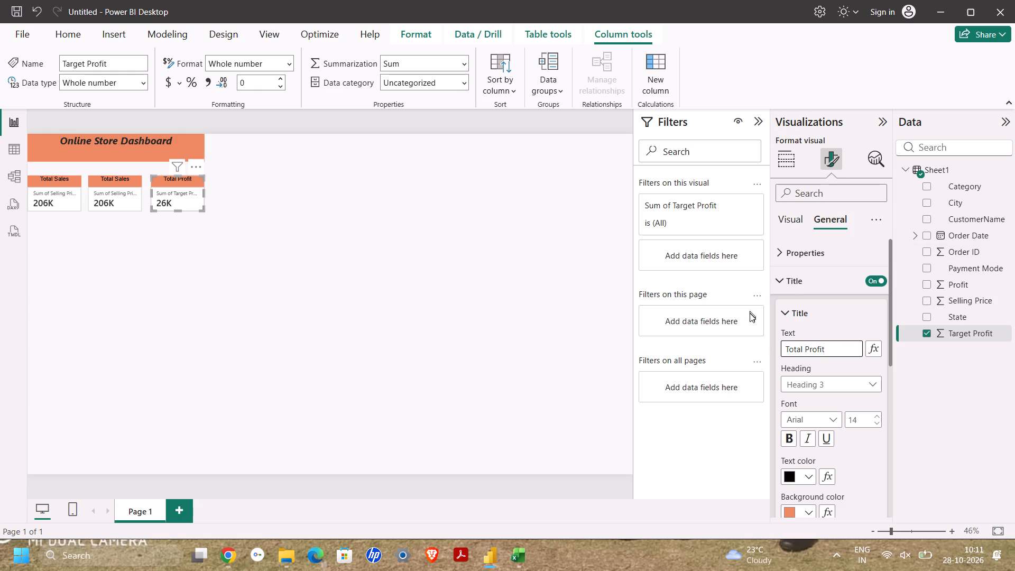
left_click(447, 334)
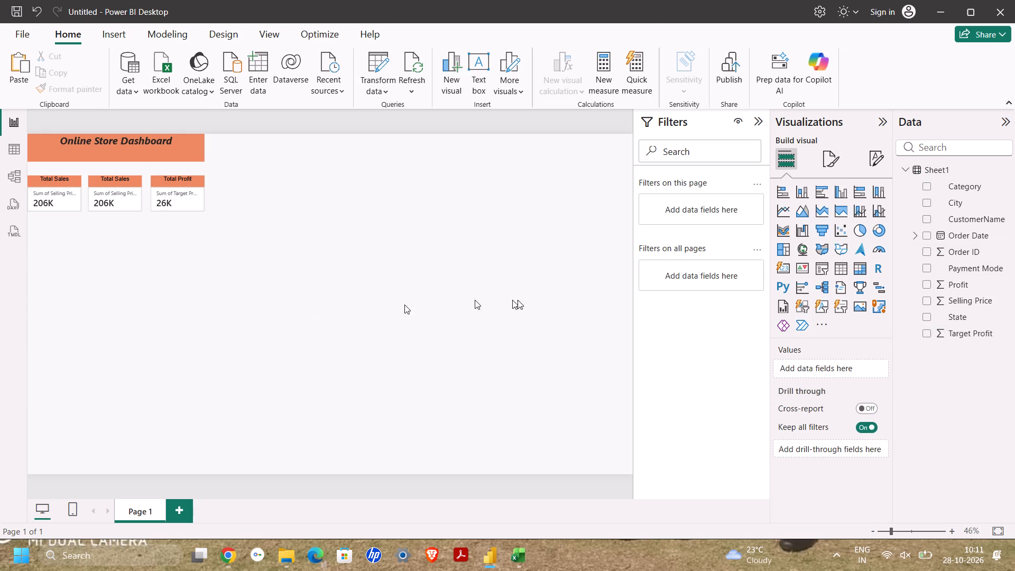
Look through the report's theme and page formatting options, including theme settings, colors, text, visual properties and page information.
scroll(859, 346, "down", 2)
scroll(859, 346, "up", 1)
left_click(808, 152)
left_click_drag(890, 165, 884, 159)
left_click(884, 159)
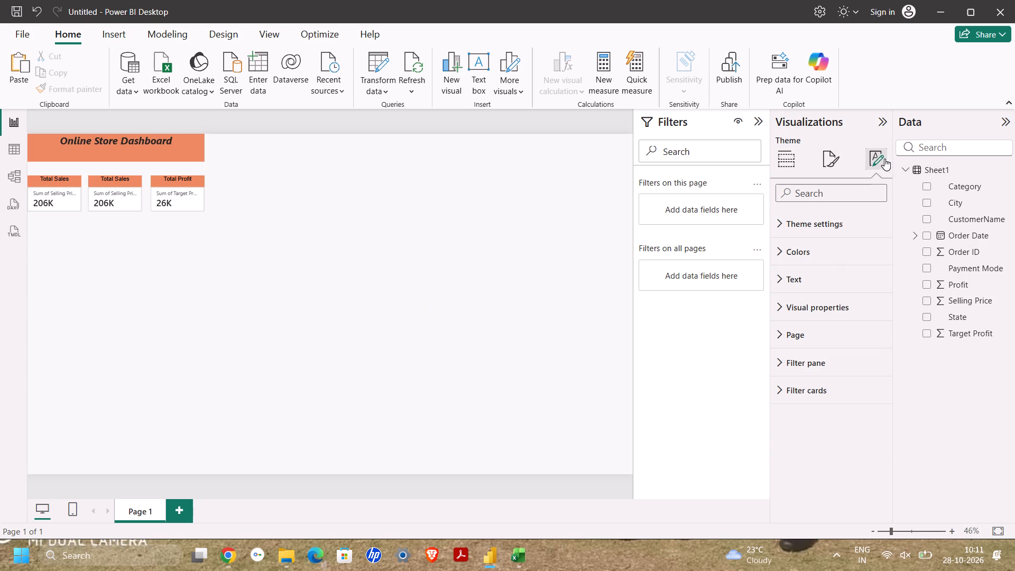
left_click(802, 236)
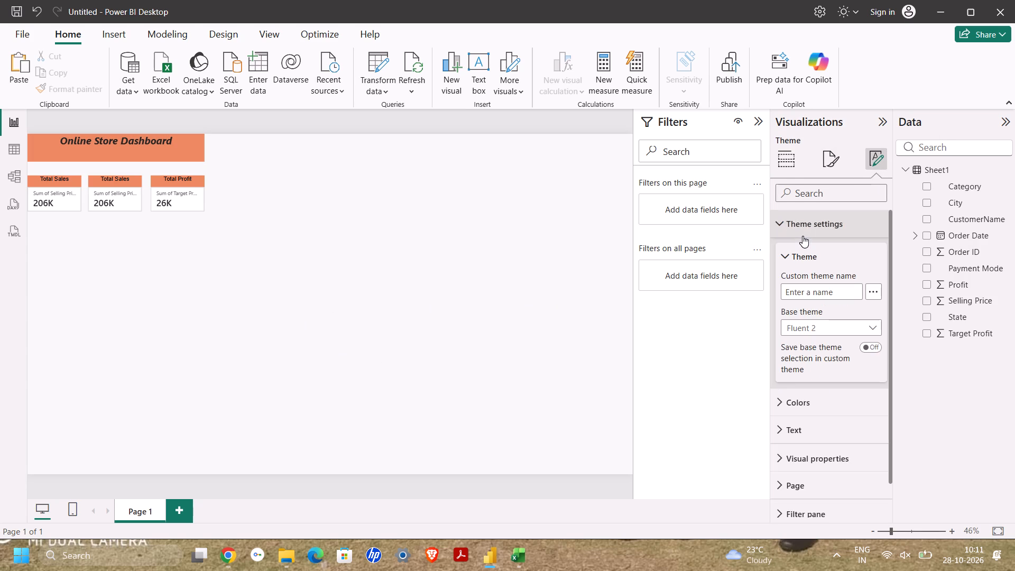
left_click(802, 236)
left_click(804, 251)
left_click(804, 251)
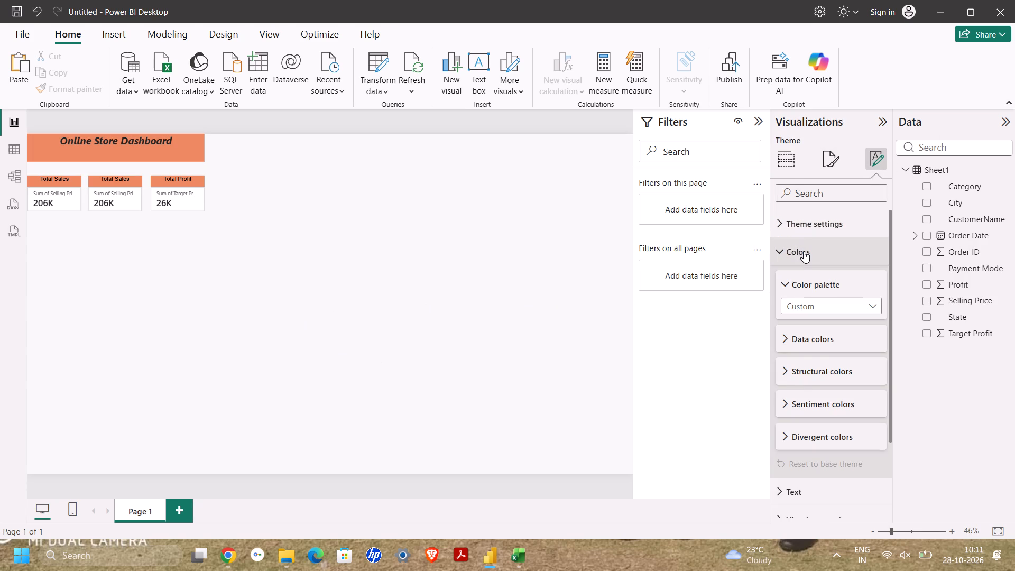
left_click(804, 275)
left_click(804, 275)
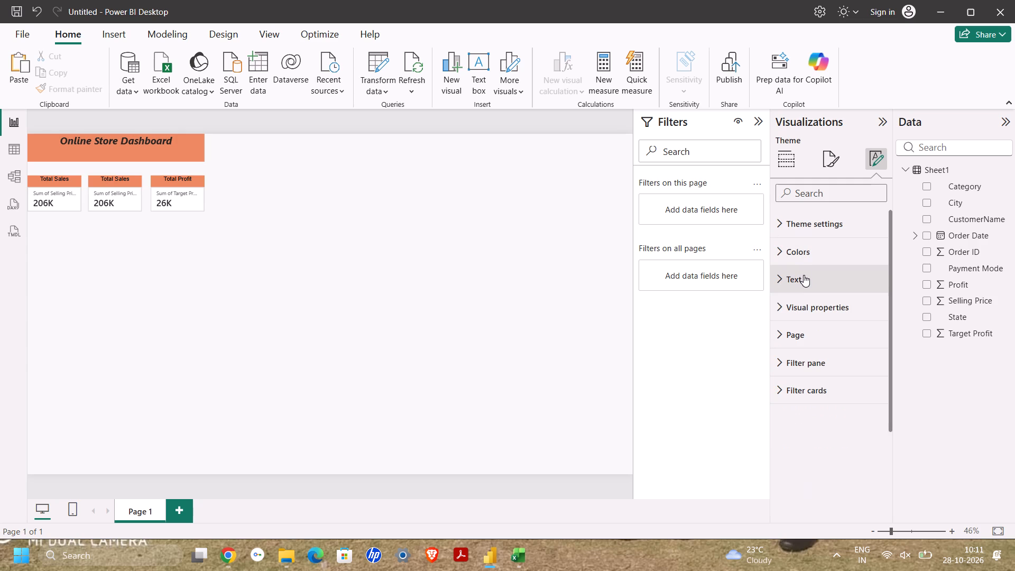
left_click(808, 305)
left_click(808, 305)
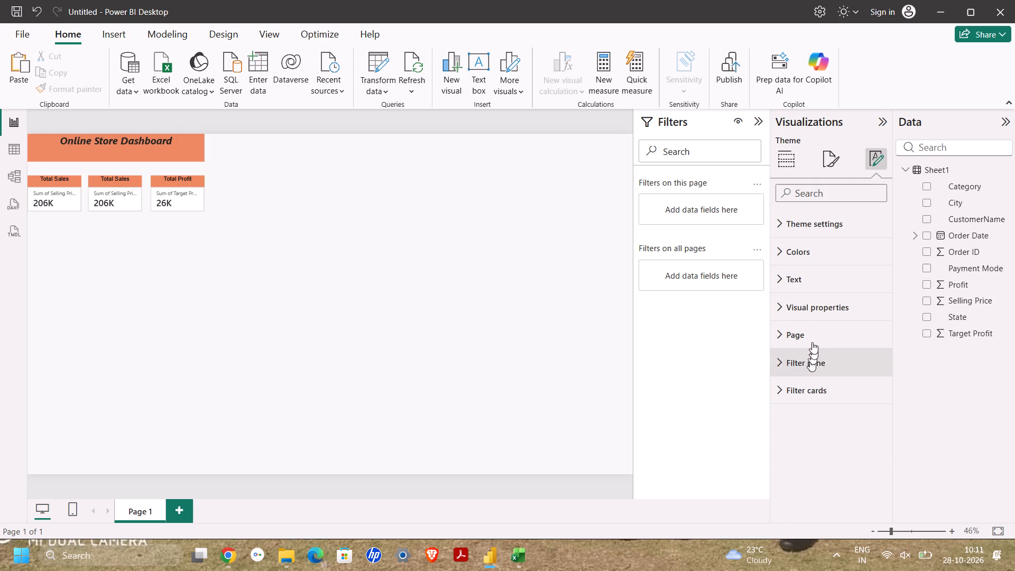
left_click(825, 165)
left_click(821, 228)
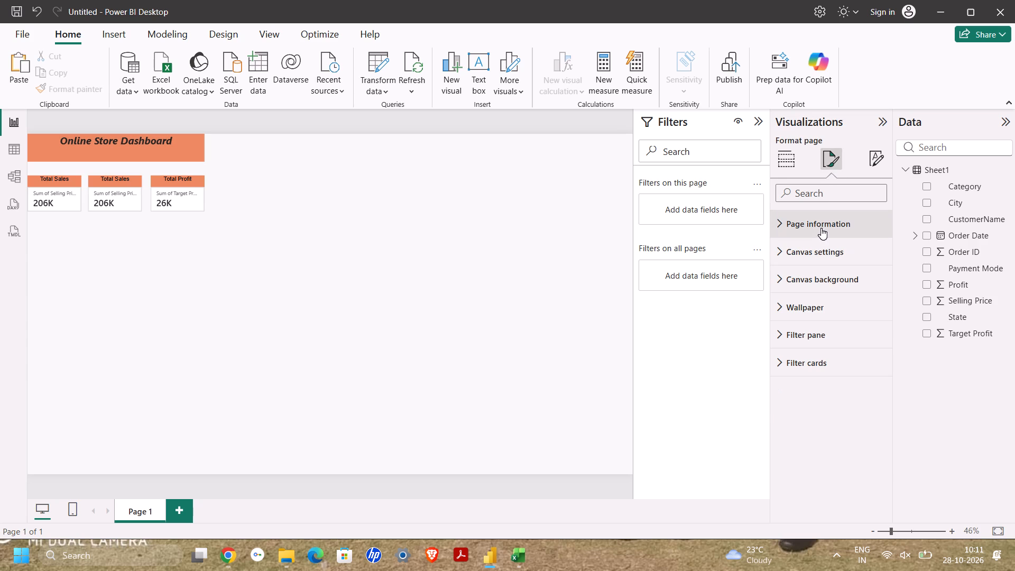
left_click(821, 228)
left_click(782, 165)
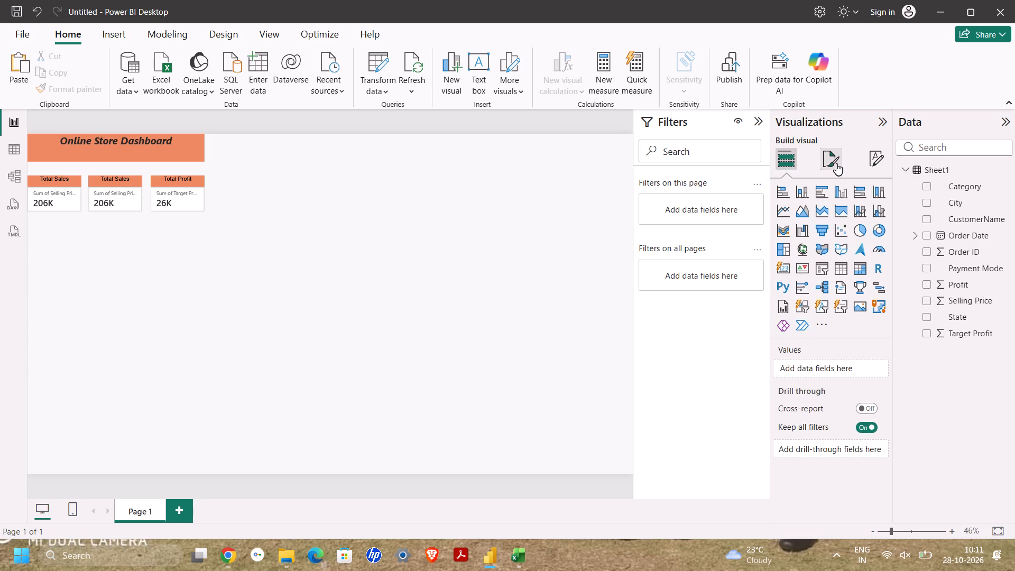
left_click(835, 160)
Replace the Selling Price value in the second card with the Target Profit field.
left_click(98, 191)
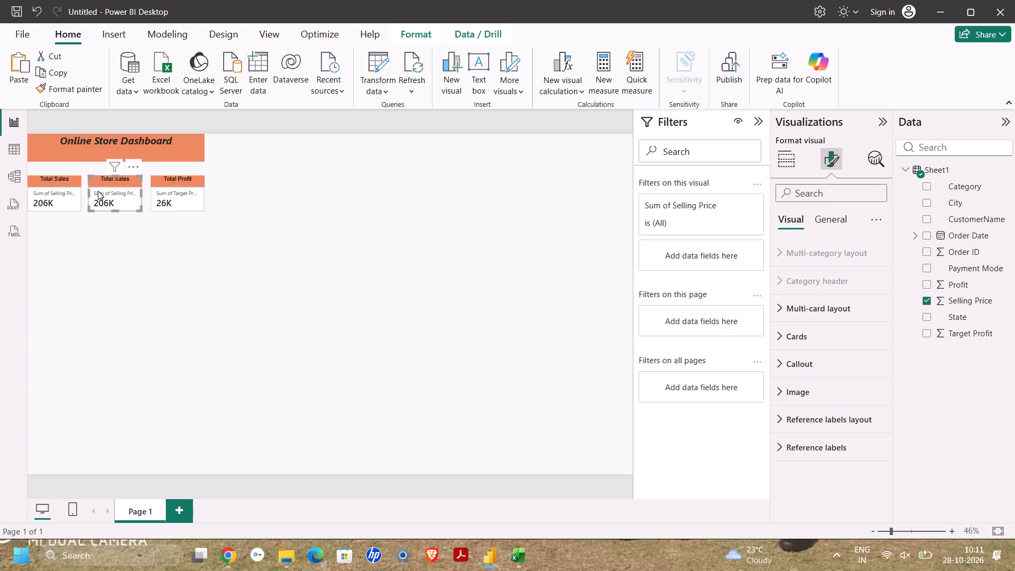
left_click(177, 199)
left_click(125, 191)
left_click(821, 222)
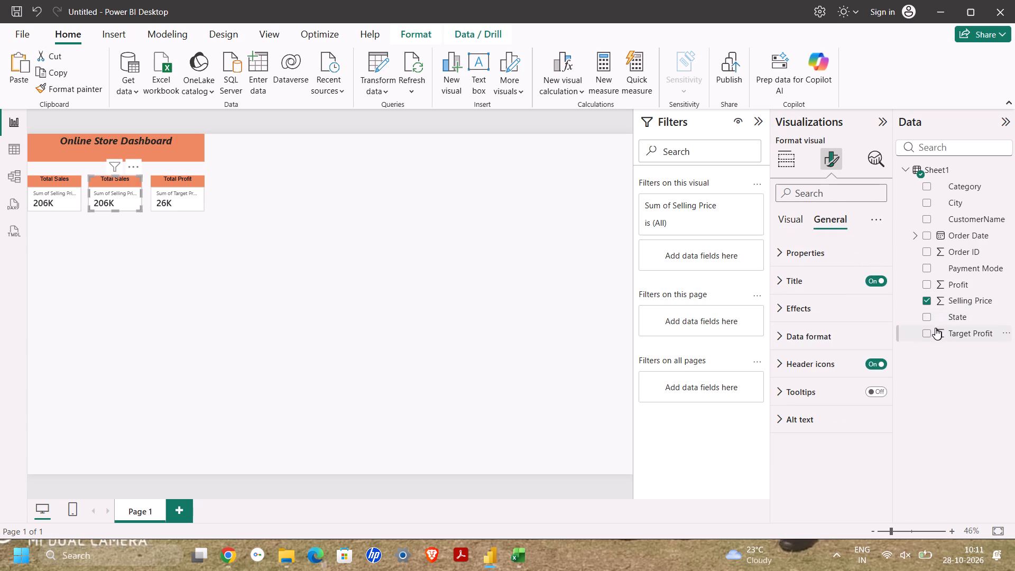
left_click(927, 328)
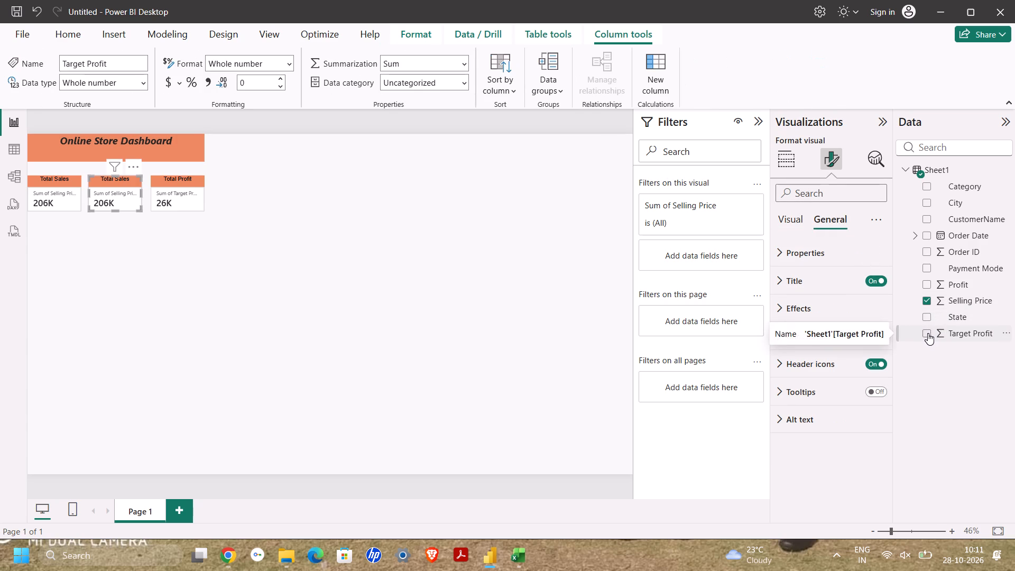
left_click(928, 333)
left_click(927, 299)
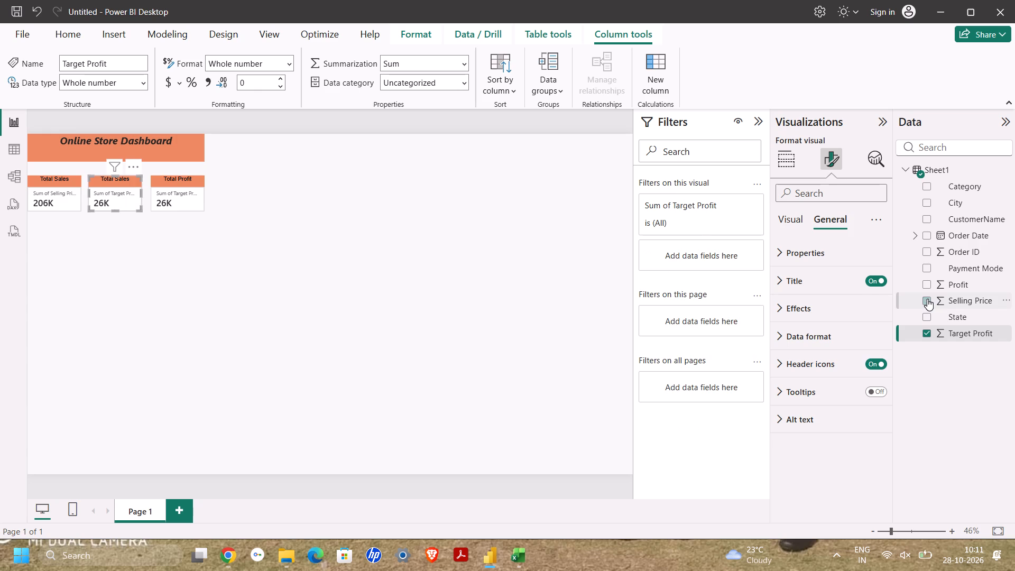
left_click(269, 216)
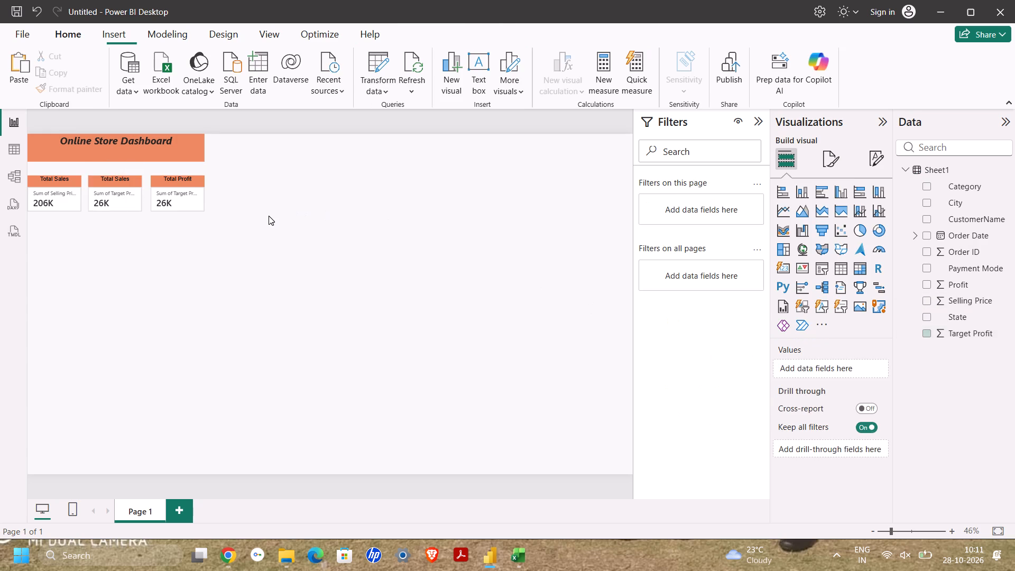
Change the second card's title text to Total Profit.
left_click(100, 177)
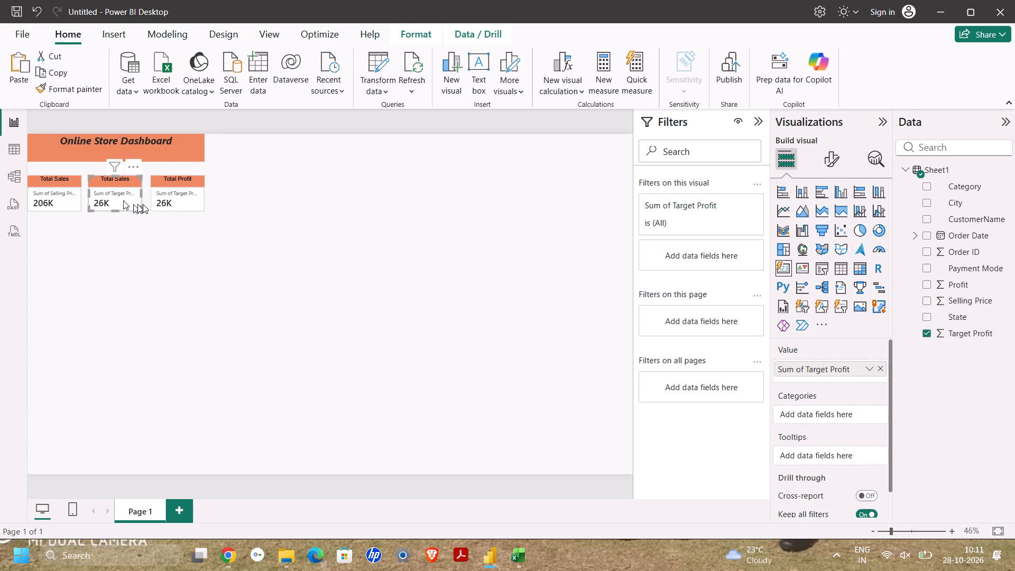
left_click(827, 161)
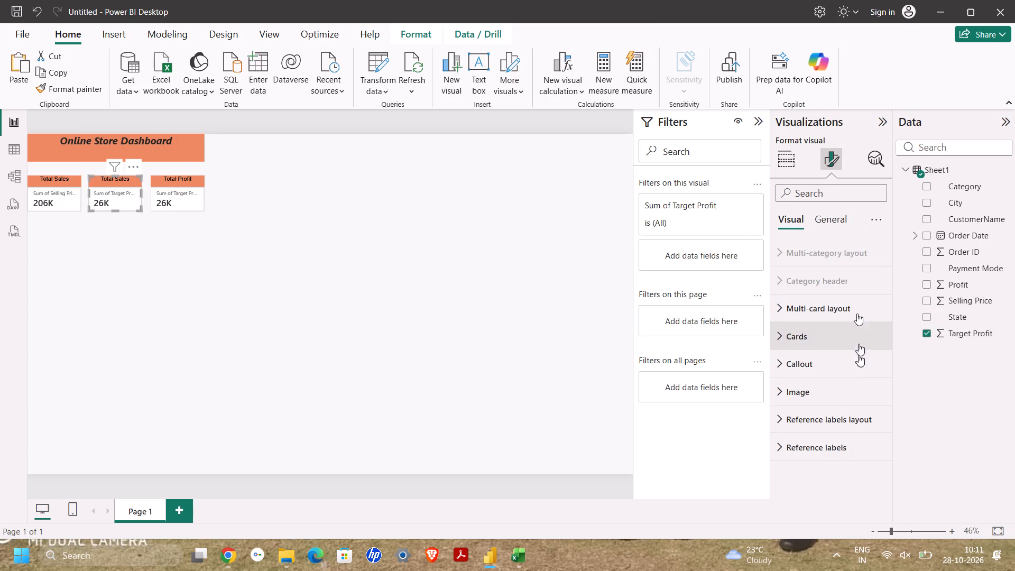
left_click(835, 210)
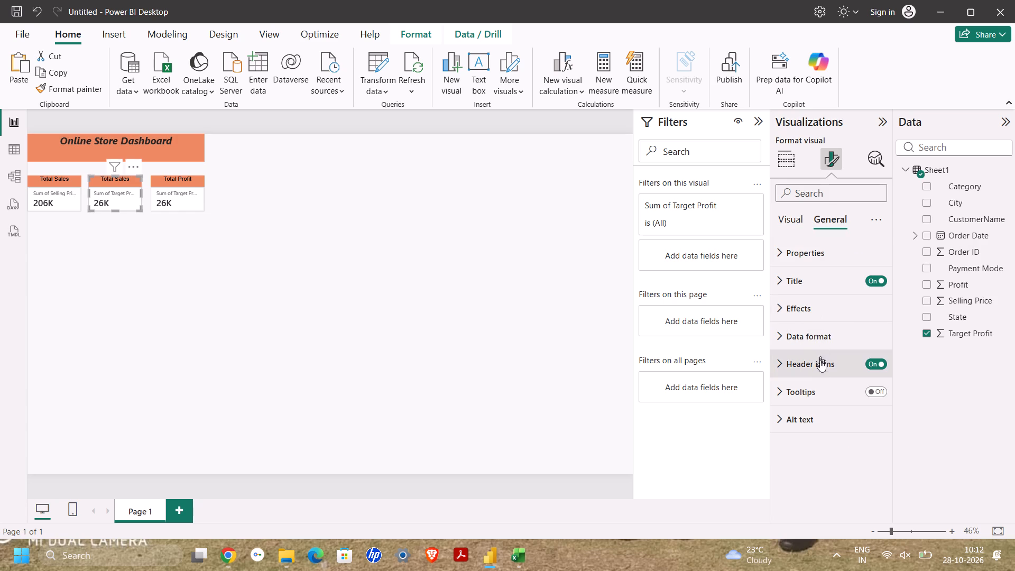
left_click(816, 286)
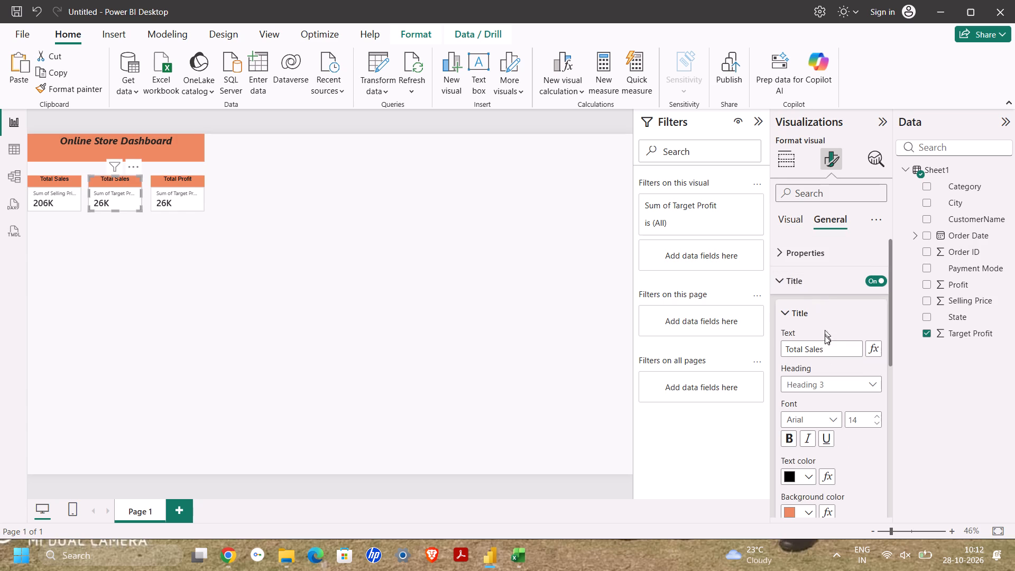
left_click(826, 346)
key("BackSpace")
key("BackSpace")
key("BackSpace")
key("BackSpace")
key("BackSpace")
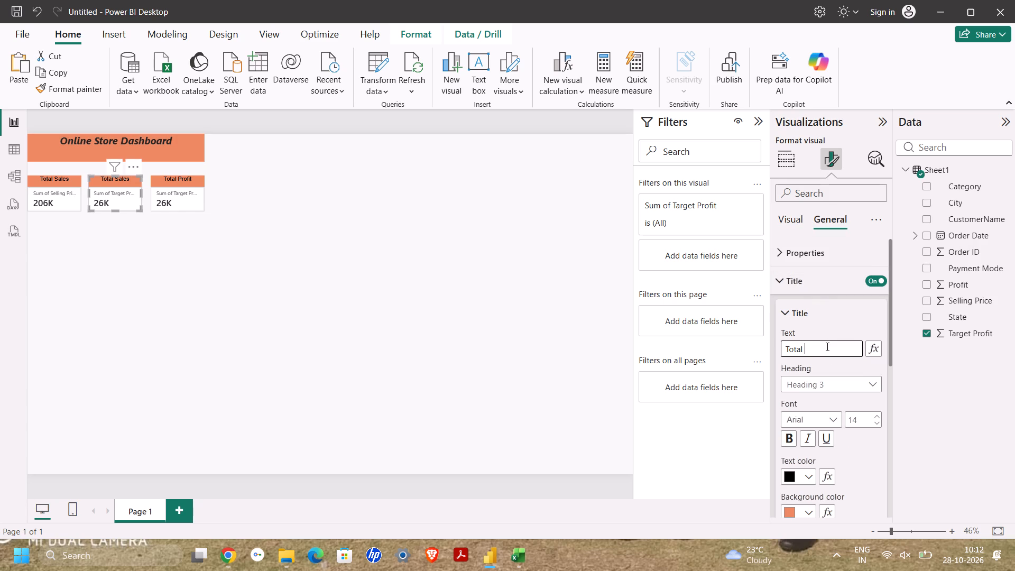
type("Prog")
key("BackSpace")
type("fit")
Change the third card's title text to Total Orders.
left_click(164, 199)
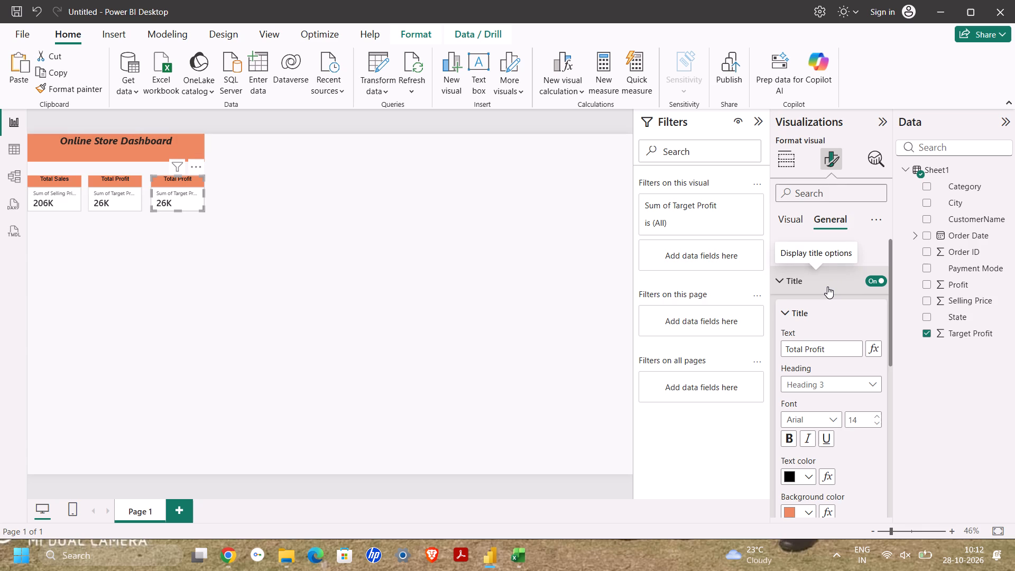
left_click(828, 349)
key("BackSpace")
key("BackSpace")
key("BackSpace")
key("BackSpace")
key("BackSpace")
key("BackSpace")
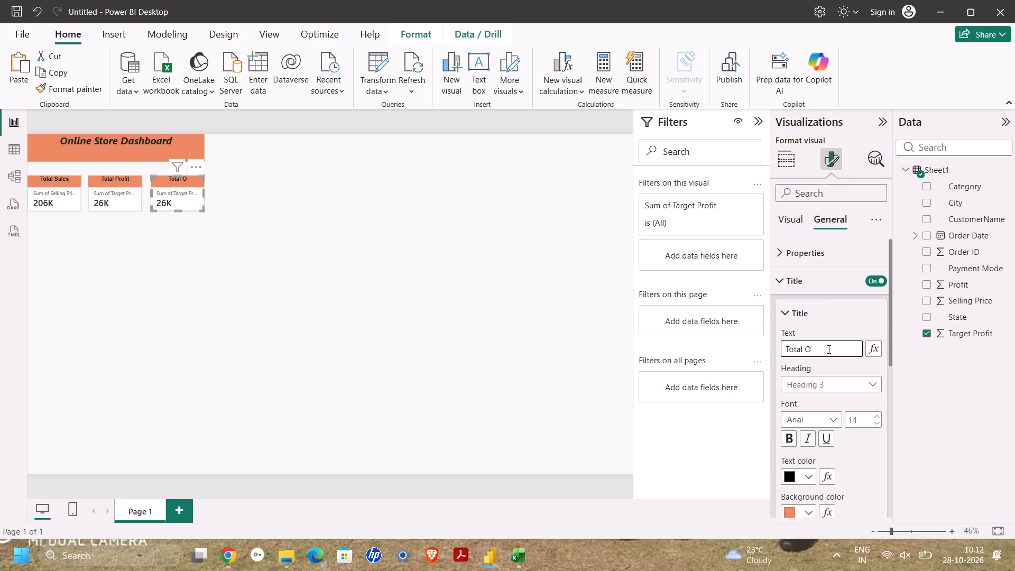
type("RDERS")
key("BackSpace")
key("BackSpace")
key("BackSpace")
key("BackSpace")
key("BackSpace")
type("rders")
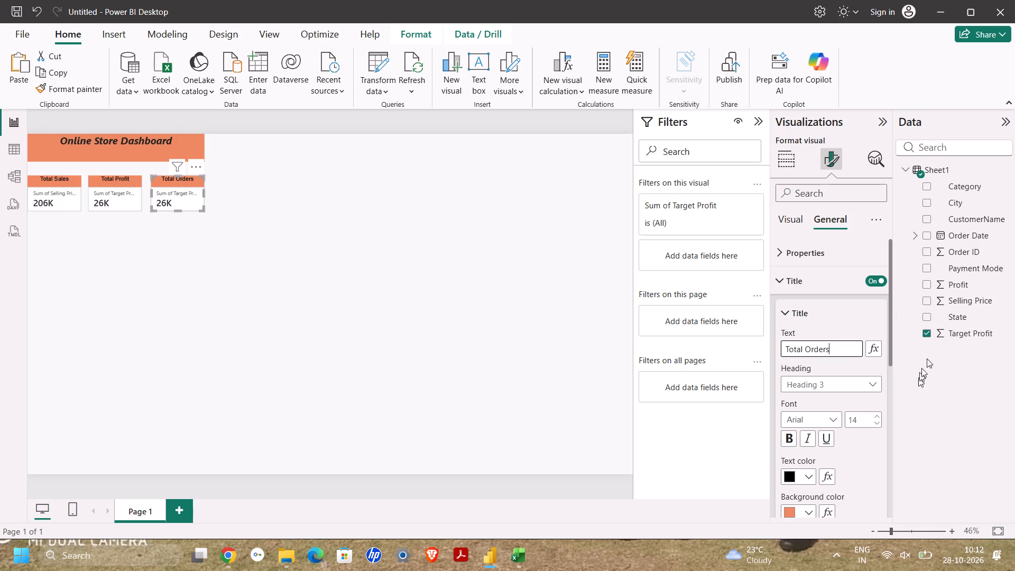
Replace the Target Profit value in the Total Orders card with the count of Order ID.
left_click(928, 252)
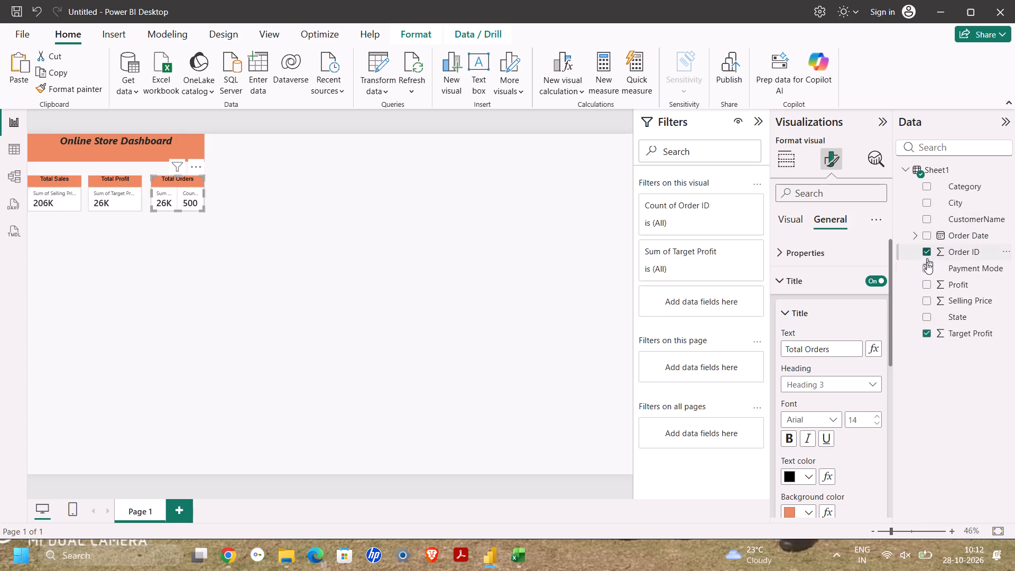
left_click(928, 333)
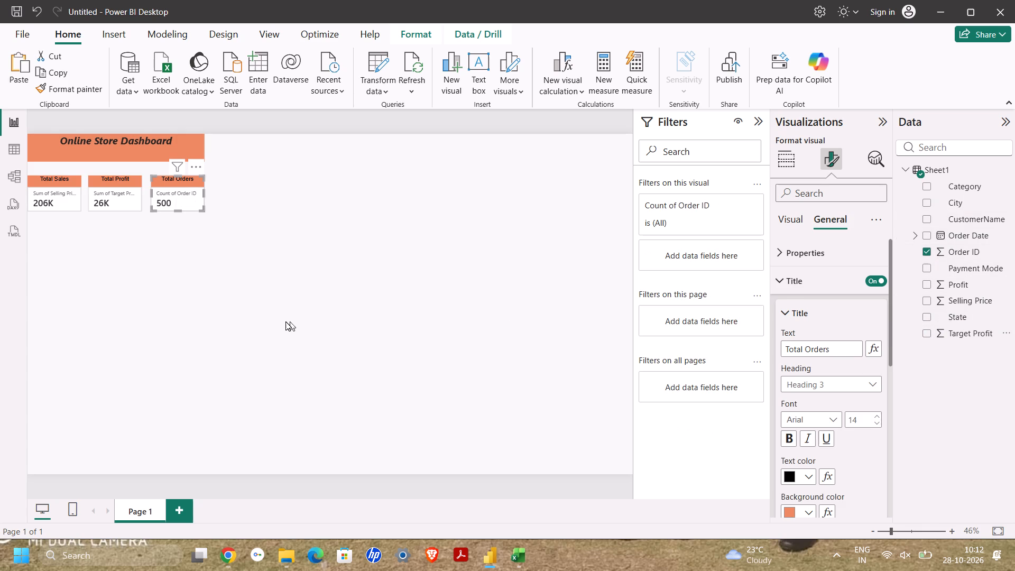
left_click(285, 321)
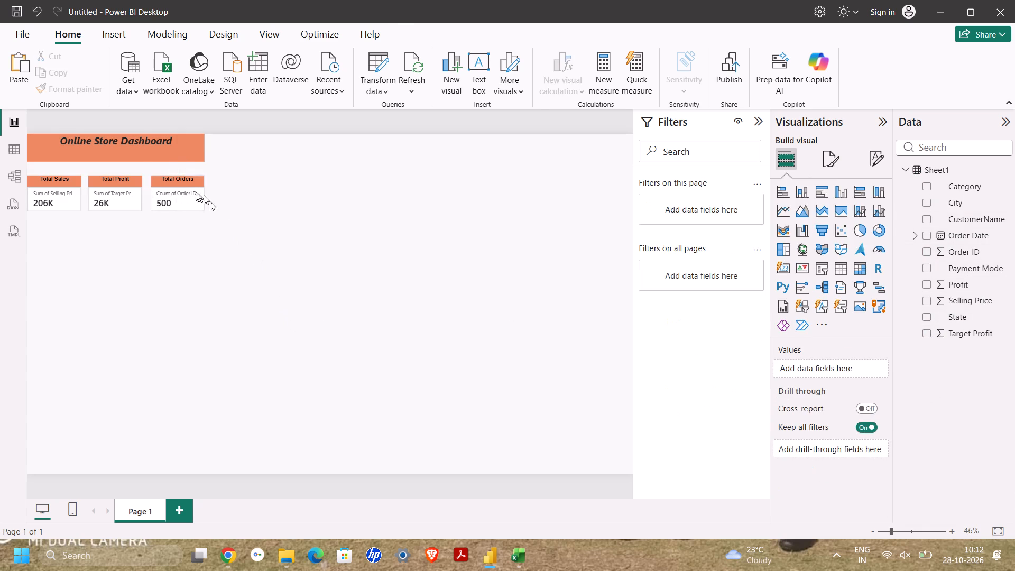
Shift the Total Profit card slightly so it sits evenly spaced between the Total Sales and Total Orders cards.
left_click(178, 192)
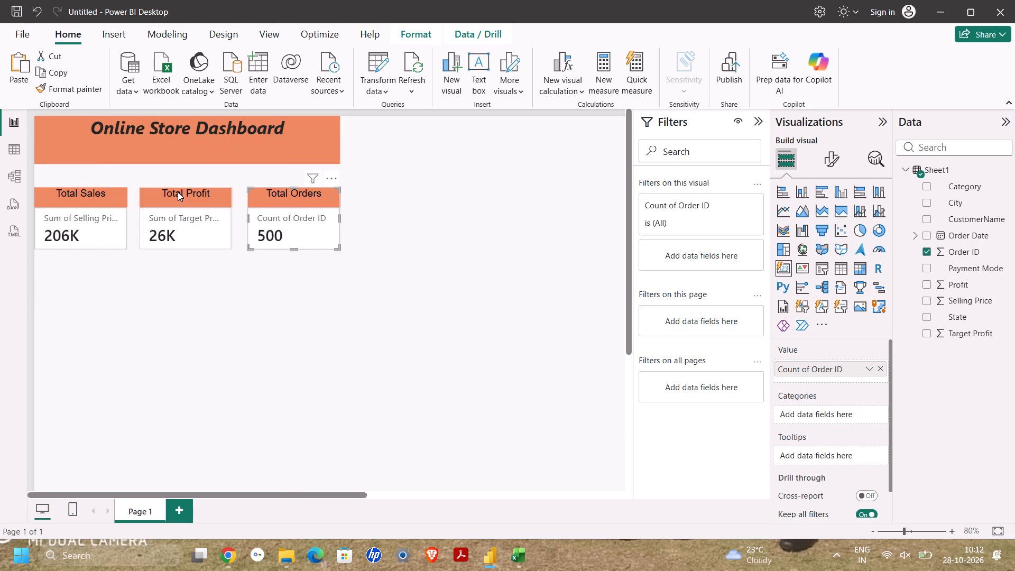
left_click(218, 263)
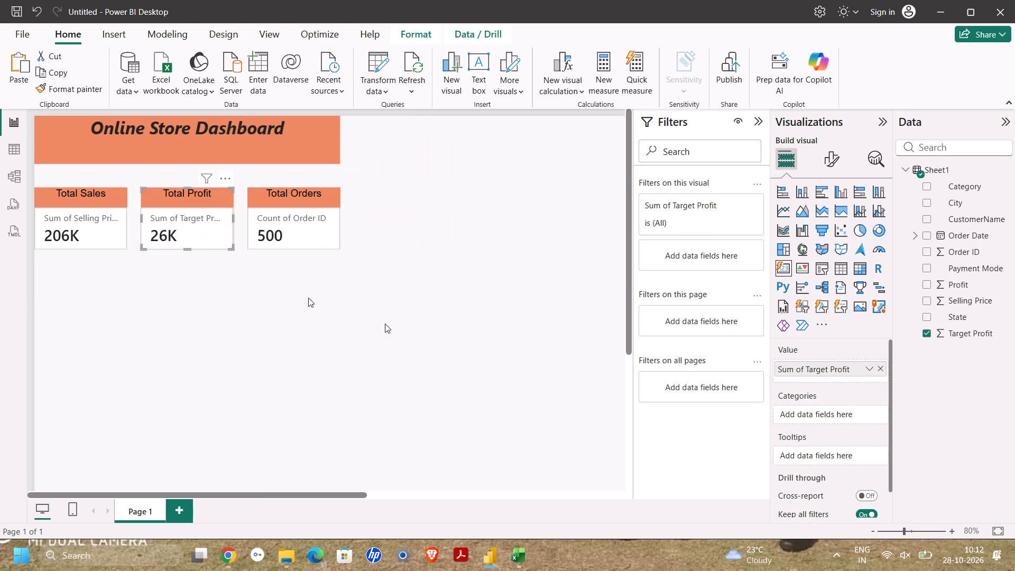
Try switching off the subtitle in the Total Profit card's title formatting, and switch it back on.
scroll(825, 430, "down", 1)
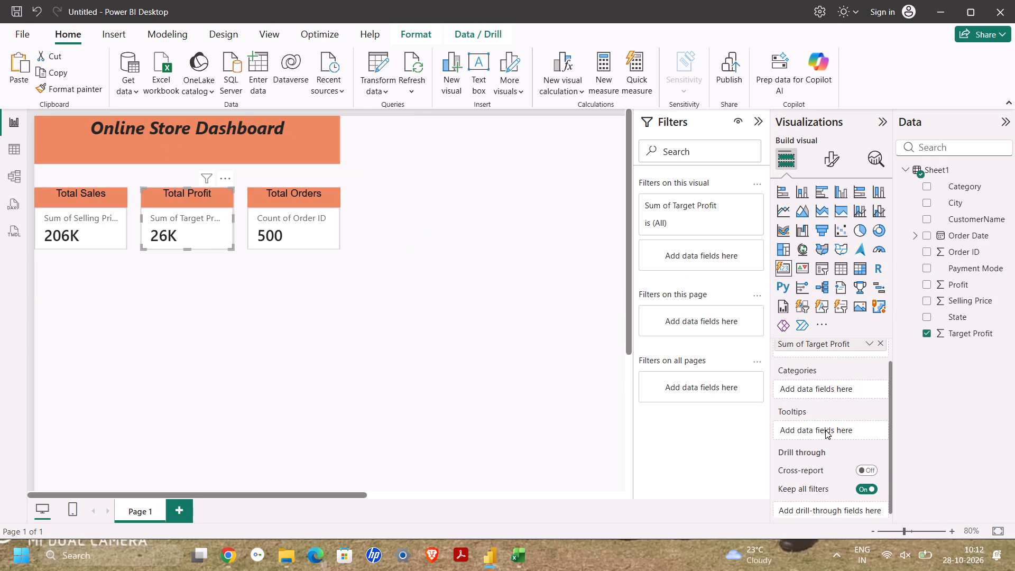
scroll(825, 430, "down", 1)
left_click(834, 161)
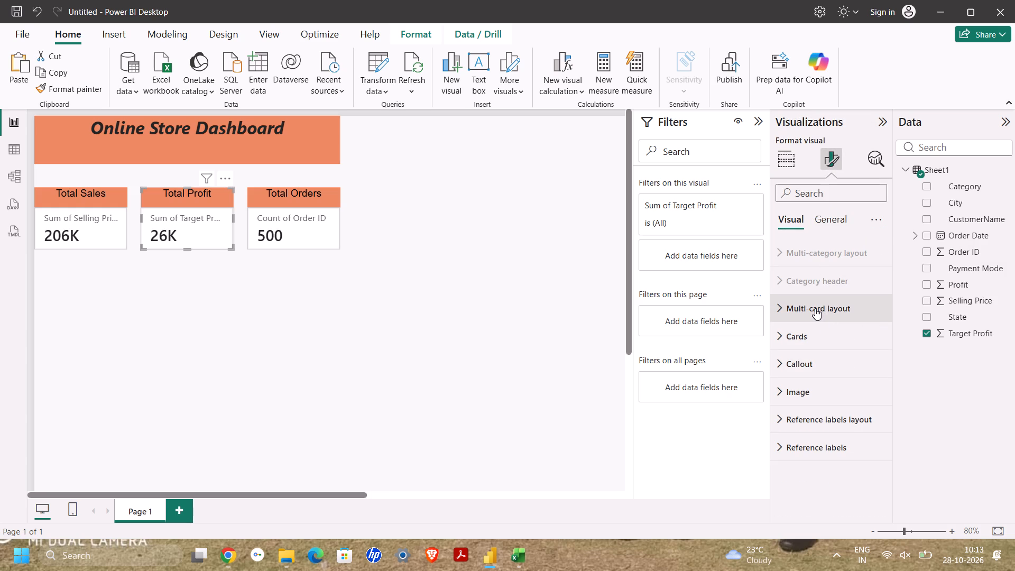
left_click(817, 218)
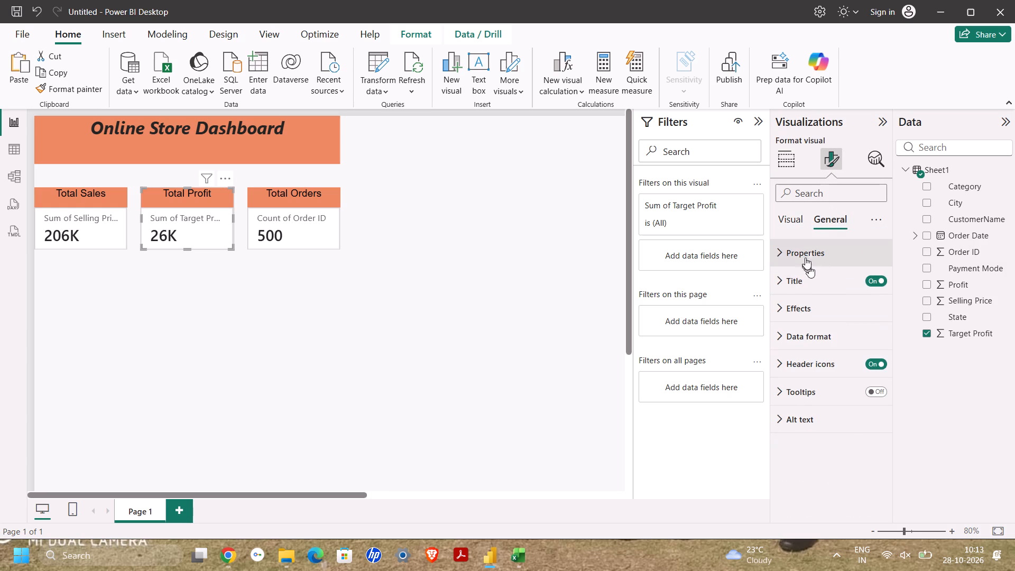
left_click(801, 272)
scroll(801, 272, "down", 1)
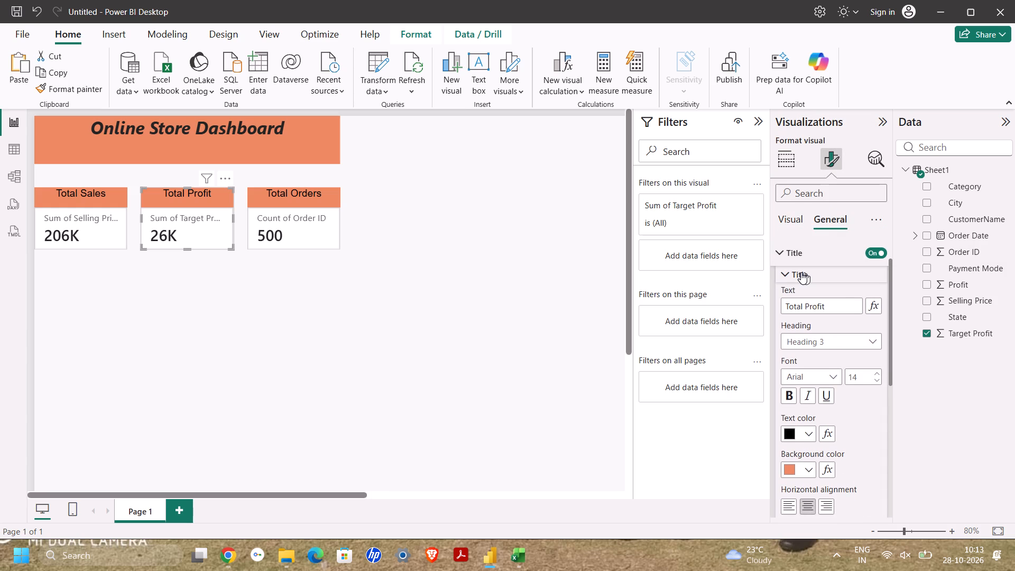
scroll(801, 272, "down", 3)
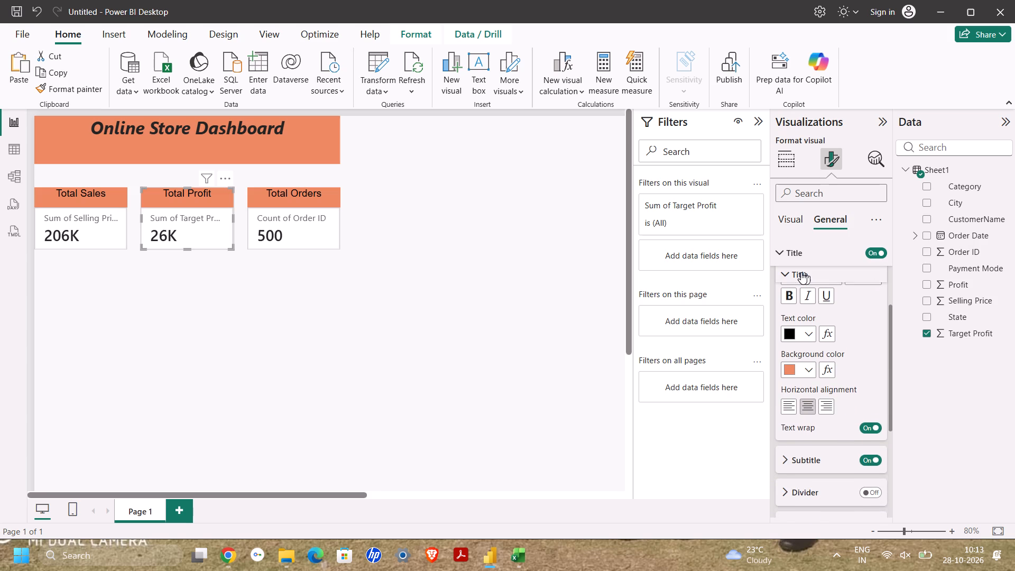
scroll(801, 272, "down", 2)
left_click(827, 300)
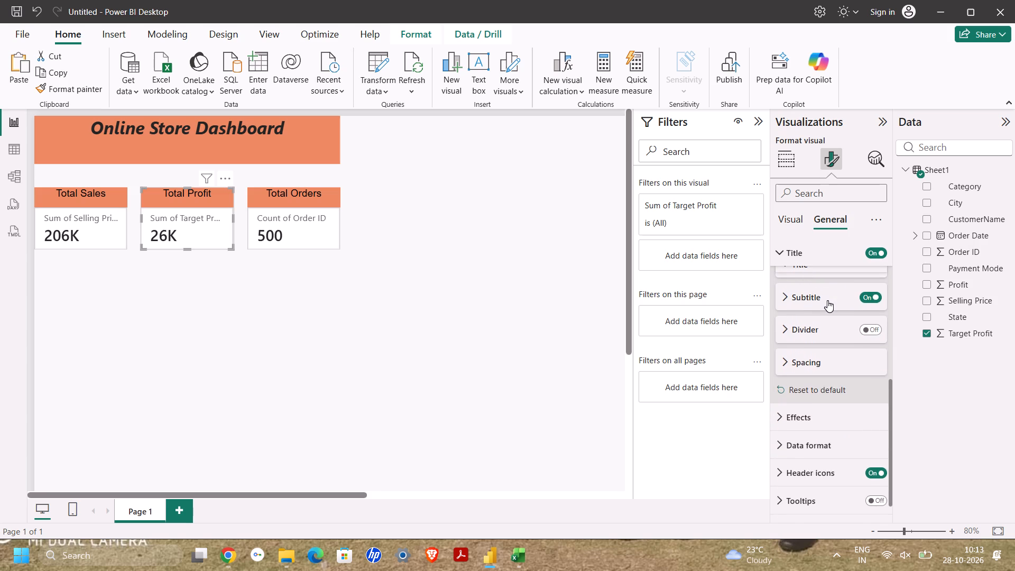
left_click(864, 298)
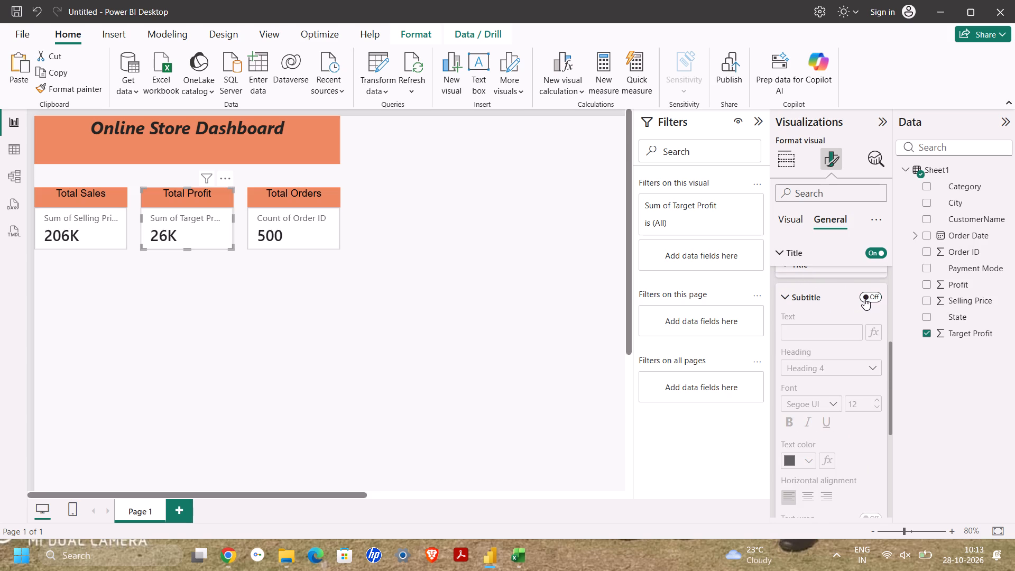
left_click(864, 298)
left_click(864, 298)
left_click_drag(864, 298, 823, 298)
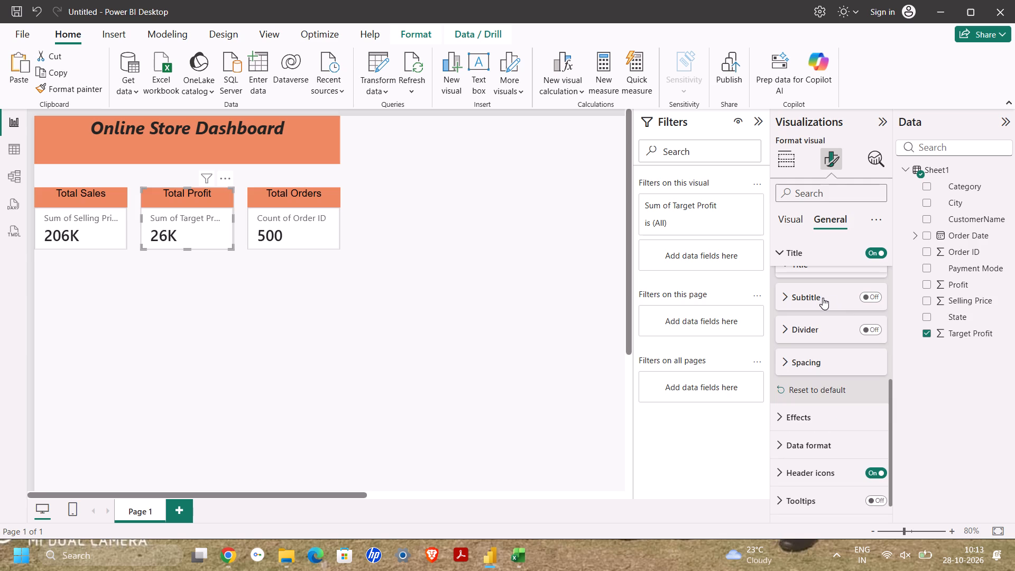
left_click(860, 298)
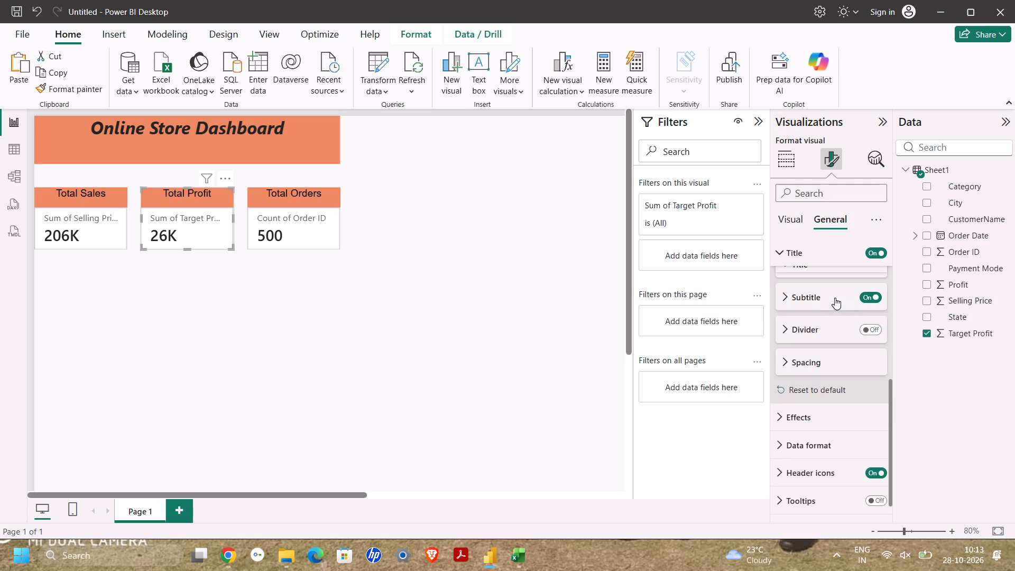
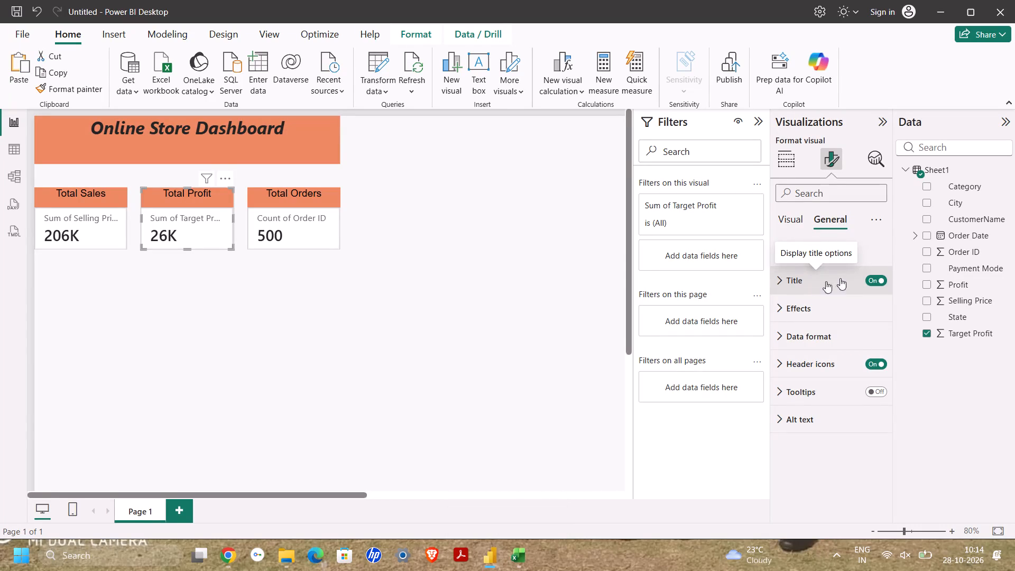
Switch off the callout label in the Total Profit, Total Orders and Total Sales cards.
left_click(782, 220)
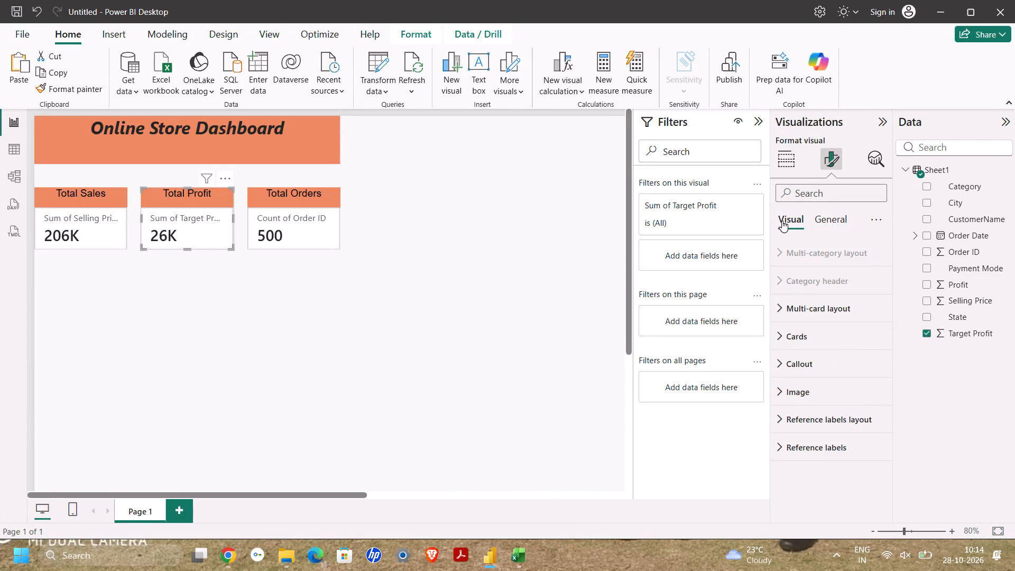
left_click(813, 372)
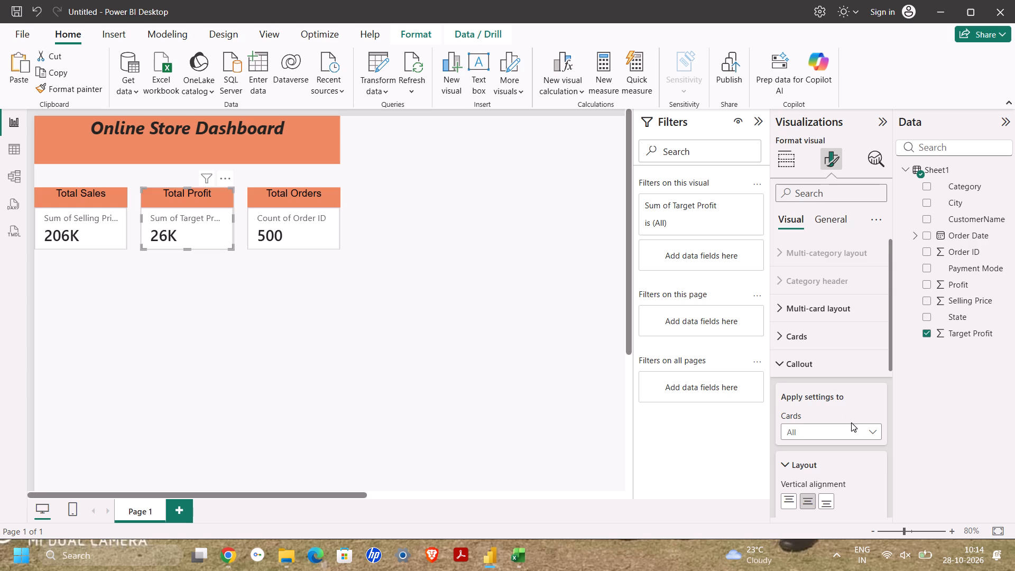
scroll(851, 422, "down", 2)
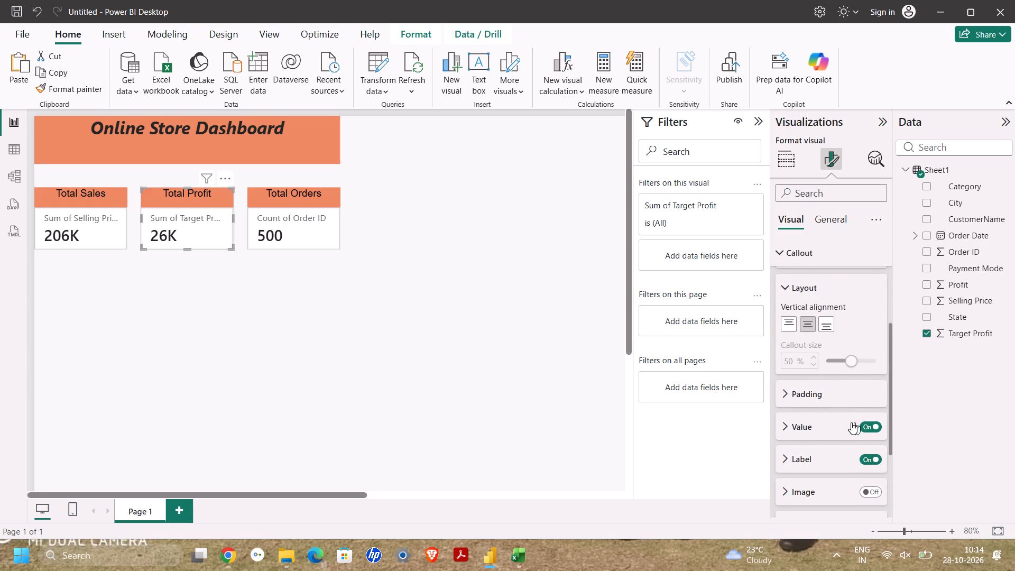
left_click(869, 459)
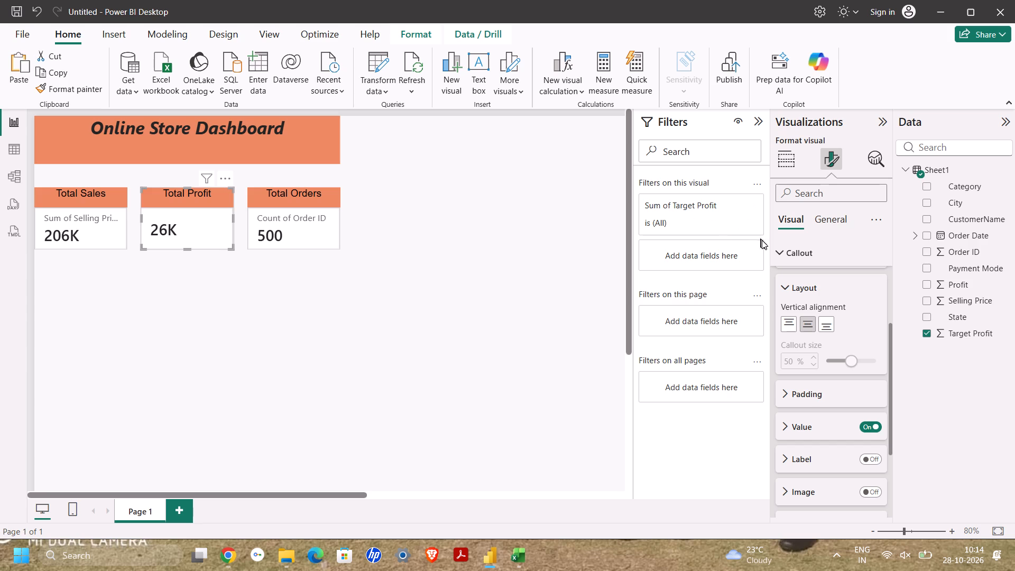
left_click(309, 205)
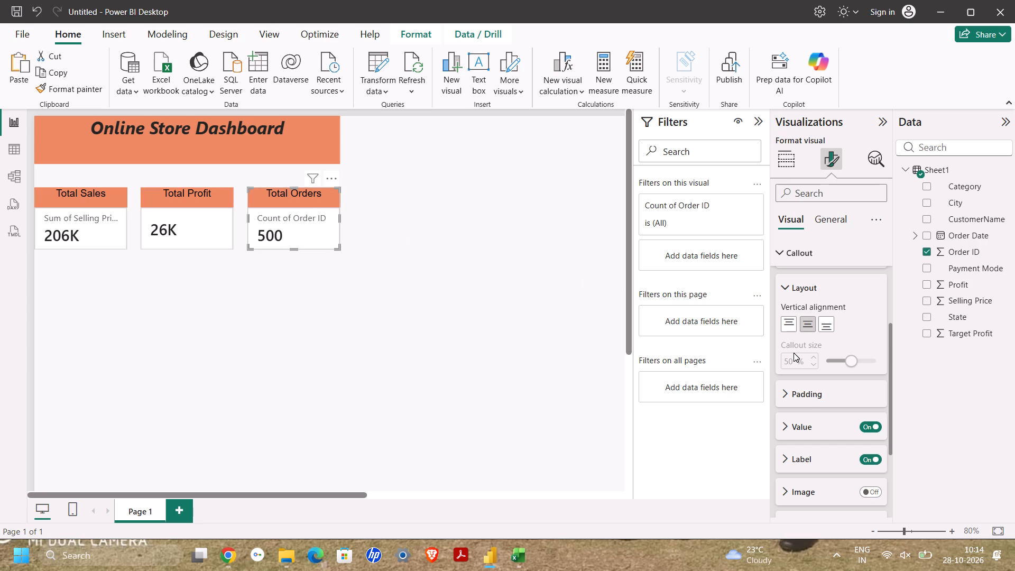
scroll(793, 353, "down", 1)
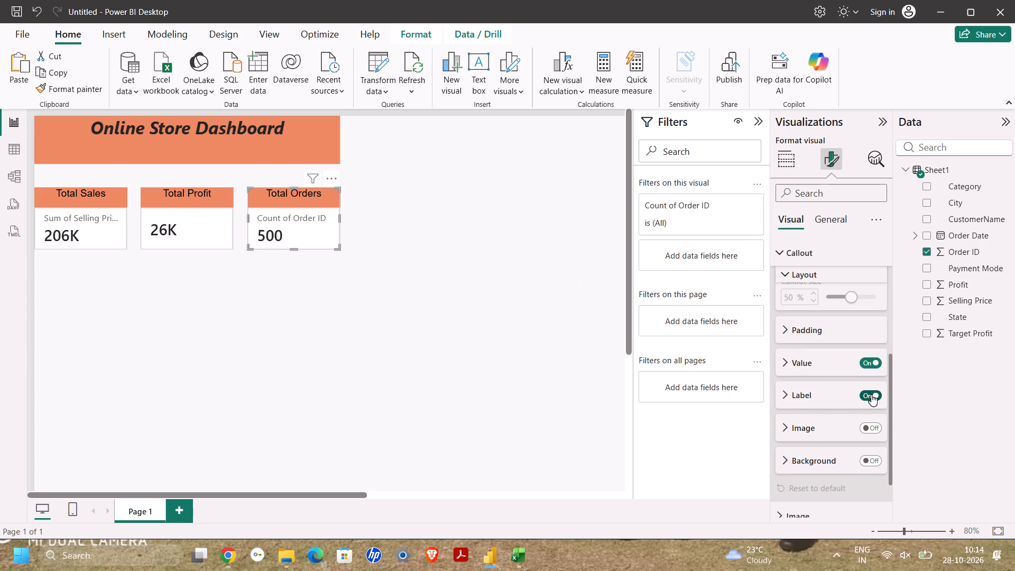
left_click(871, 394)
left_click(78, 211)
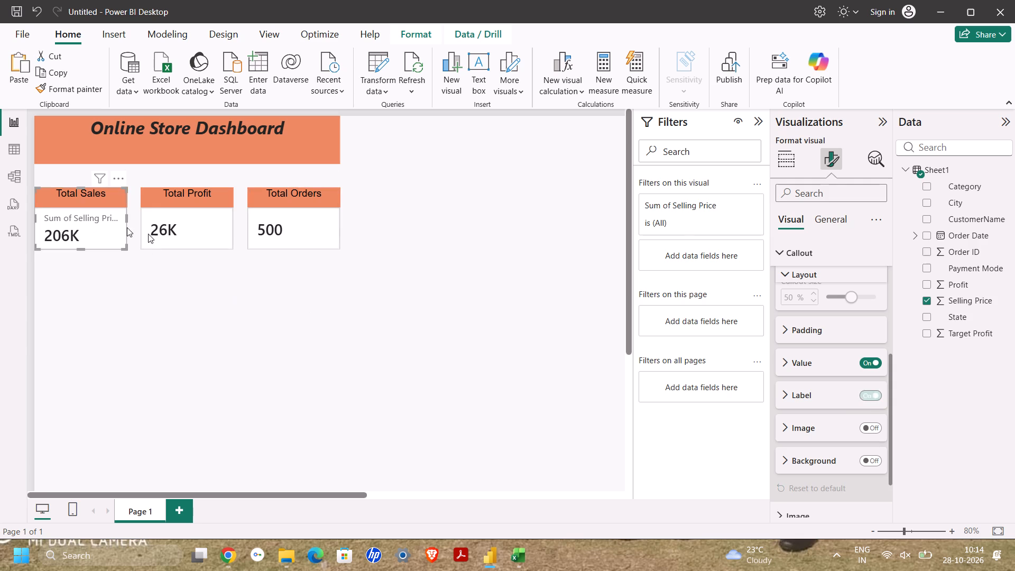
left_click(872, 392)
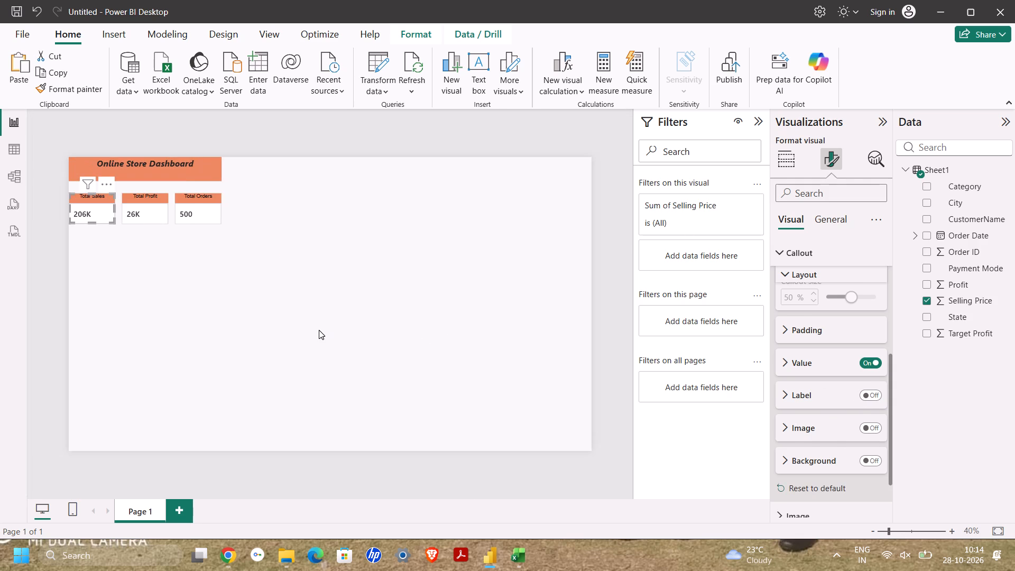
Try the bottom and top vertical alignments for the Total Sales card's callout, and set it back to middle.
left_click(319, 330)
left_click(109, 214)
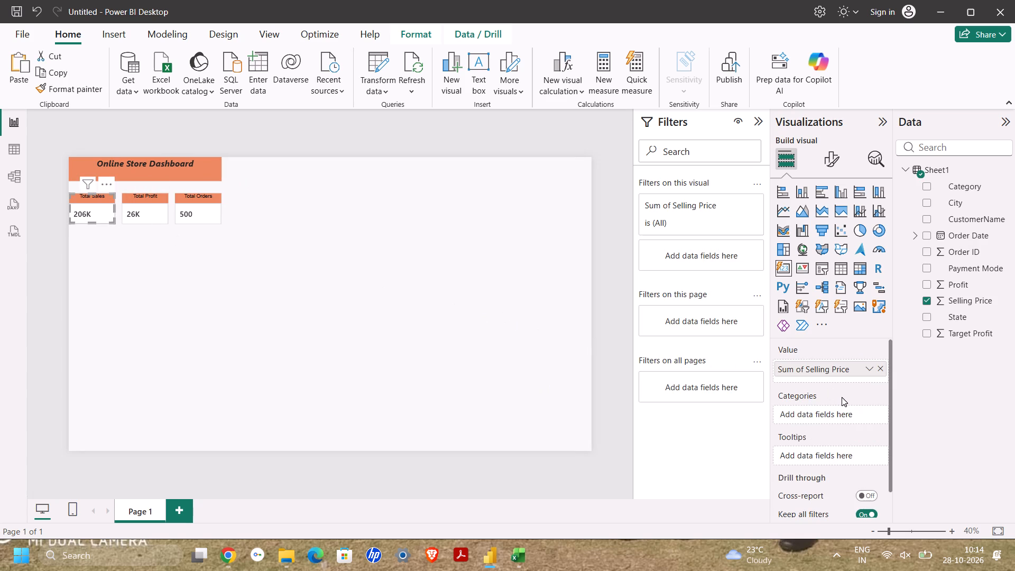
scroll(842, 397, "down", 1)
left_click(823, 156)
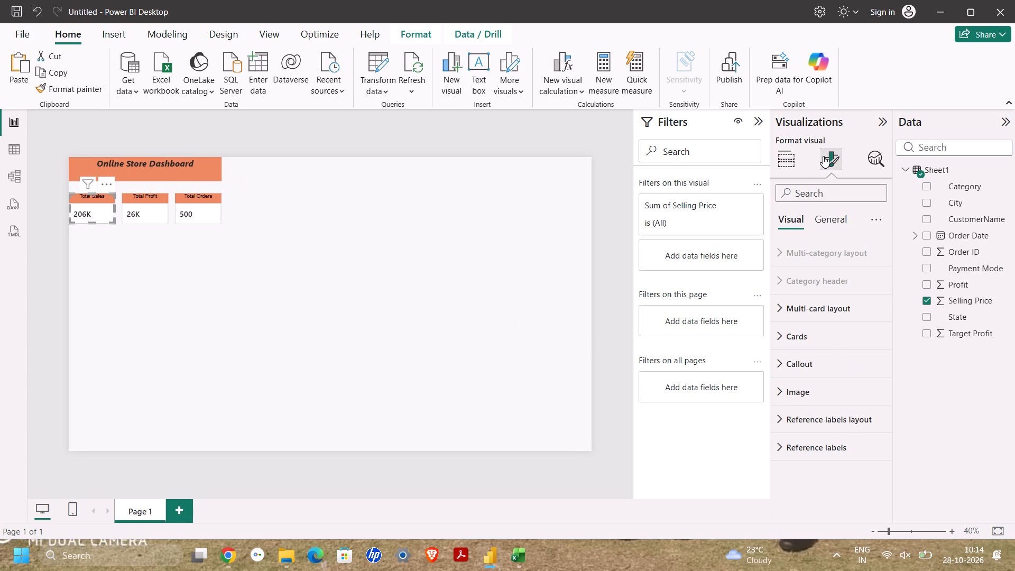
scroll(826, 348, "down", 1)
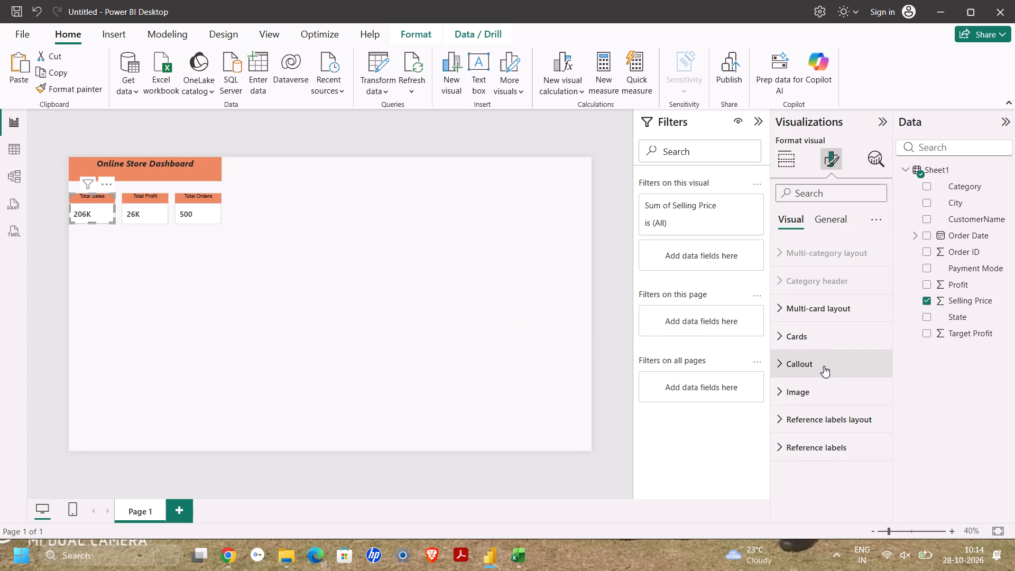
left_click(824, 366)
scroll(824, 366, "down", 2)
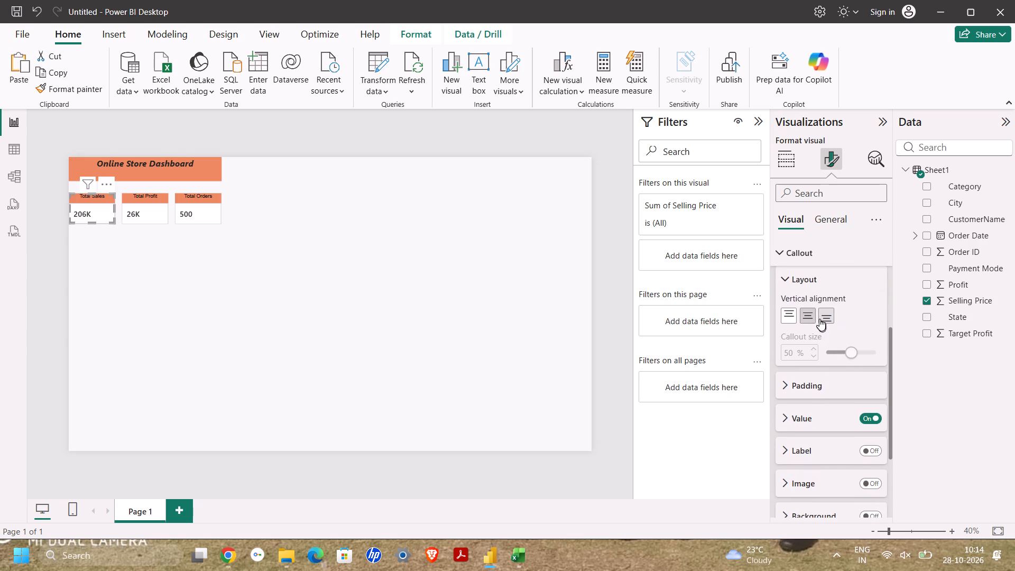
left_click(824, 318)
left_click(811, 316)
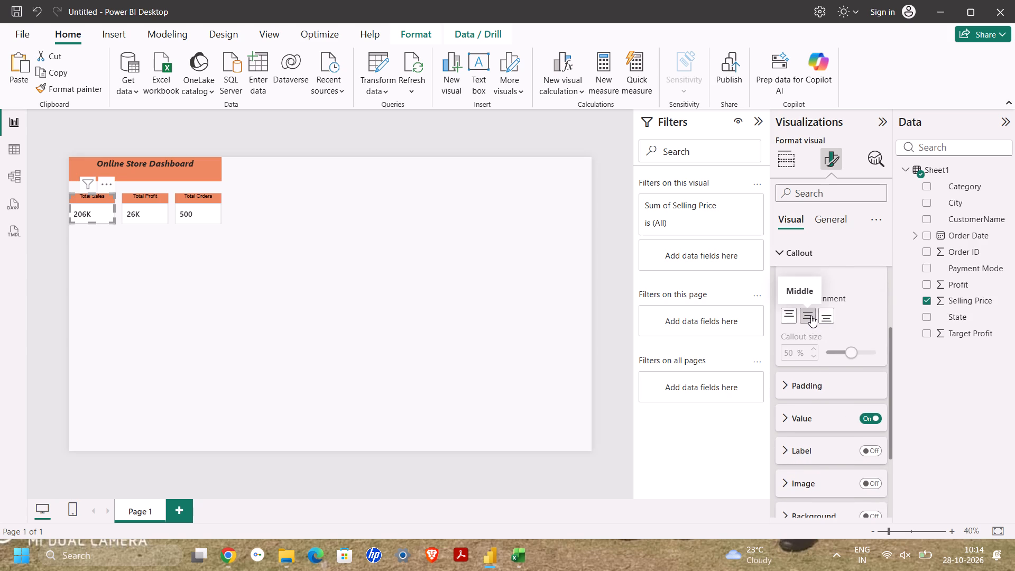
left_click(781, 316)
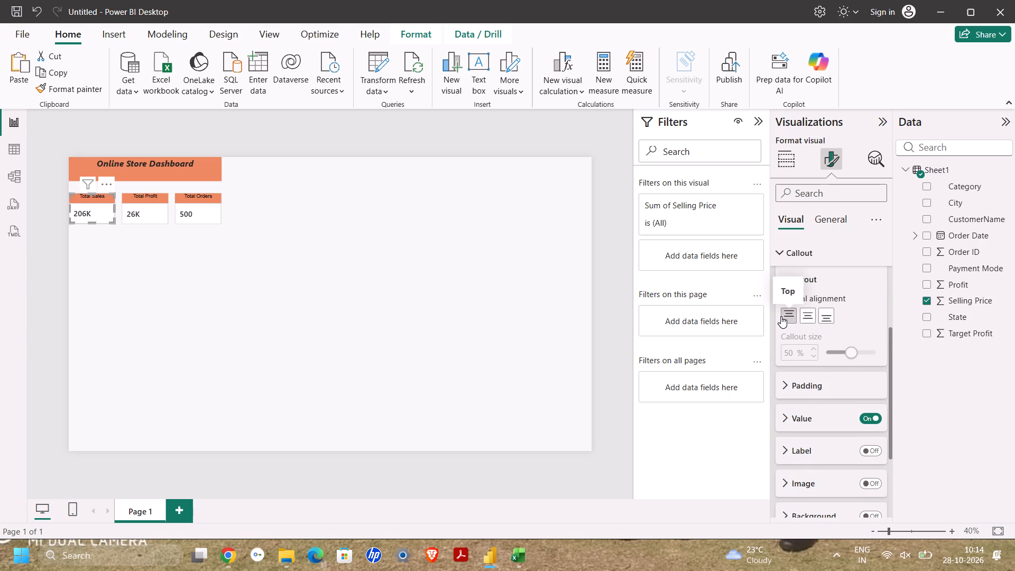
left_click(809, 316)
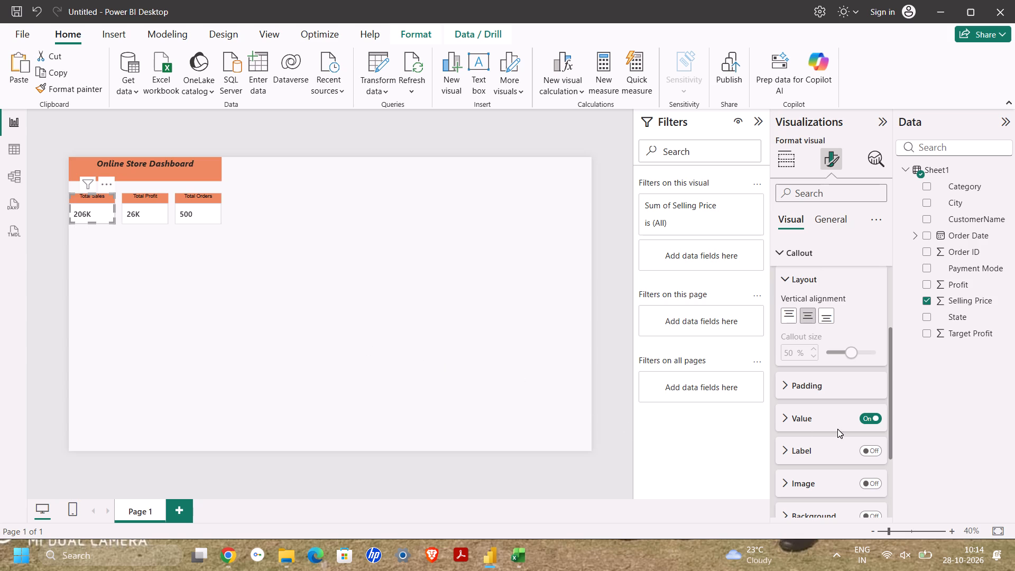
Set the uniform padding of the Total Sales card's callout to 16 px.
left_click(817, 388)
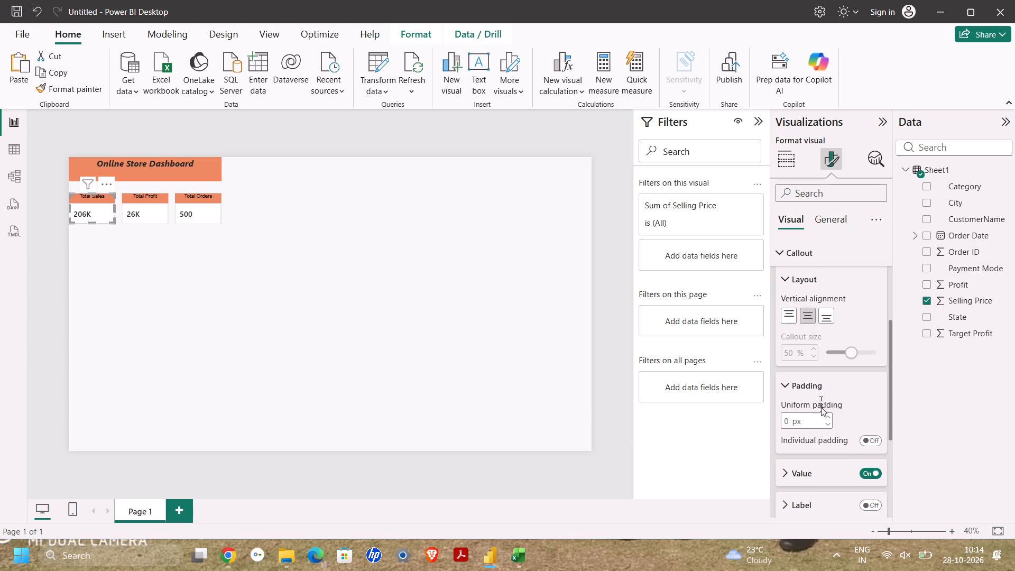
triple_click(827, 418)
triple_click(827, 418)
left_click(827, 418)
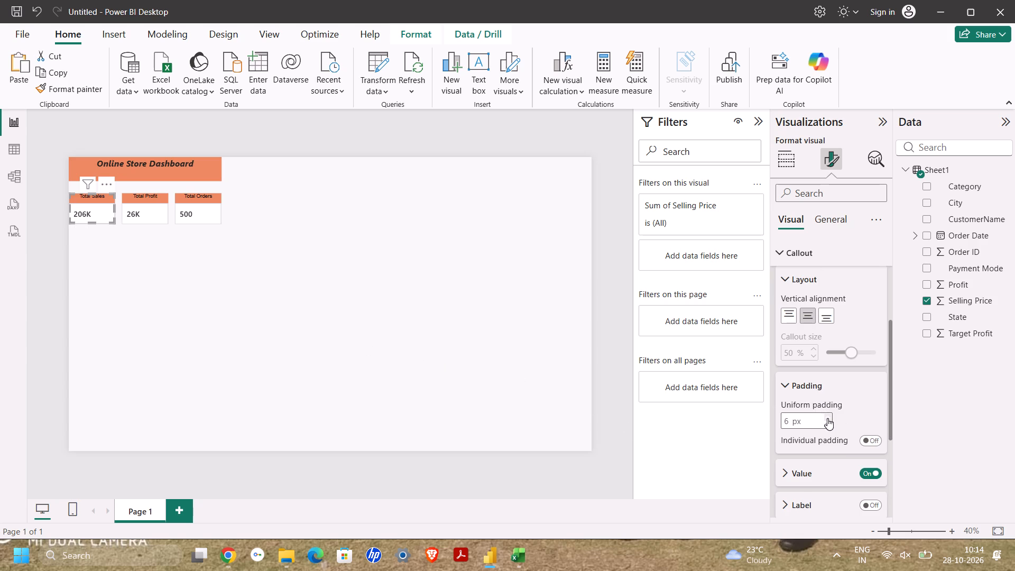
triple_click(827, 418)
triple_click(827, 418)
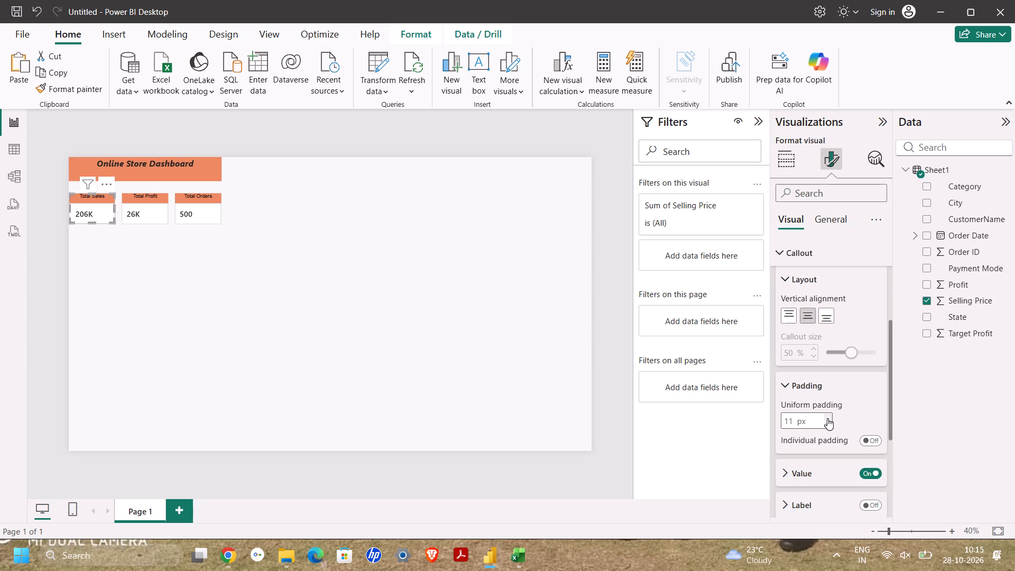
triple_click(827, 418)
Narrow the Total Sales card so it fits more closely around its value, keeping its height level with the other cards.
left_click_drag(112, 220, 107, 219)
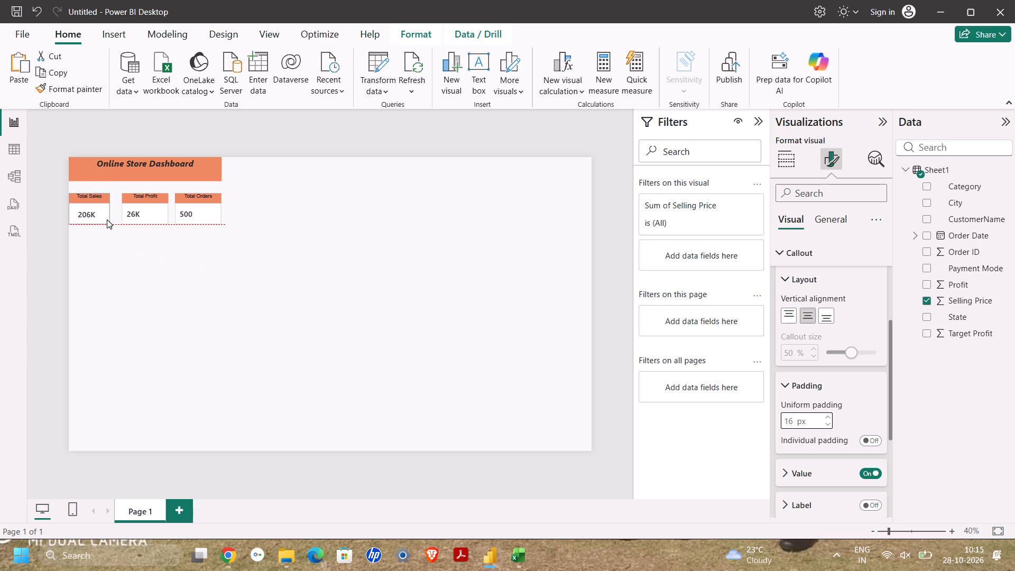
left_click_drag(107, 219, 101, 219)
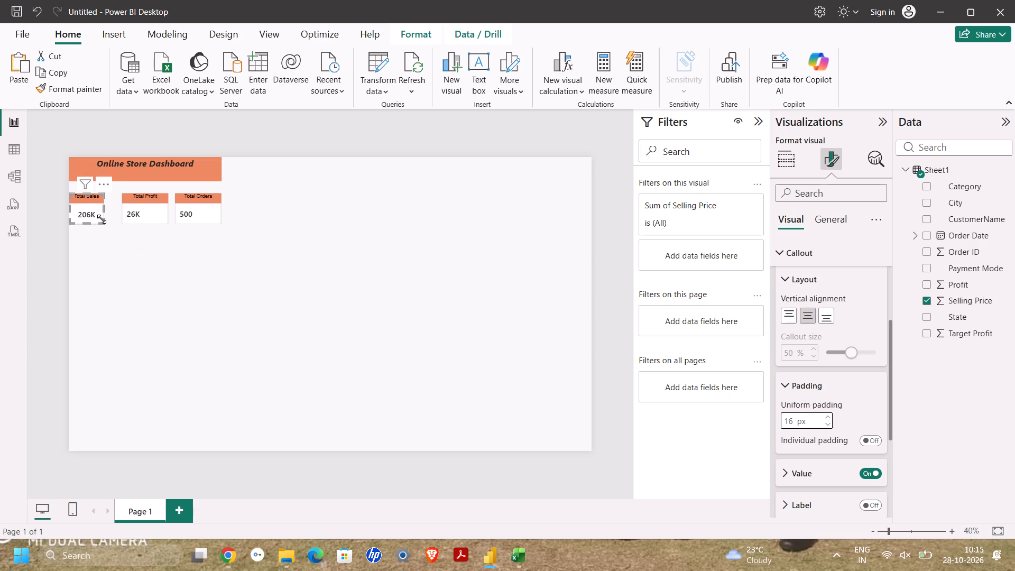
left_click(122, 243)
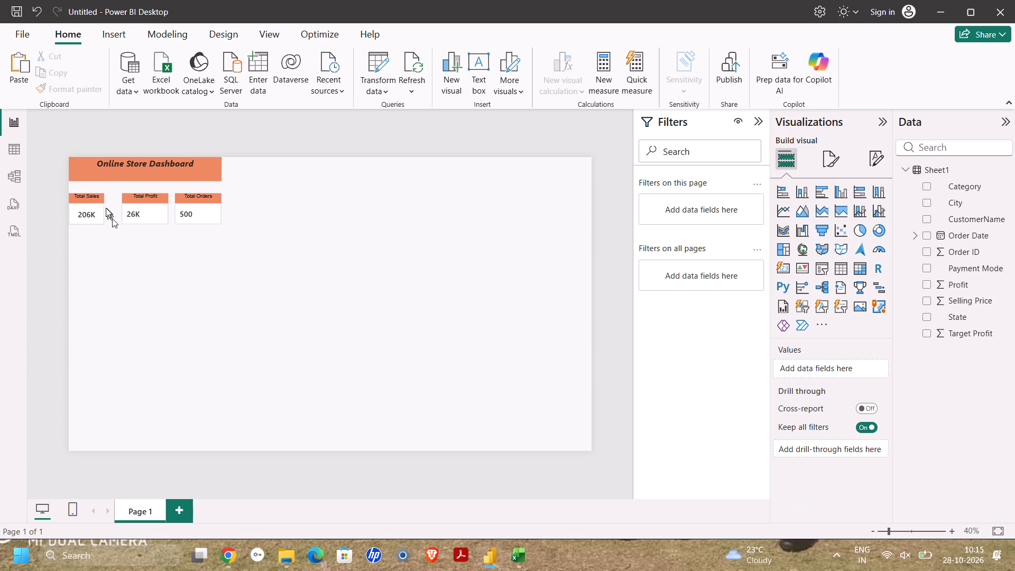
left_click(94, 197)
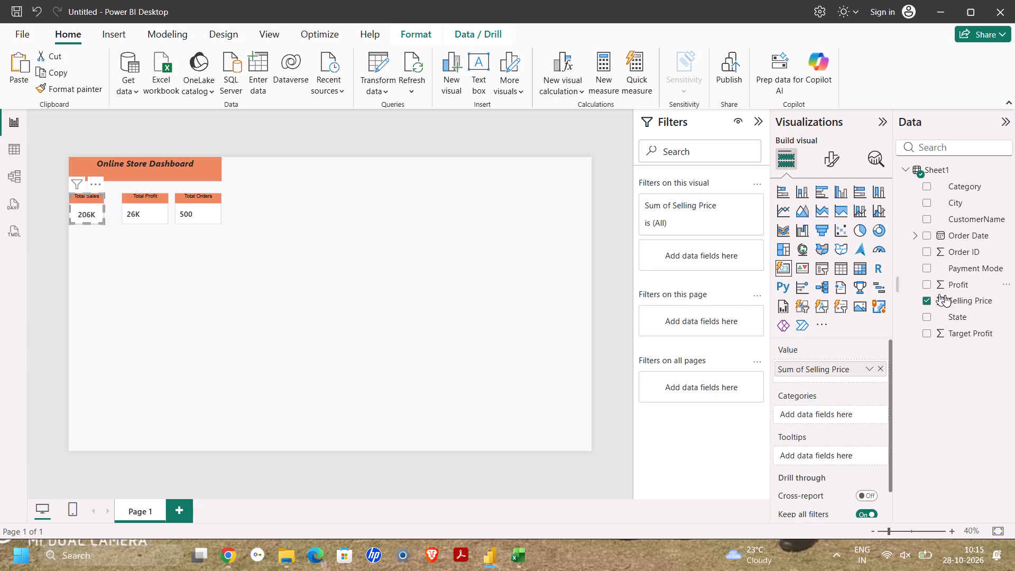
Narrow the Total Profit card to about the Total Sales card's width and move it closer to that card.
left_click(162, 215)
left_click_drag(167, 225, 152, 218)
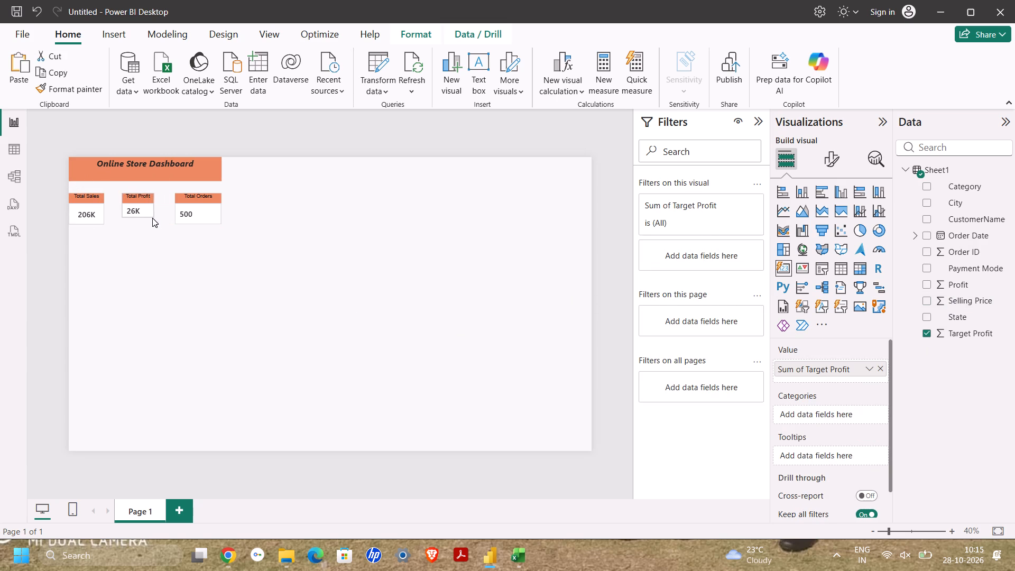
left_click_drag(152, 218, 153, 222)
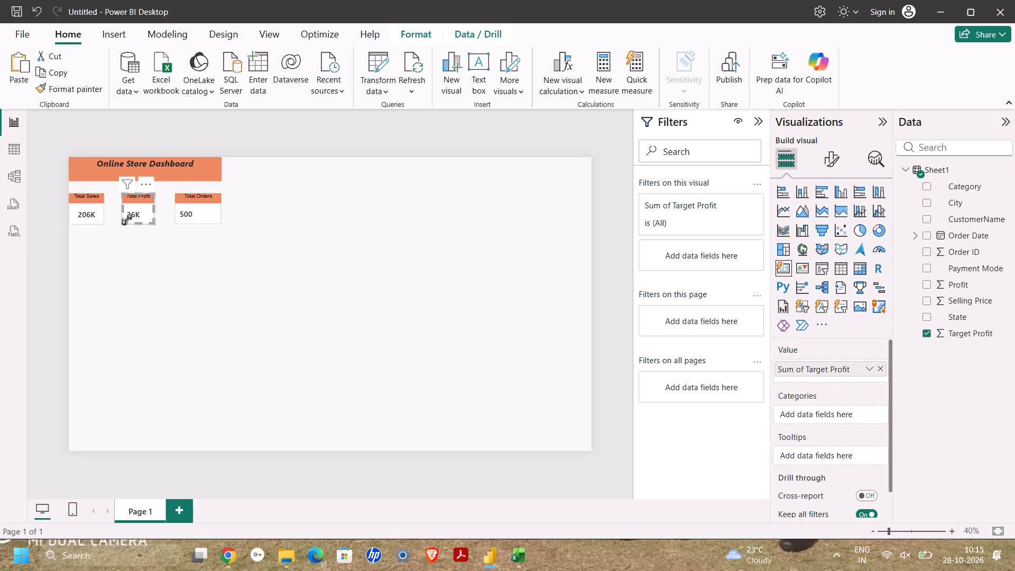
left_click_drag(131, 210, 121, 210)
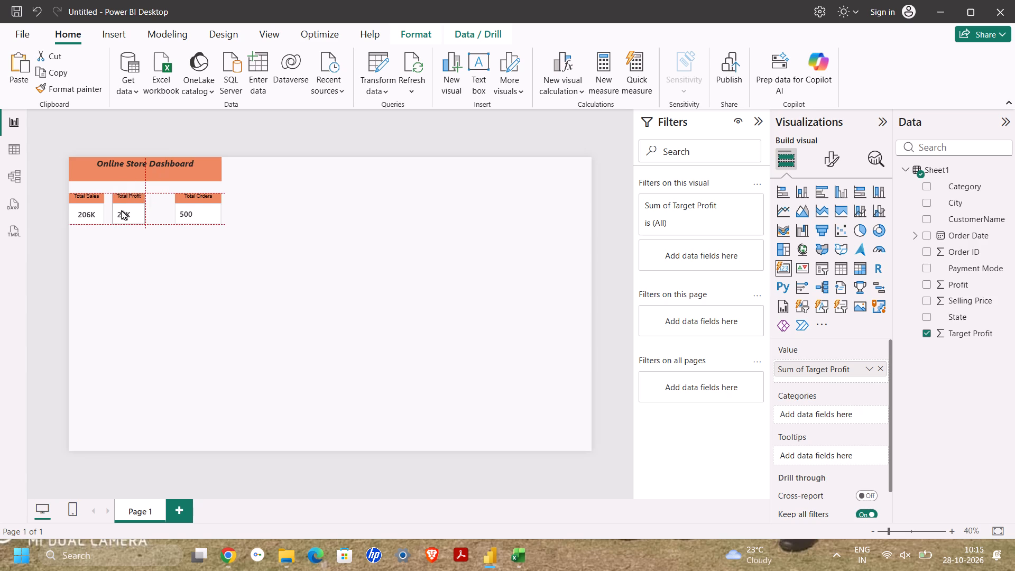
left_click_drag(121, 210, 122, 210)
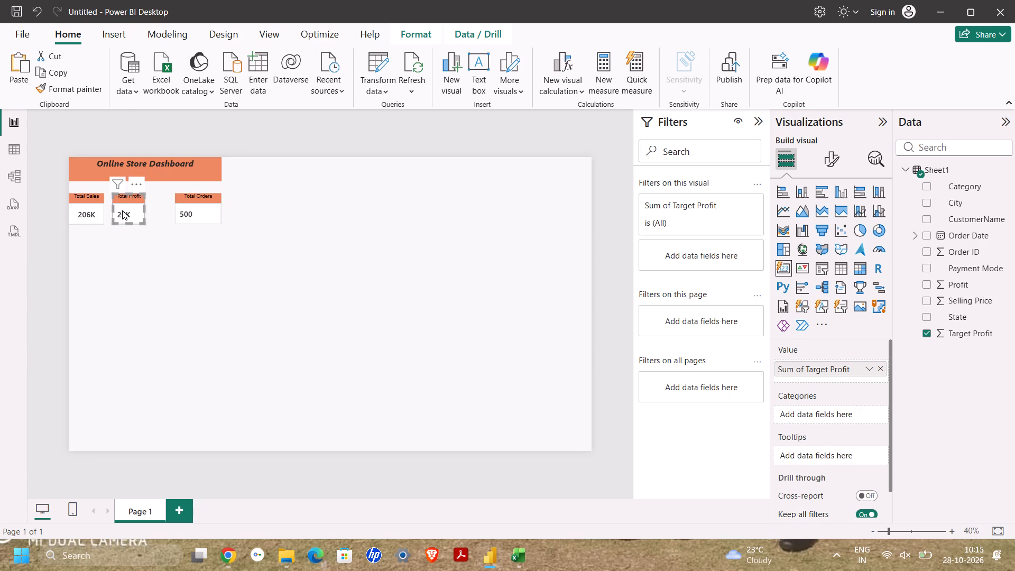
scroll(122, 210, "right", 1)
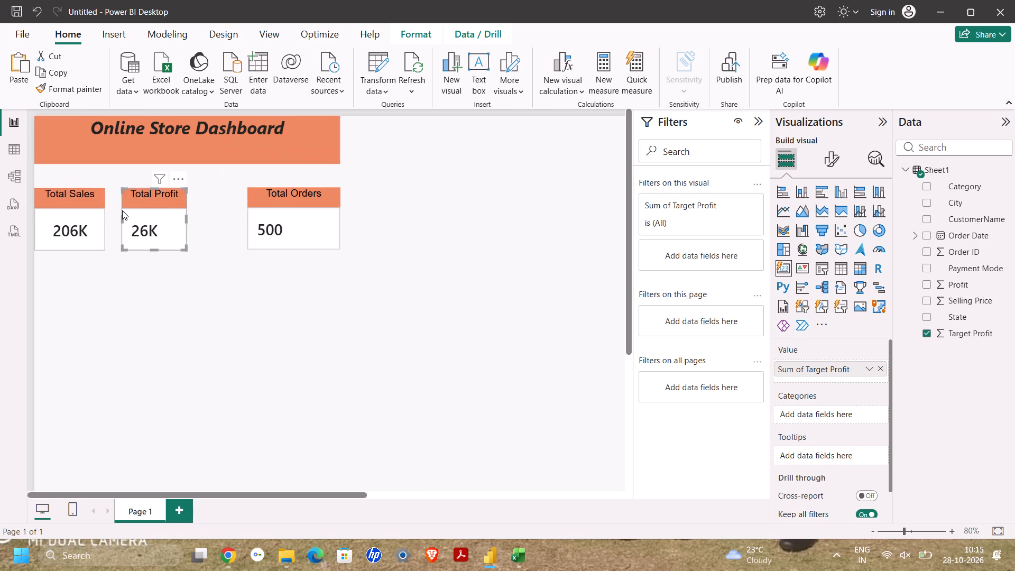
left_click_drag(184, 250, 190, 248)
left_click(181, 243)
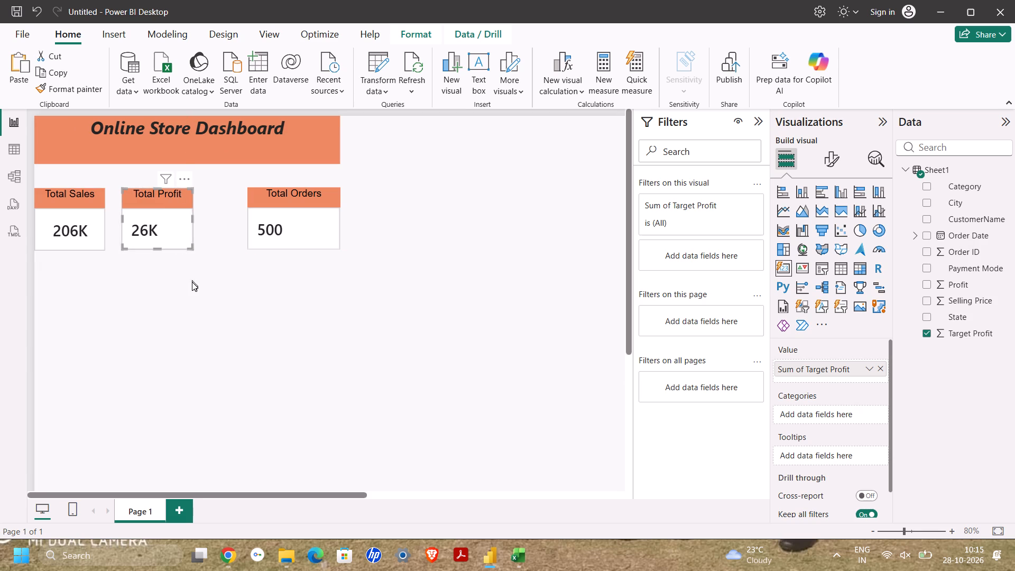
left_click(192, 282)
Set the uniform padding of the Total Profit card's callout to 21 px.
left_click(156, 232)
scroll(828, 423, "down", 1)
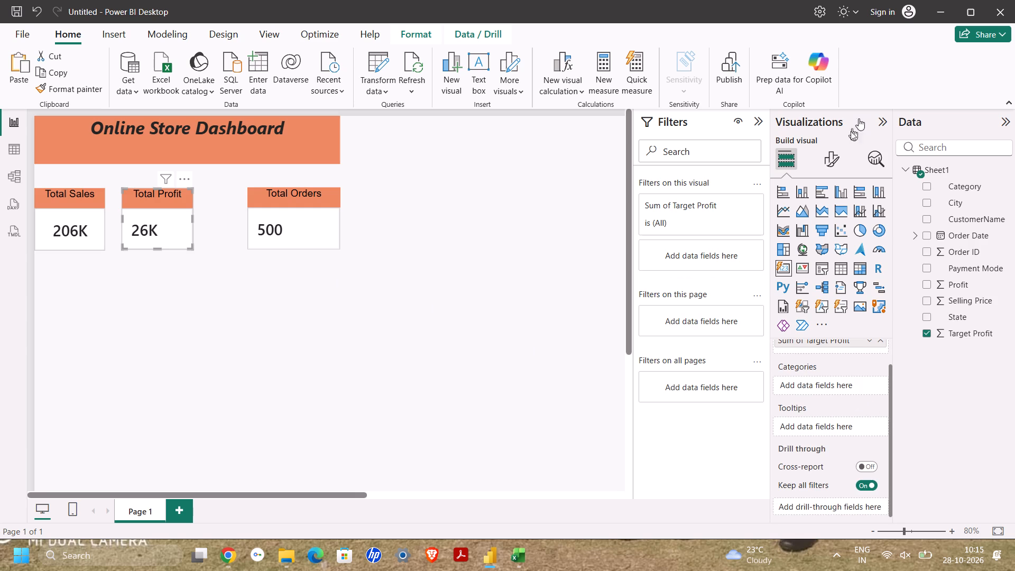
left_click(840, 158)
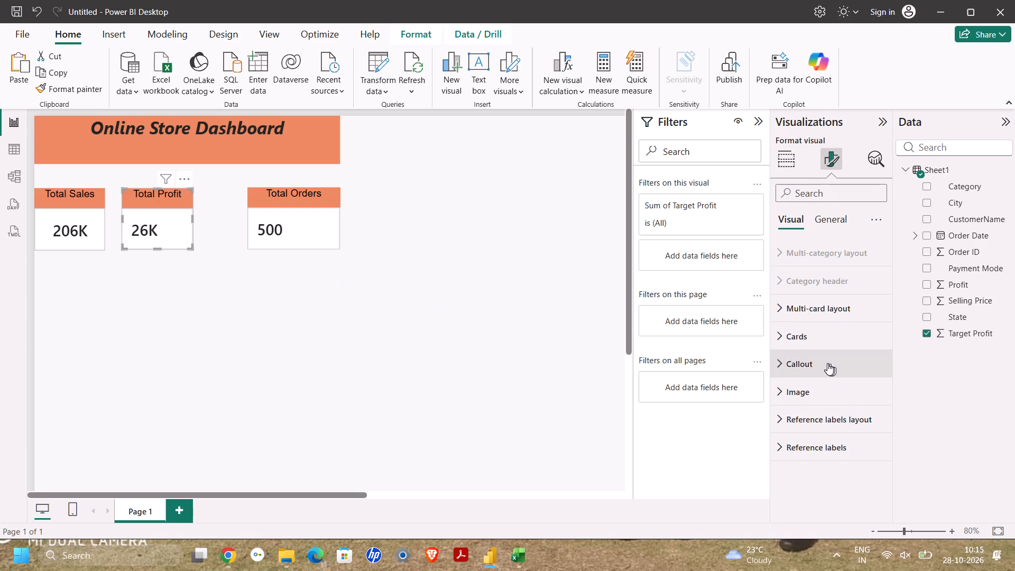
left_click(827, 363)
scroll(827, 363, "down", 3)
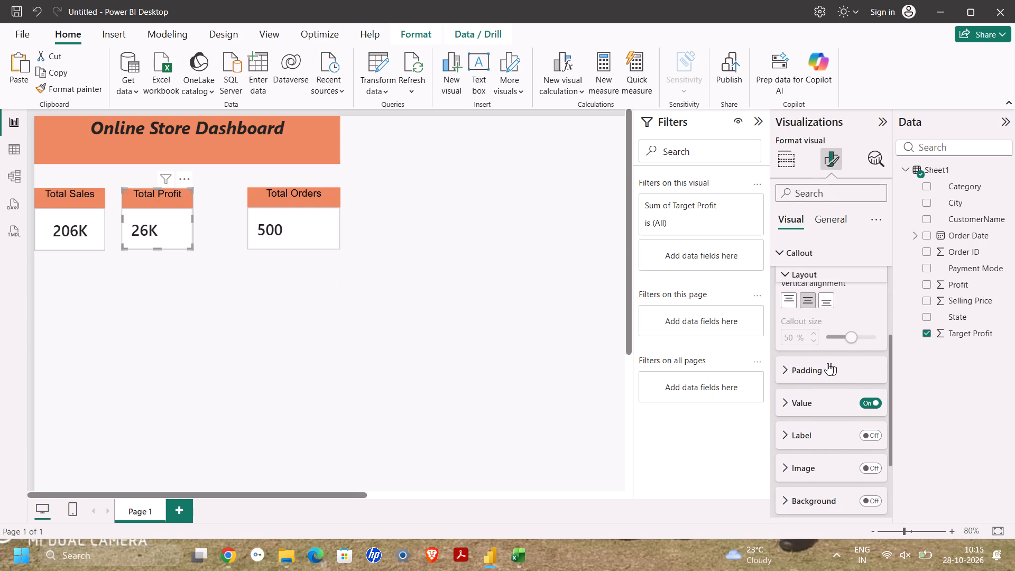
left_click(827, 363)
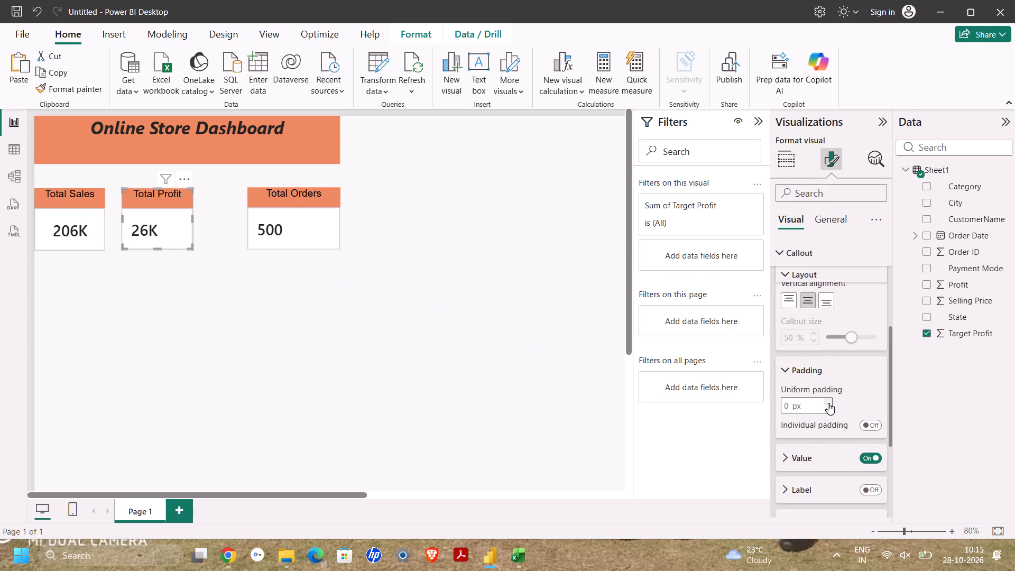
triple_click(828, 403)
triple_click(828, 403)
triple_click(828, 403)
triple_click(828, 403)
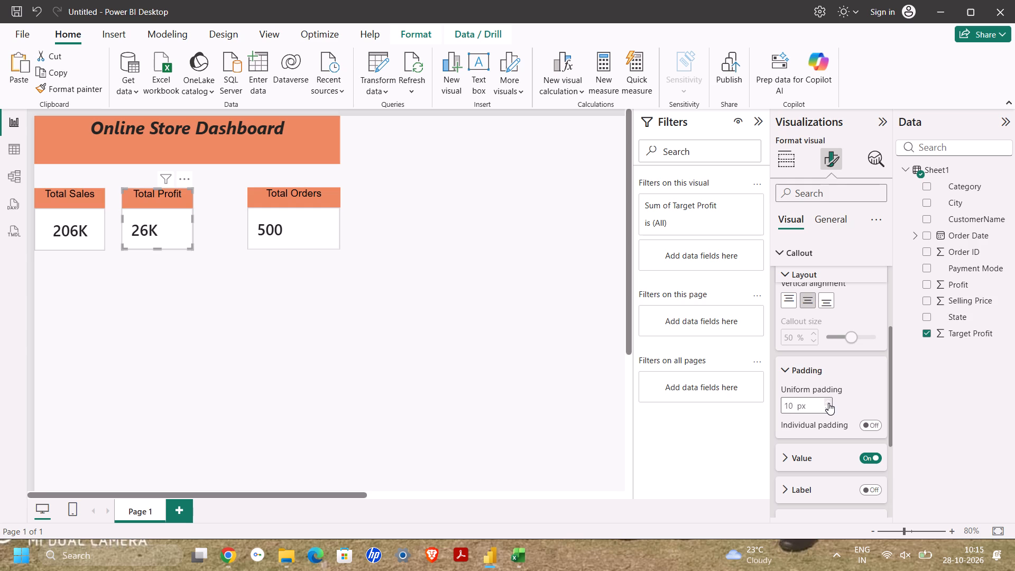
triple_click(828, 403)
double_click(828, 403)
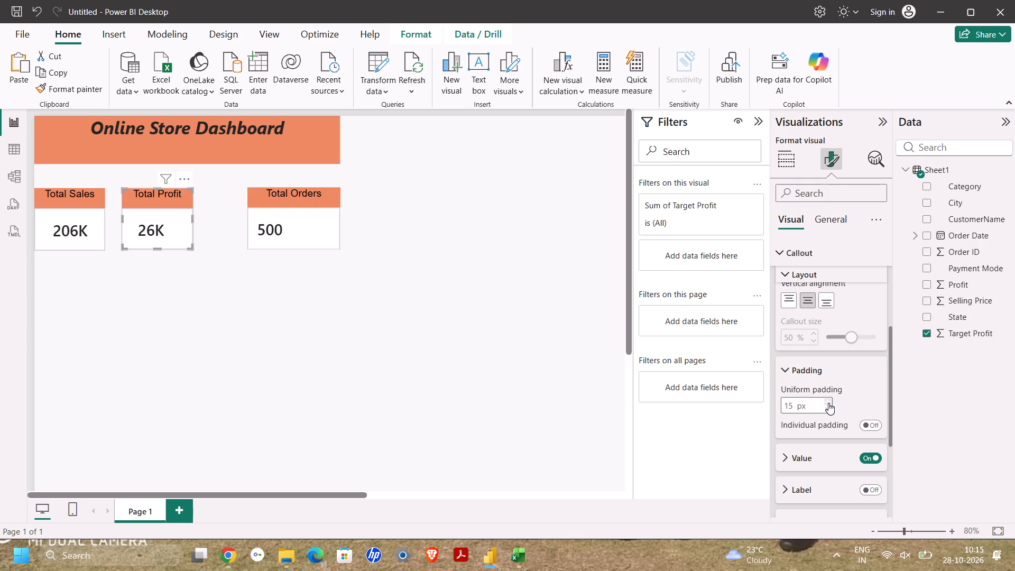
triple_click(828, 403)
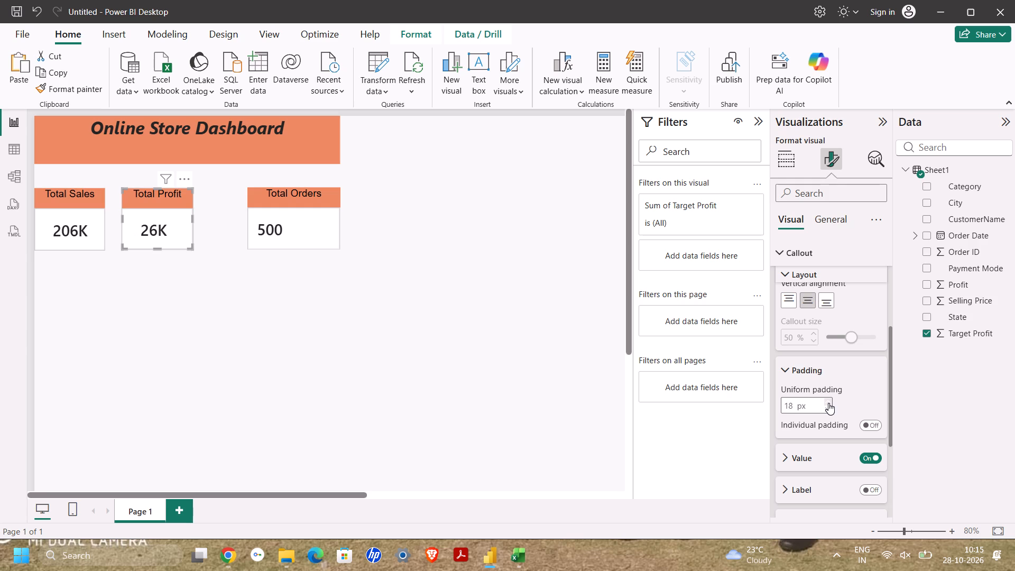
double_click(828, 403)
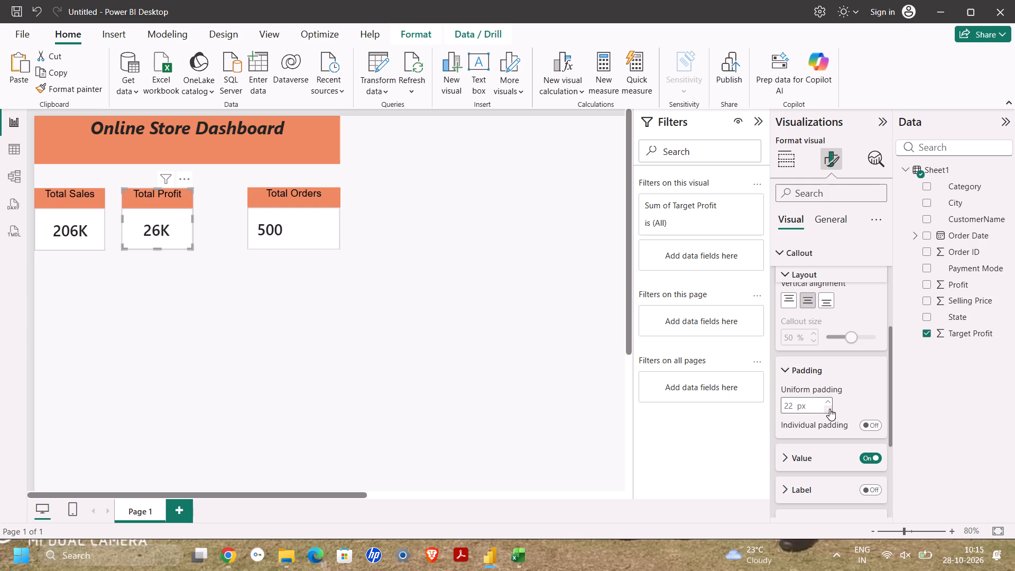
left_click(829, 409)
Reduce the uniform padding of the Total Sales card's callout to 14 px.
scroll(301, 418, "right", 1)
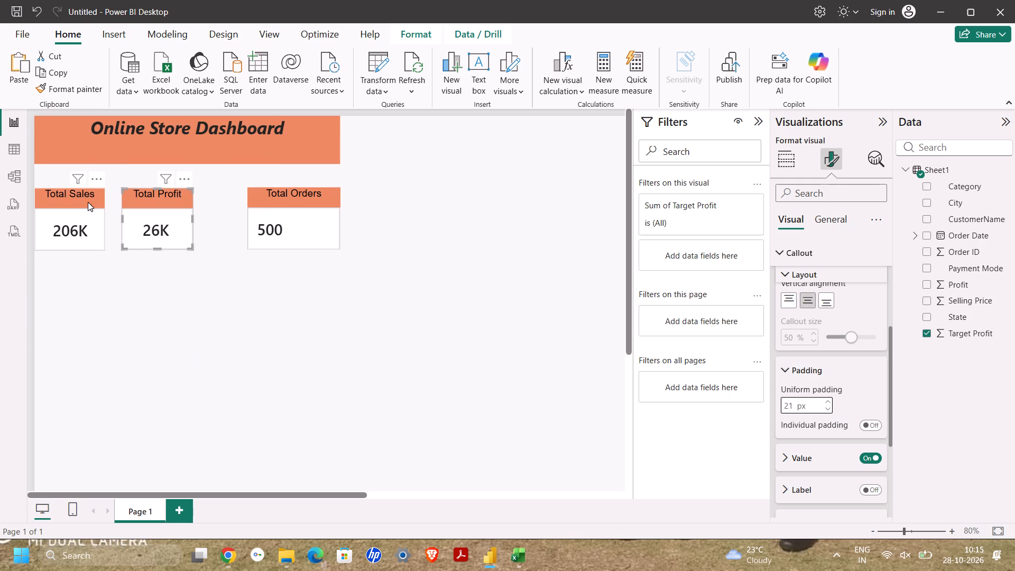
right_click(88, 202)
left_click(80, 227)
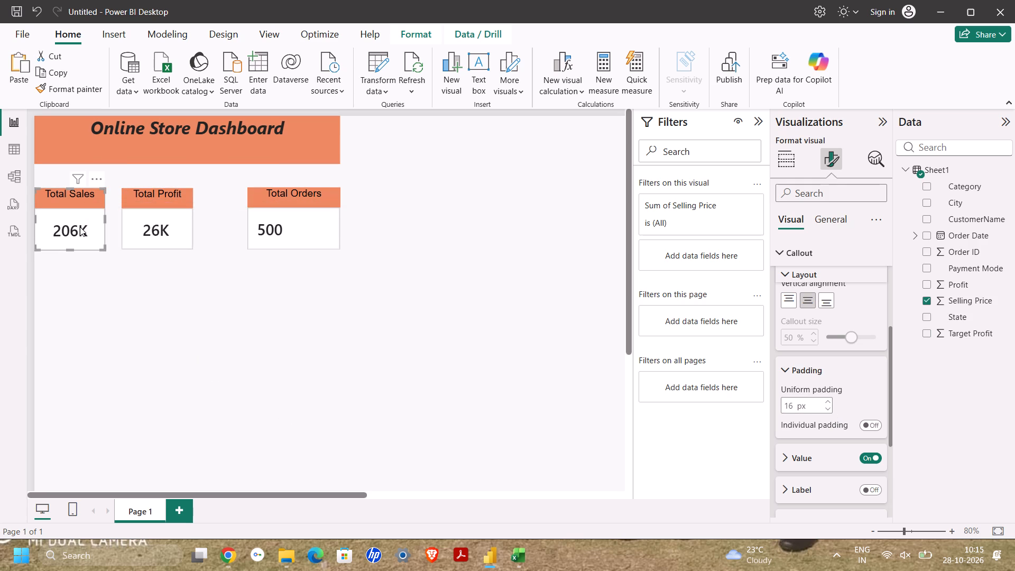
left_click(828, 413)
left_click(828, 411)
double_click(828, 411)
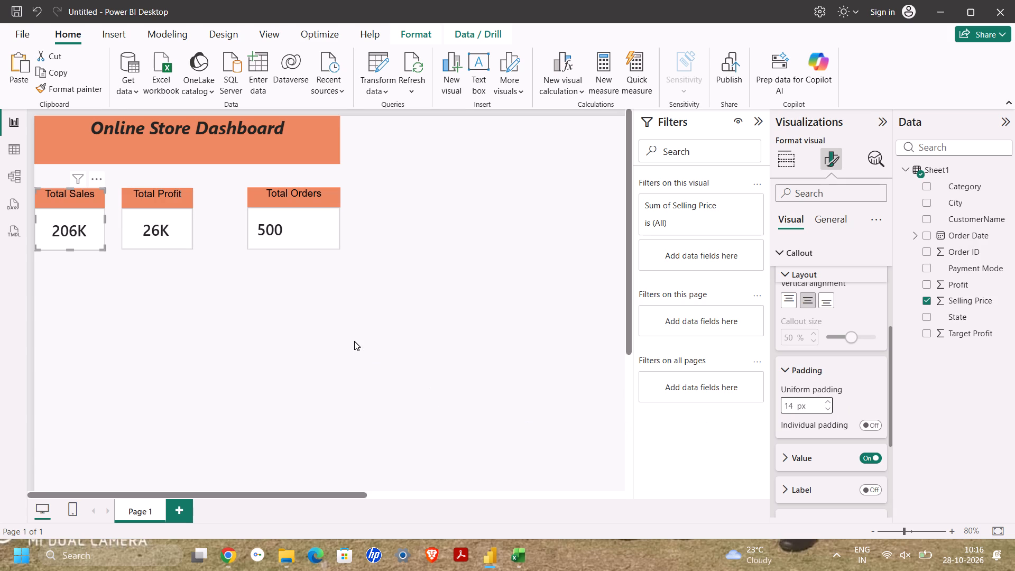
Move the Total Orders card closer to the Total Profit card, keeping it level with the other two cards.
scroll(354, 341, "right", 1)
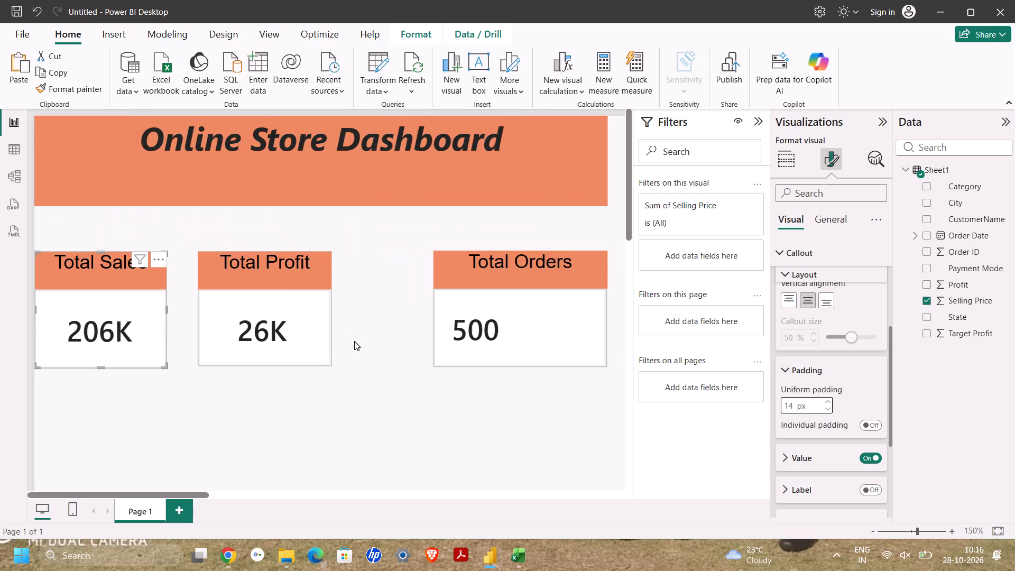
scroll(354, 341, "right", 1)
left_click(503, 335)
left_click_drag(497, 320, 468, 316)
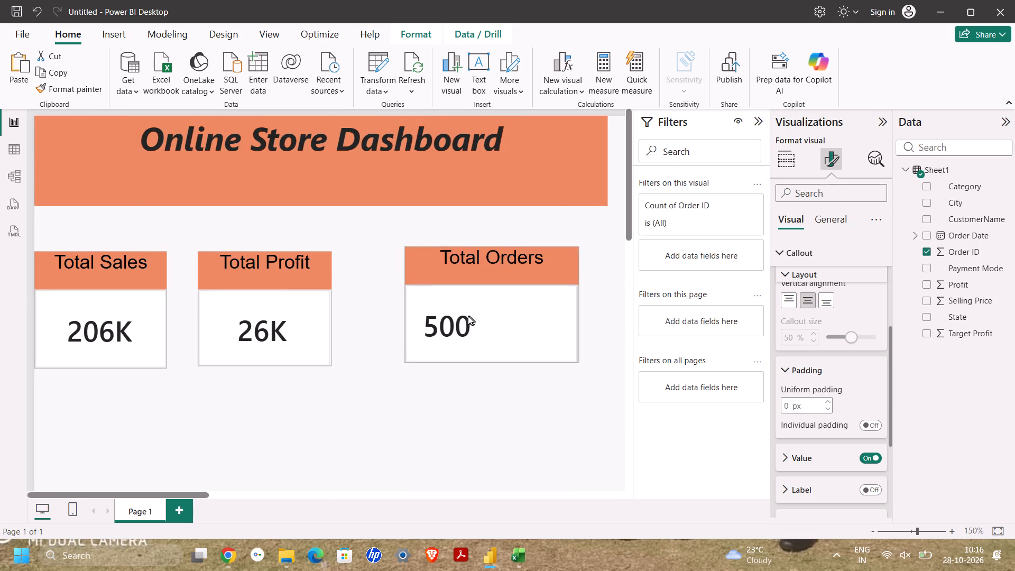
left_click_drag(468, 316, 427, 321)
Narrow the Total Orders card to about the Total Profit card's width, with its bottom edge level with that card.
left_click(506, 343)
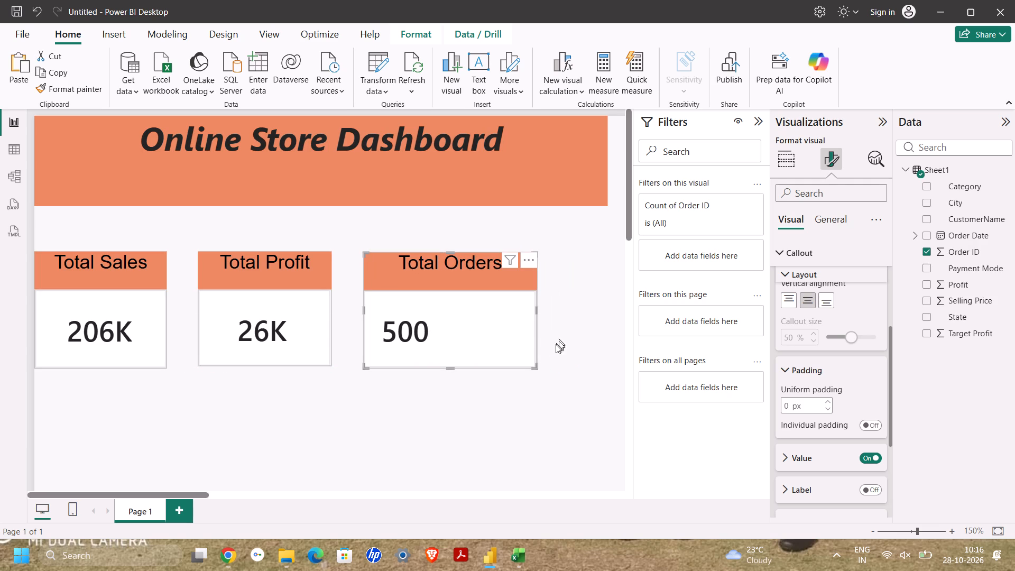
left_click_drag(538, 367, 505, 358)
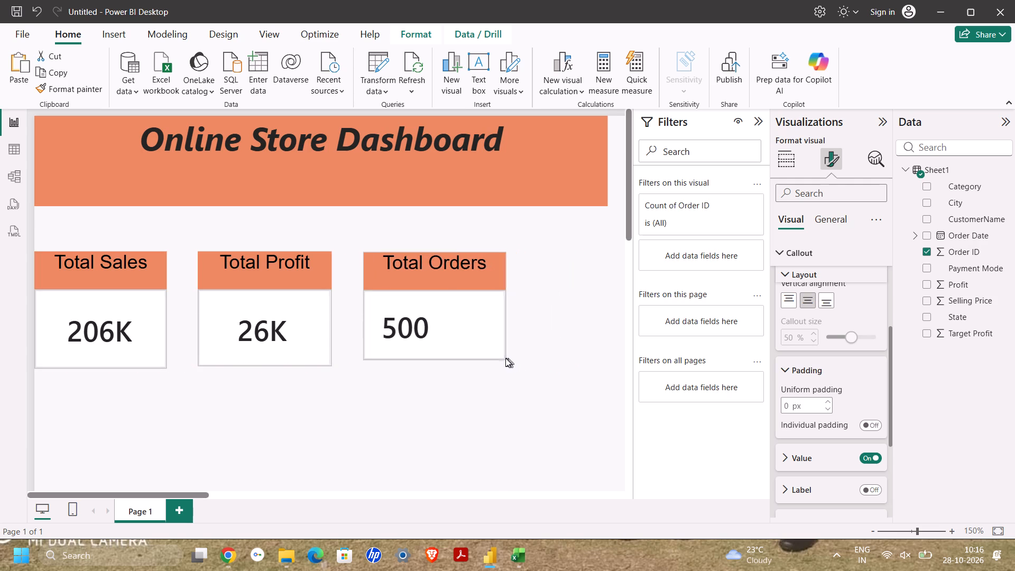
left_click_drag(505, 358, 490, 363)
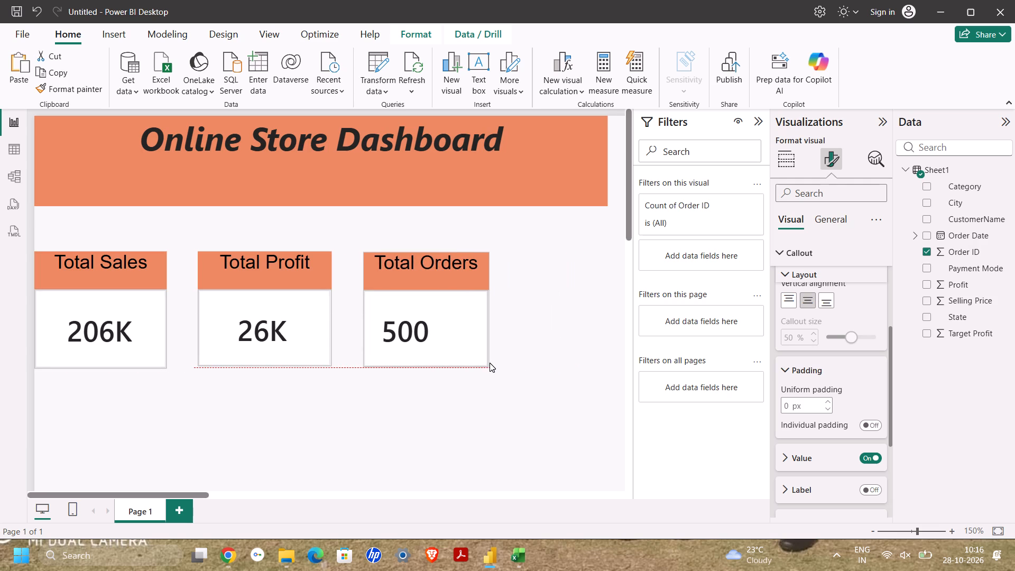
left_click_drag(490, 363, 497, 363)
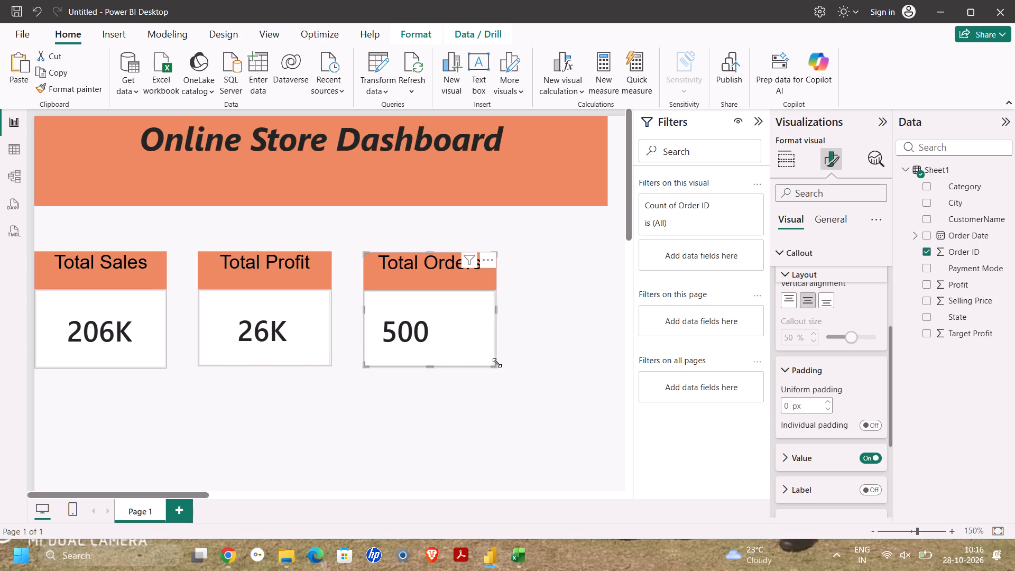
Reposition the Total Orders and Total Profit cards to form a level, evenly spaced row with the Total Sales card.
left_click_drag(448, 320, 288, 464)
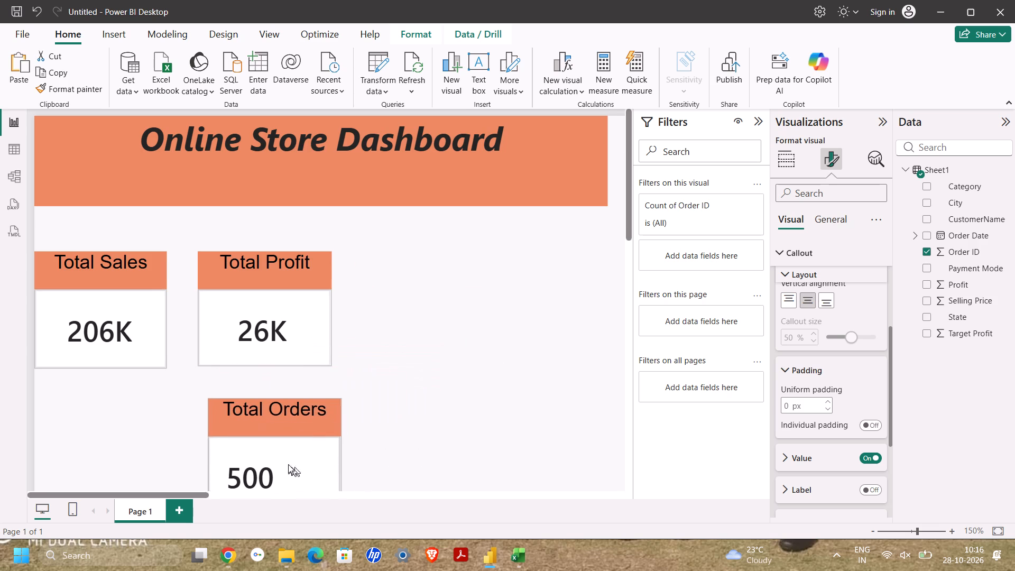
left_click_drag(288, 464, 284, 458)
left_click_drag(284, 458, 433, 370)
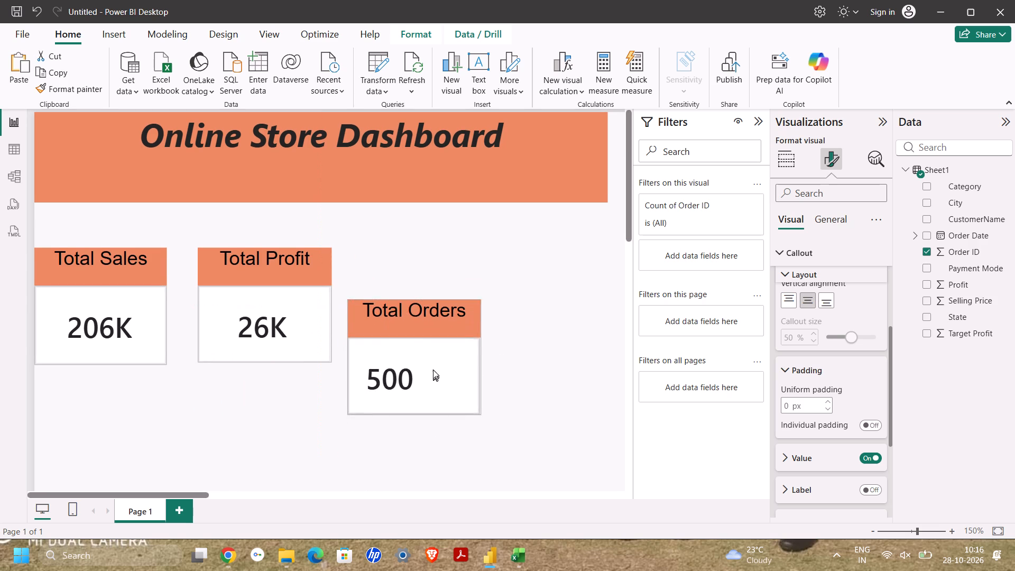
left_click_drag(433, 370, 442, 323)
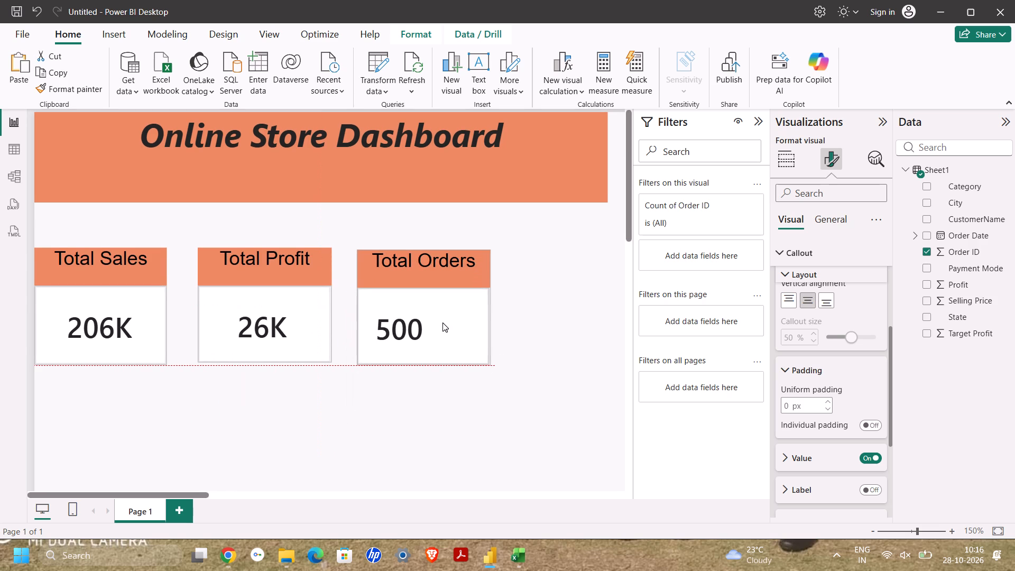
left_click_drag(442, 323, 442, 322)
double_click(280, 297)
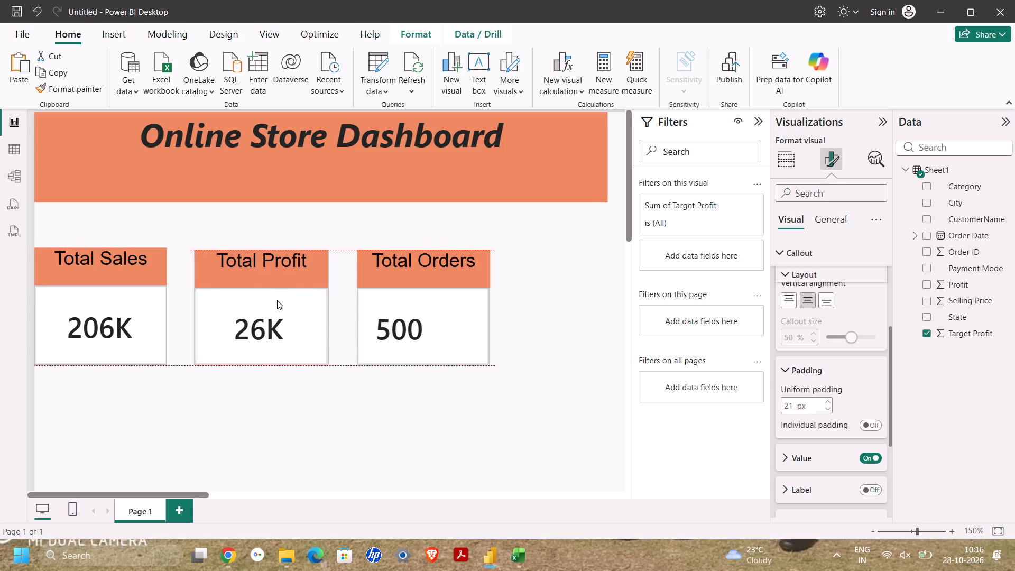
left_click(399, 320)
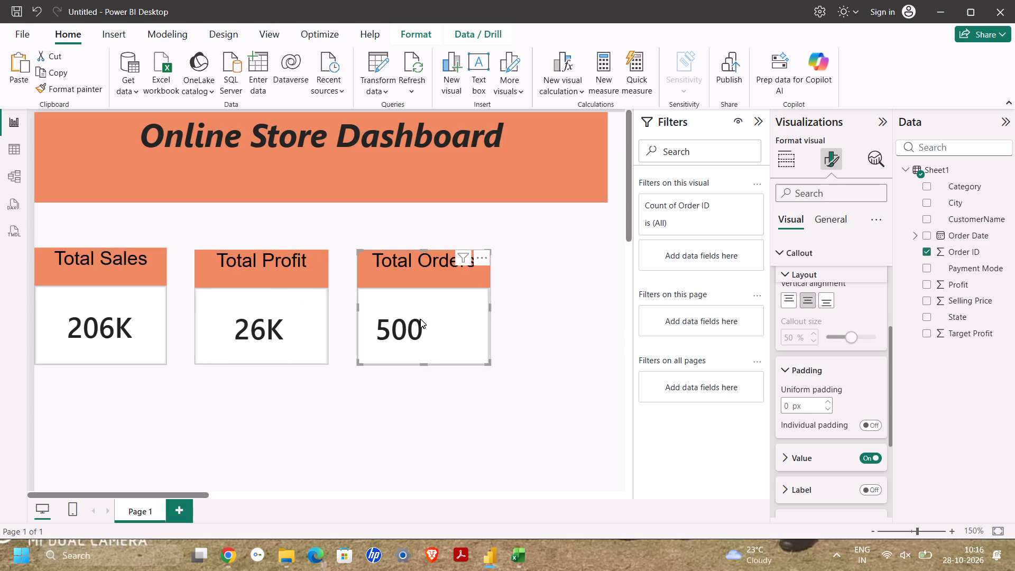
left_click(420, 319)
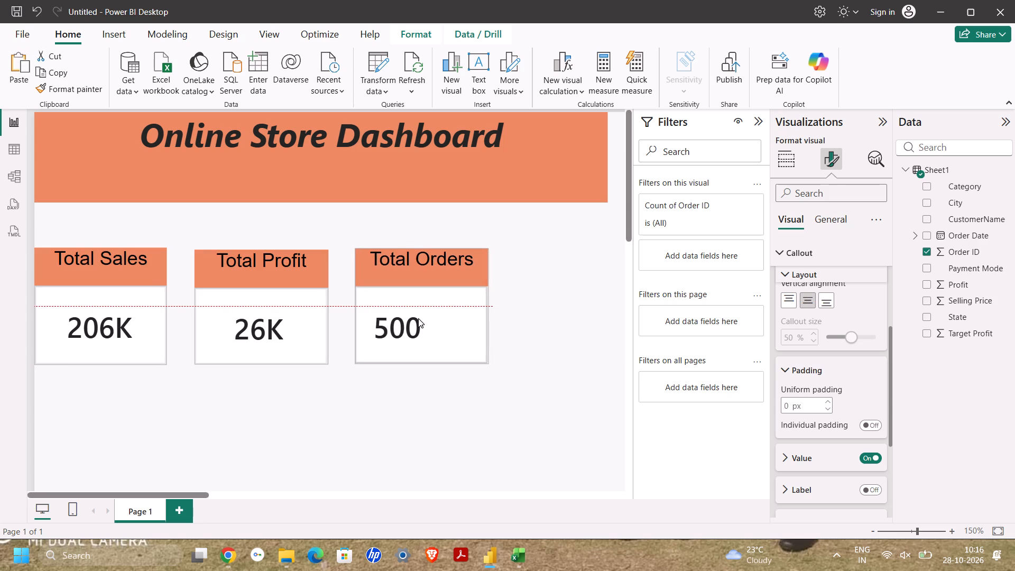
left_click(545, 328)
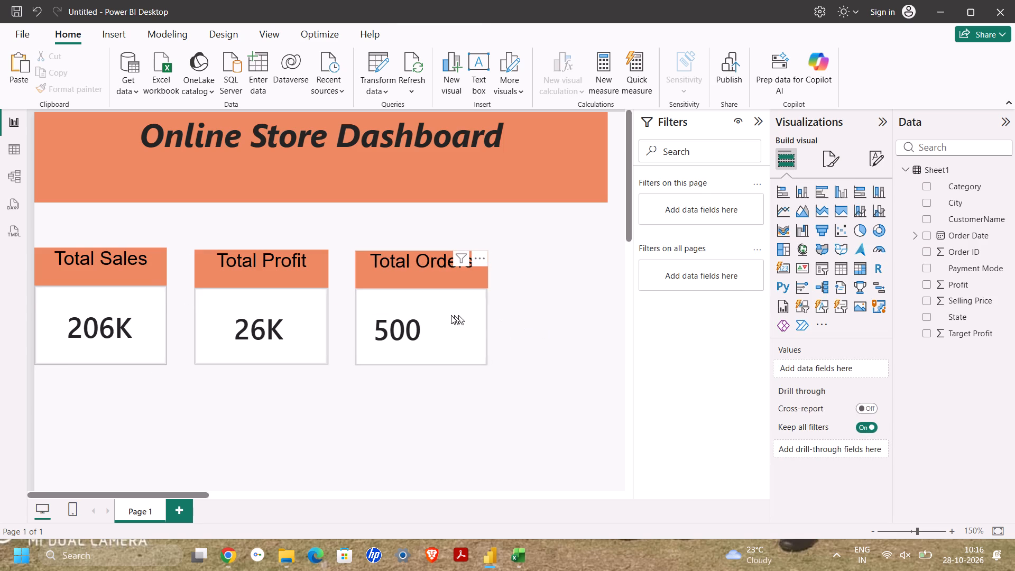
Set the uniform padding of the Total Orders card's callout to 24 px.
left_click(447, 316)
scroll(885, 477, "down", 1)
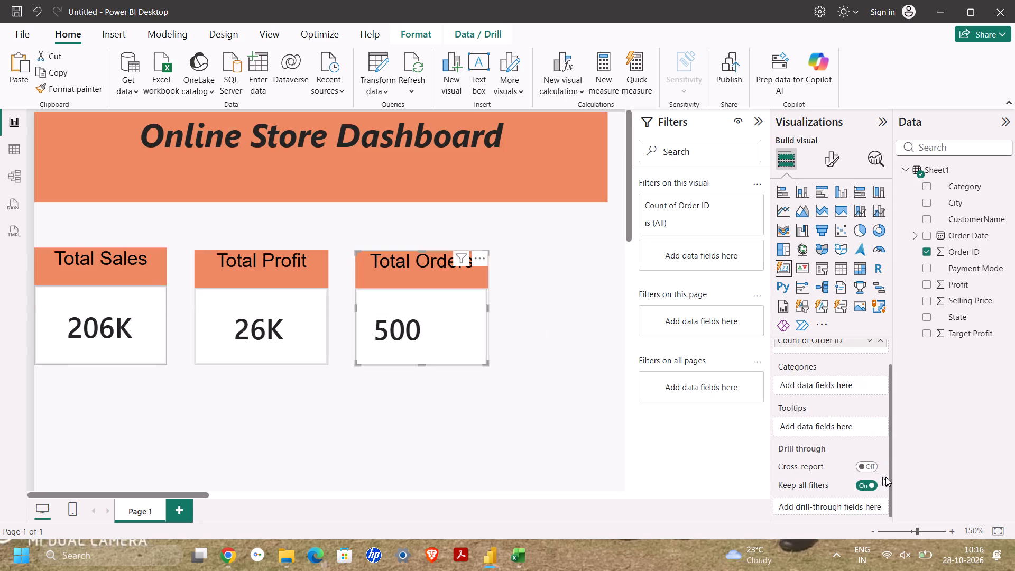
left_click(824, 165)
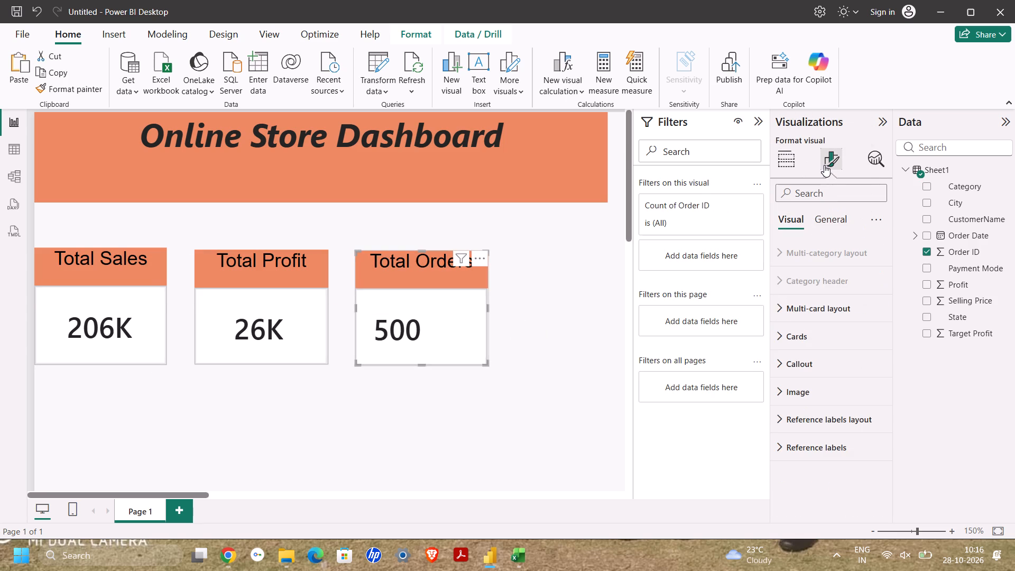
scroll(850, 344, "down", 2)
left_click(854, 366)
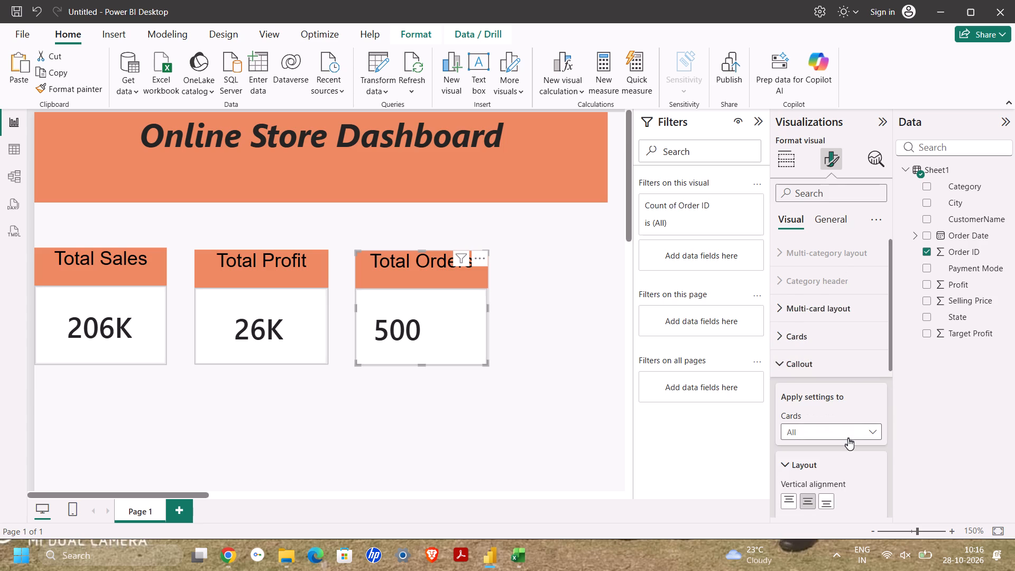
scroll(848, 438, "down", 3)
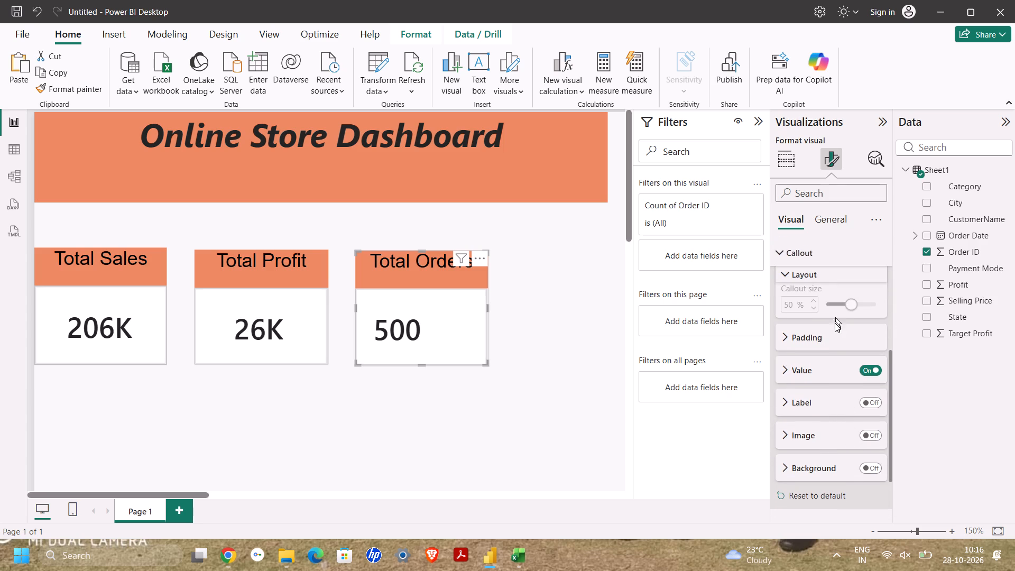
left_click(835, 337)
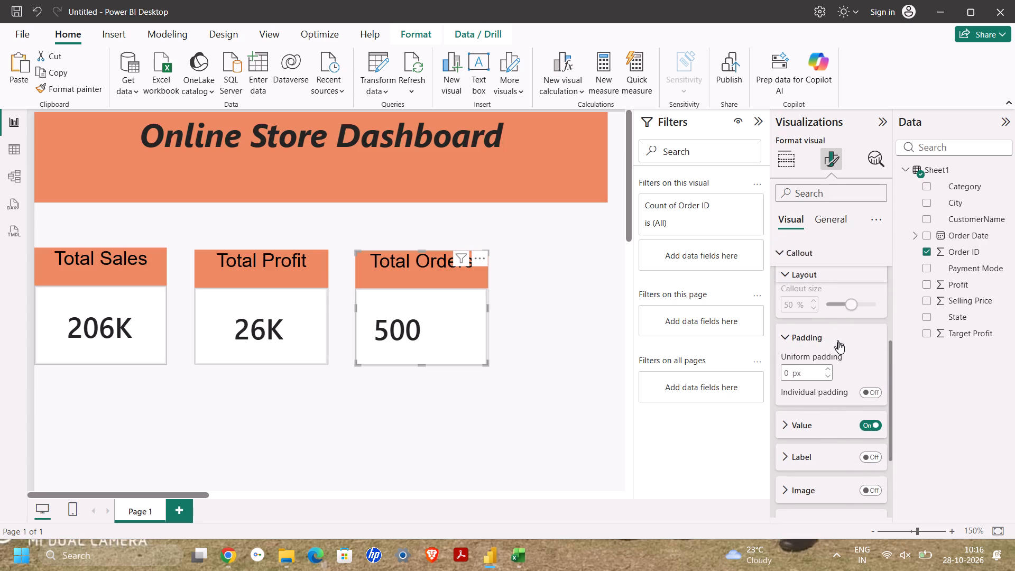
triple_click(830, 366)
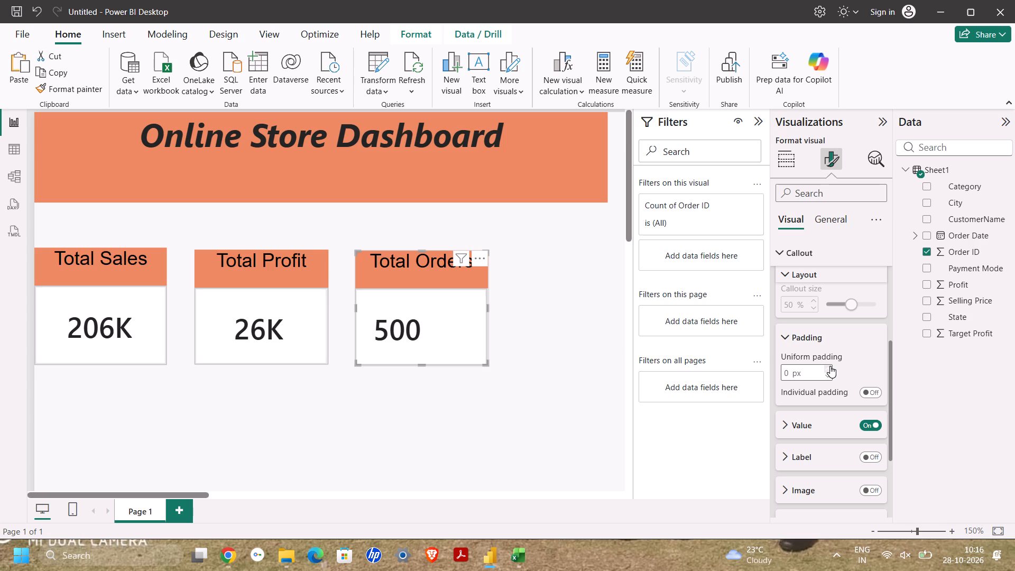
triple_click(830, 366)
triple_click(830, 366)
double_click(830, 366)
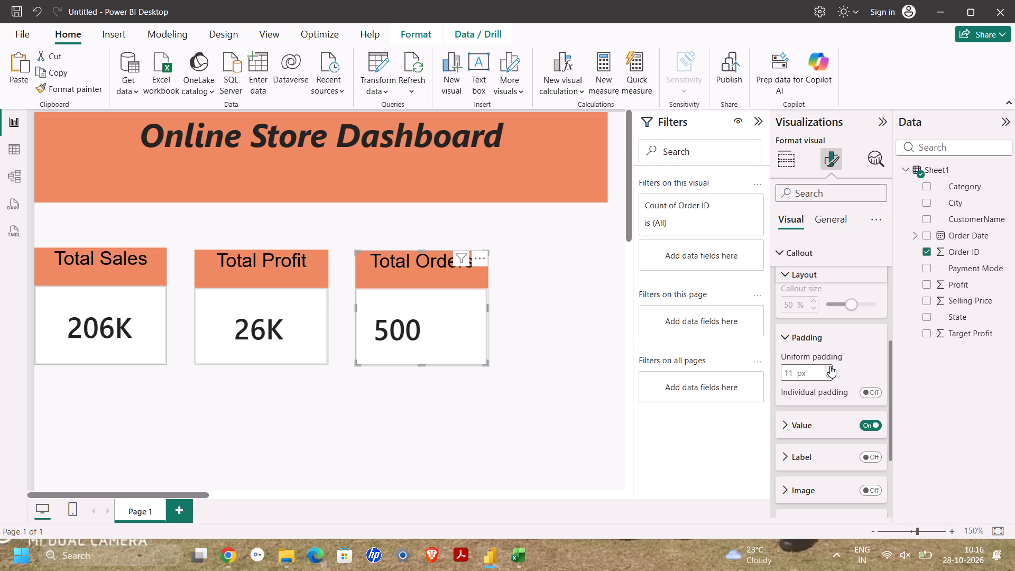
triple_click(830, 366)
triple_click(830, 366)
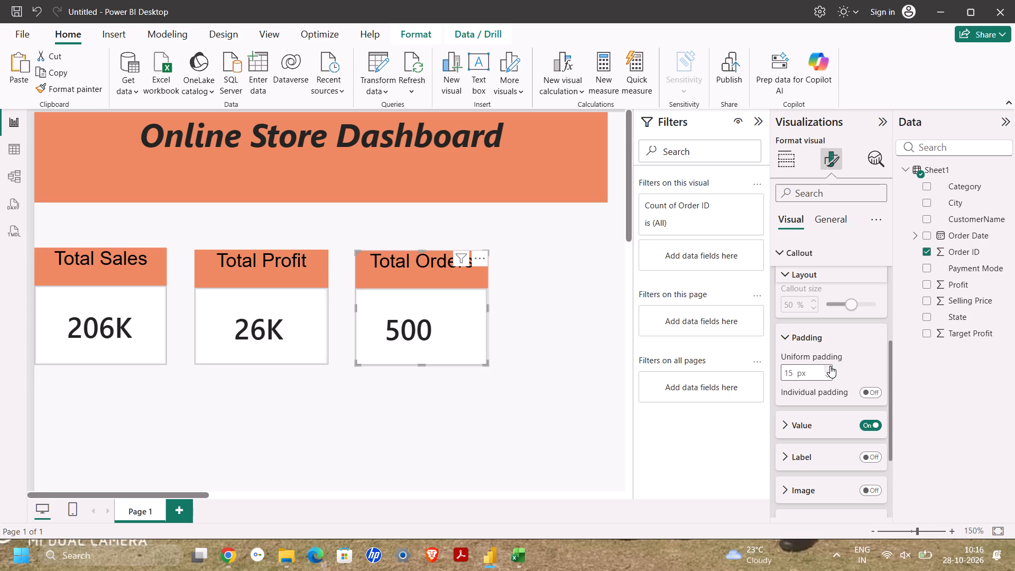
triple_click(830, 366)
triple_click(830, 366)
left_click(830, 366)
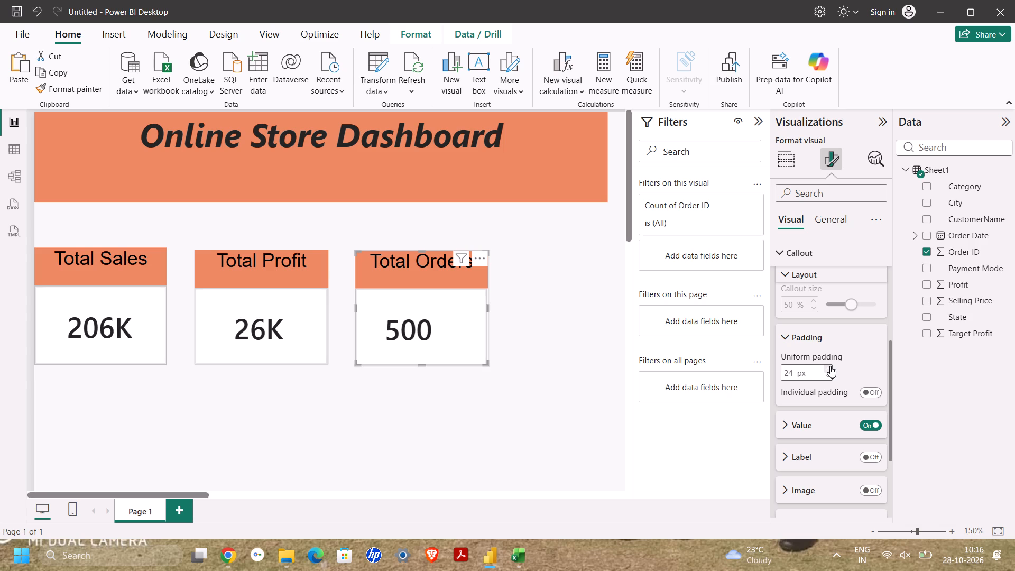
left_click(830, 366)
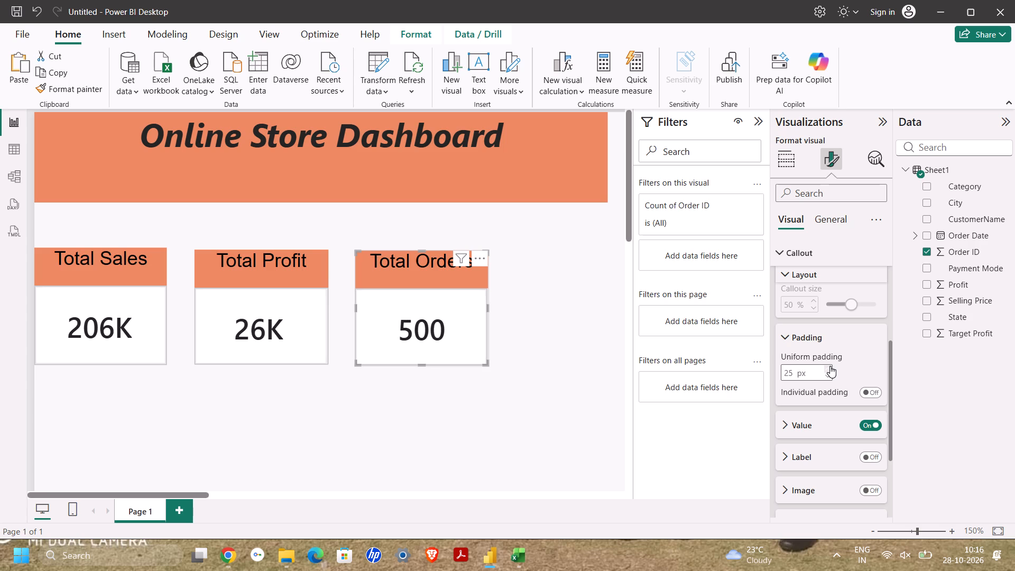
left_click(828, 374)
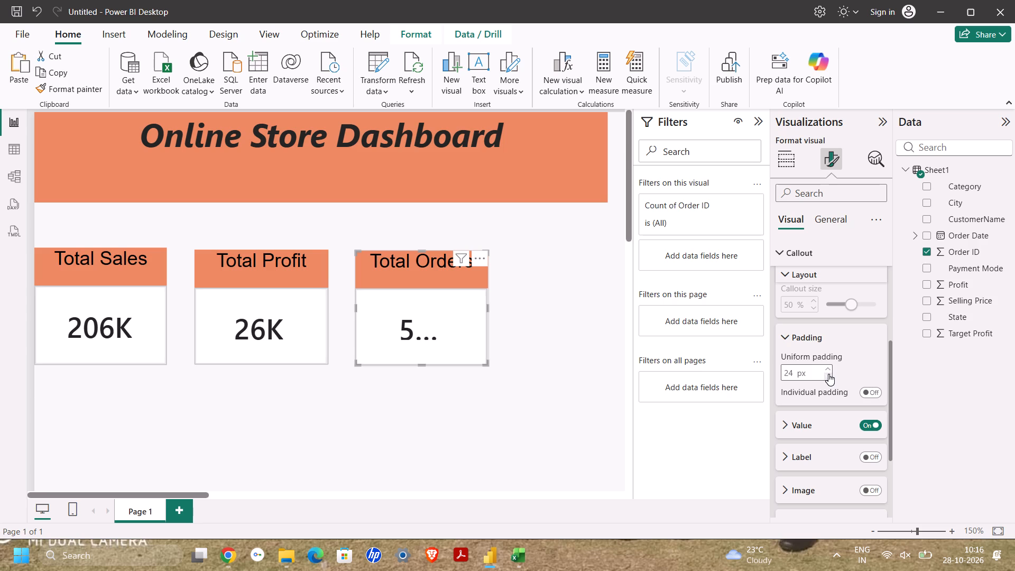
left_click(566, 308)
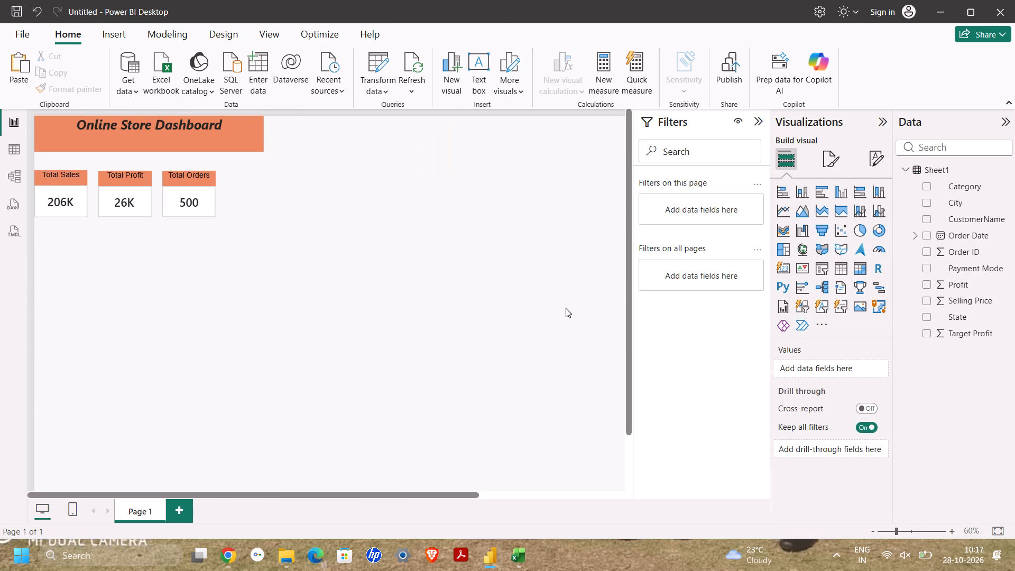
Narrow the Online Store Dashboard title box to end level with the Total Orders card's outer edge, and reduce its height.
left_click(238, 138)
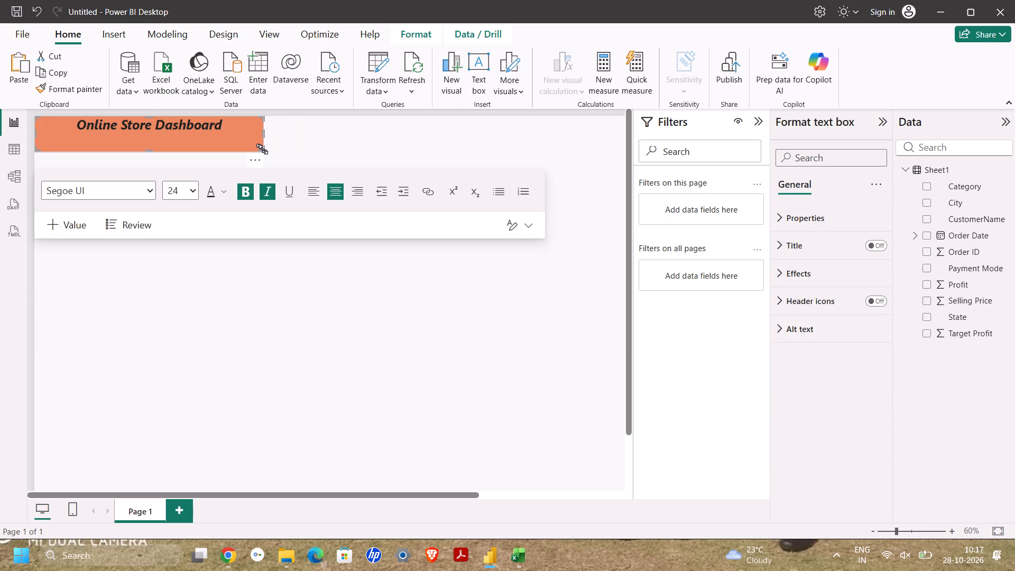
left_click_drag(263, 148, 219, 146)
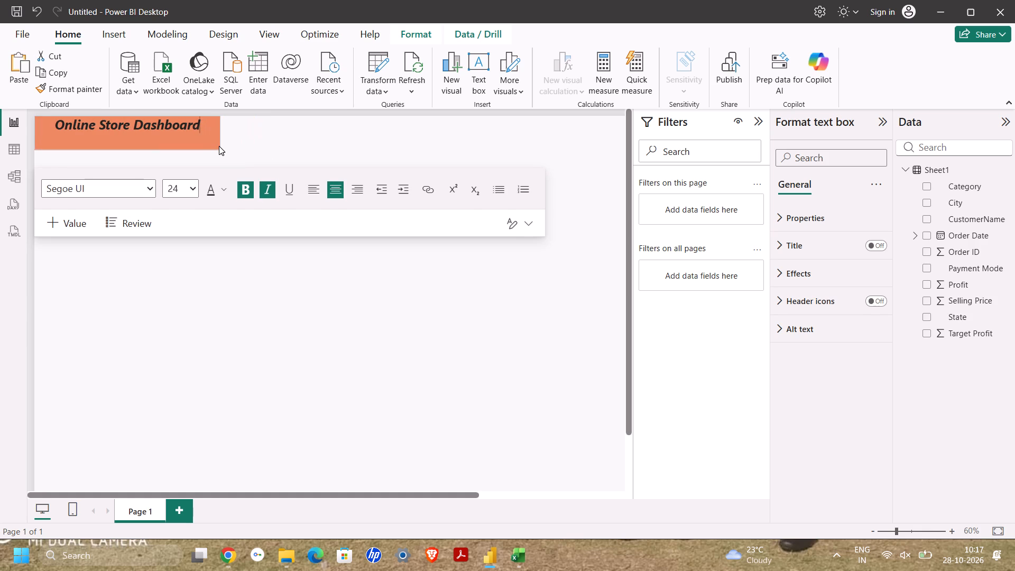
left_click_drag(219, 146, 223, 148)
left_click(261, 147)
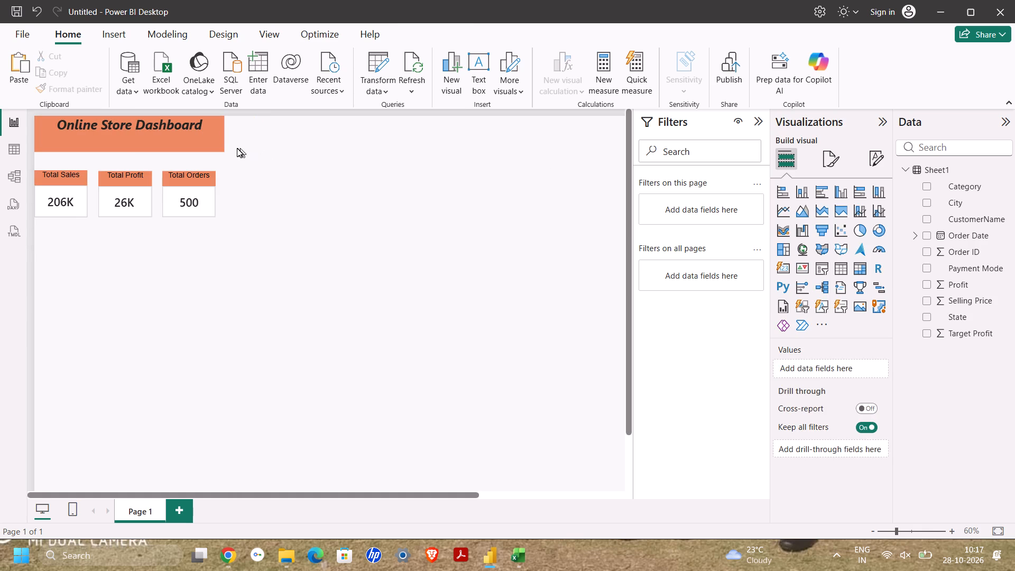
left_click(212, 126)
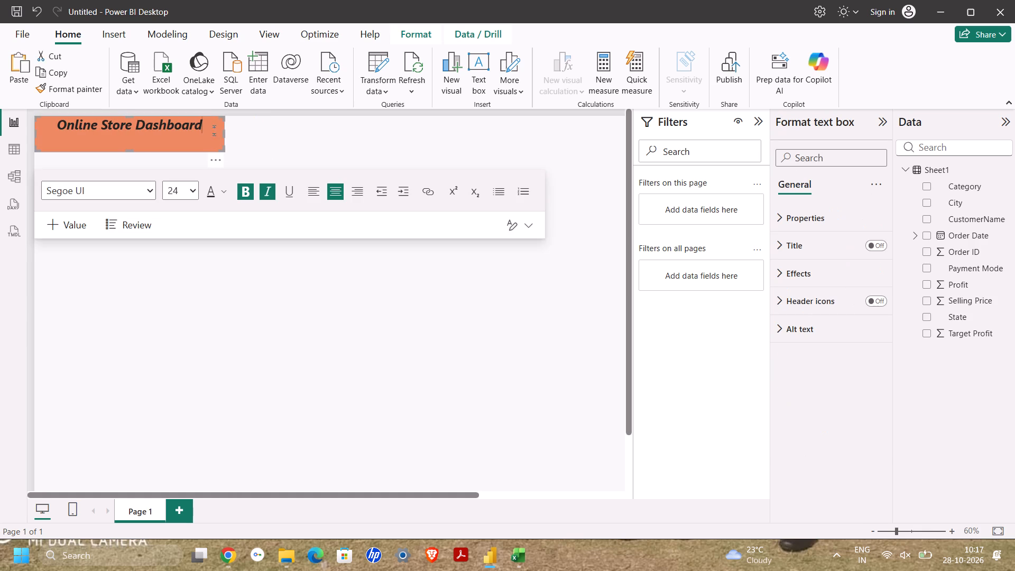
left_click_drag(223, 146, 214, 142)
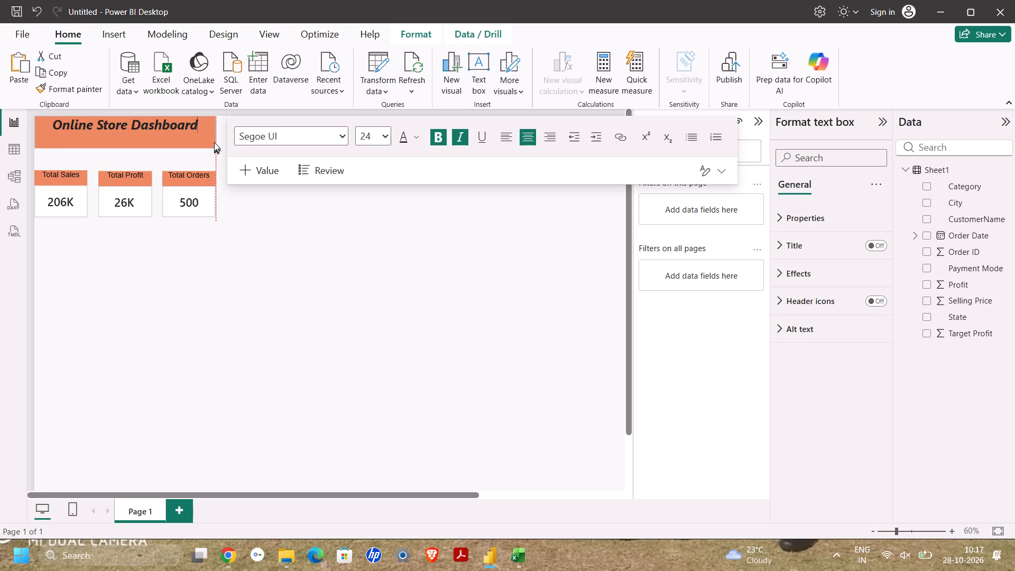
left_click_drag(214, 142, 214, 138)
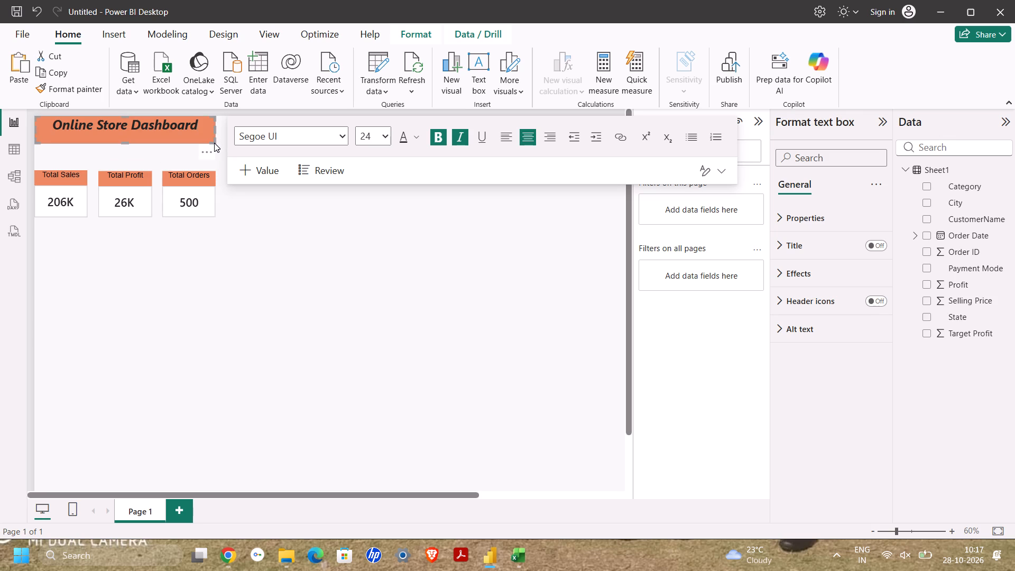
Turn on the visual border and shadow effects for the Online Store Dashboard title box.
left_click(211, 134)
left_click(824, 268)
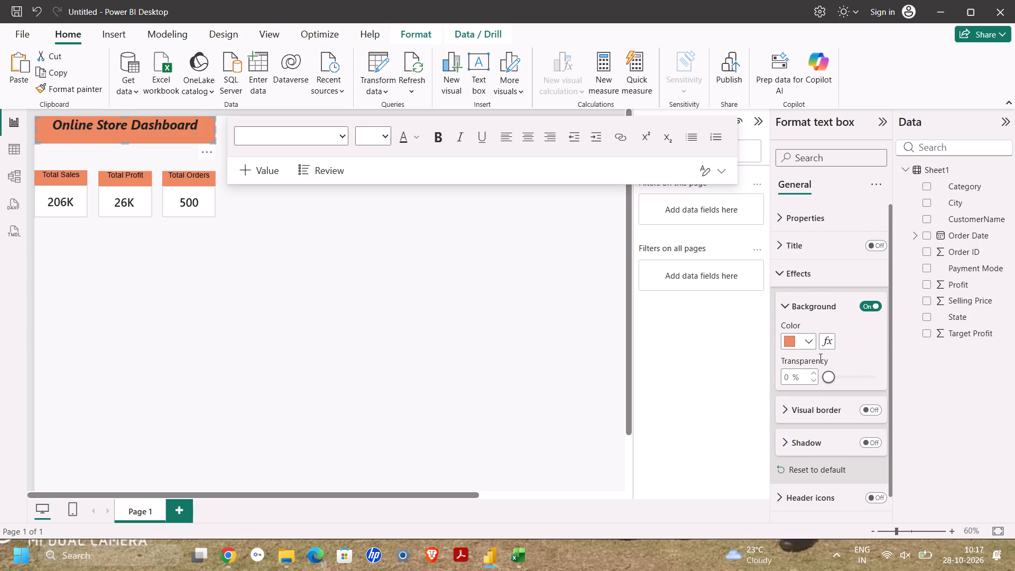
scroll(819, 357, "down", 2)
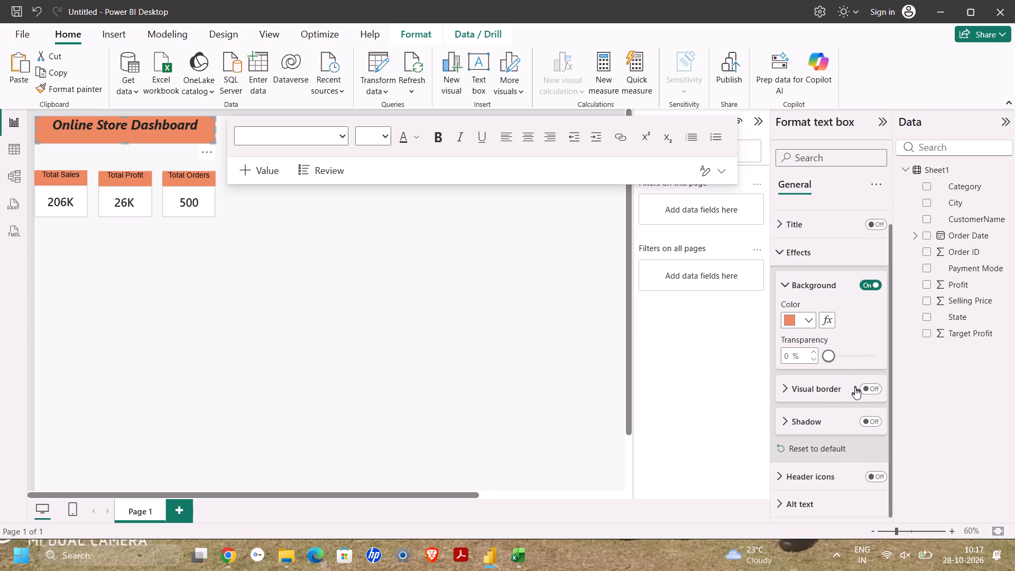
left_click(869, 388)
left_click(869, 388)
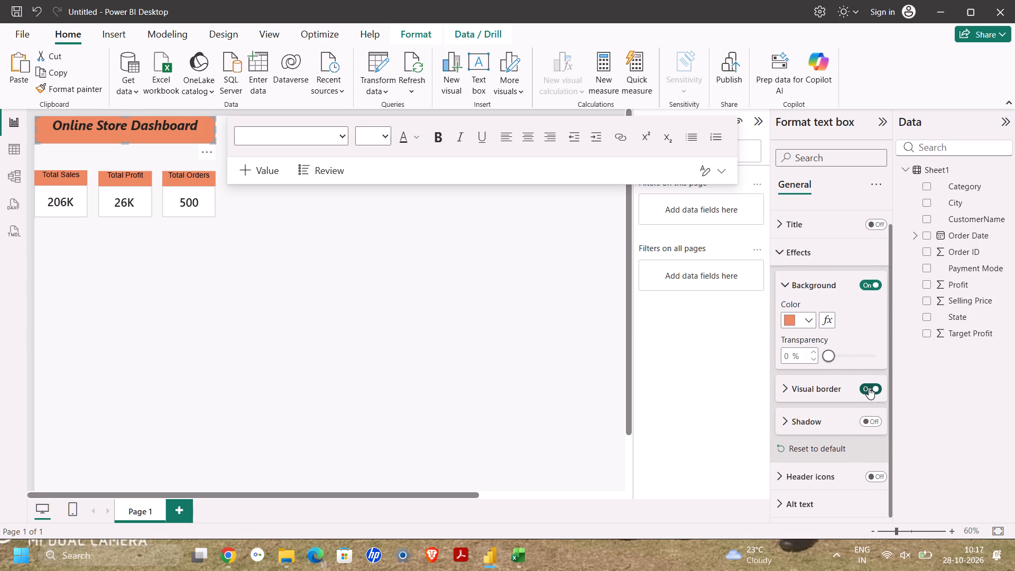
left_click(869, 388)
left_click(868, 422)
left_click(493, 391)
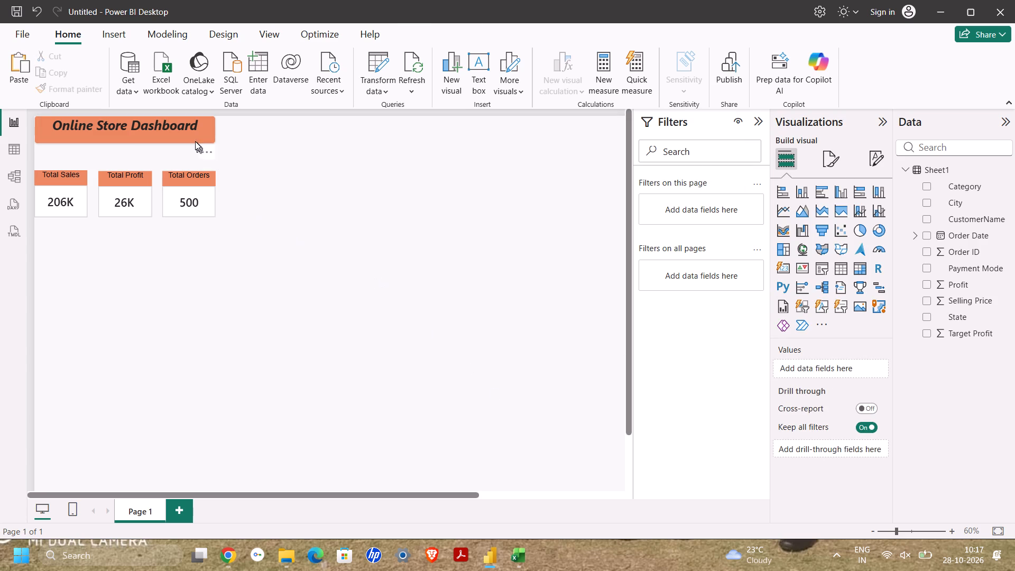
Move the Total Orders, Total Profit and Total Sales cards up in a level row closer beneath the dashboard title.
left_click_drag(195, 182, 196, 166)
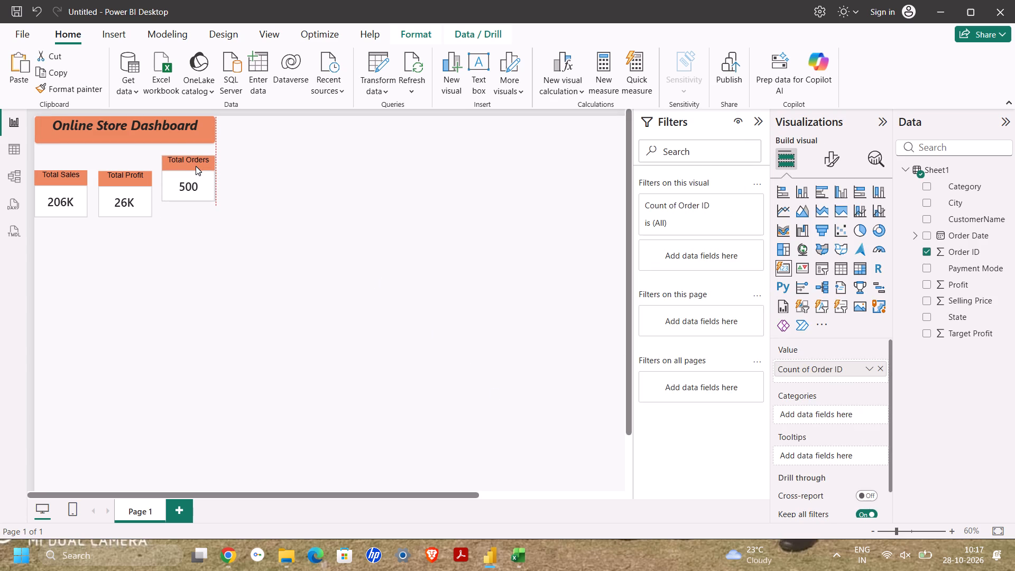
left_click_drag(196, 166, 195, 166)
left_click_drag(125, 194, 125, 189)
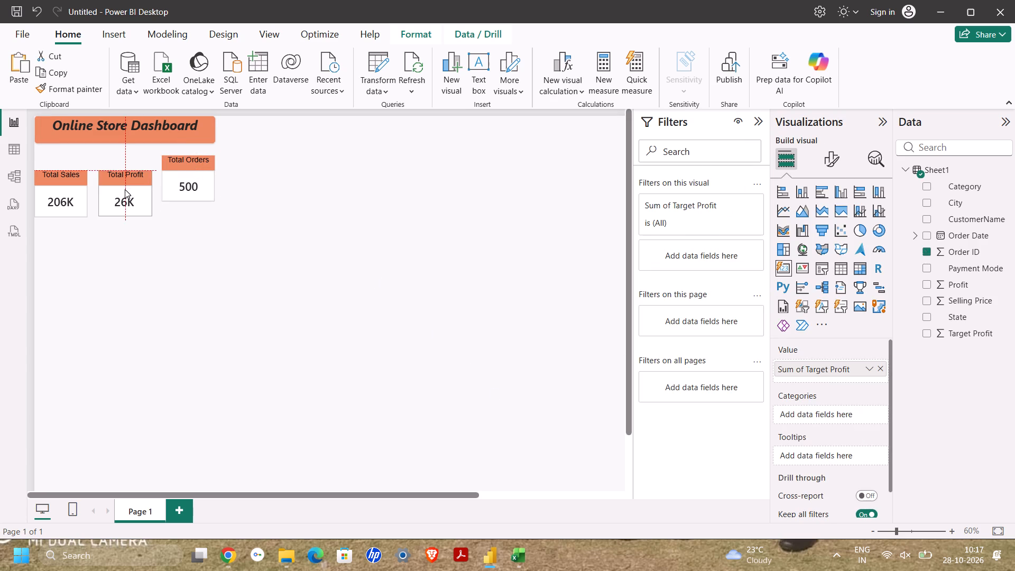
left_click_drag(125, 189, 125, 180)
left_click_drag(45, 194, 45, 182)
left_click(344, 237)
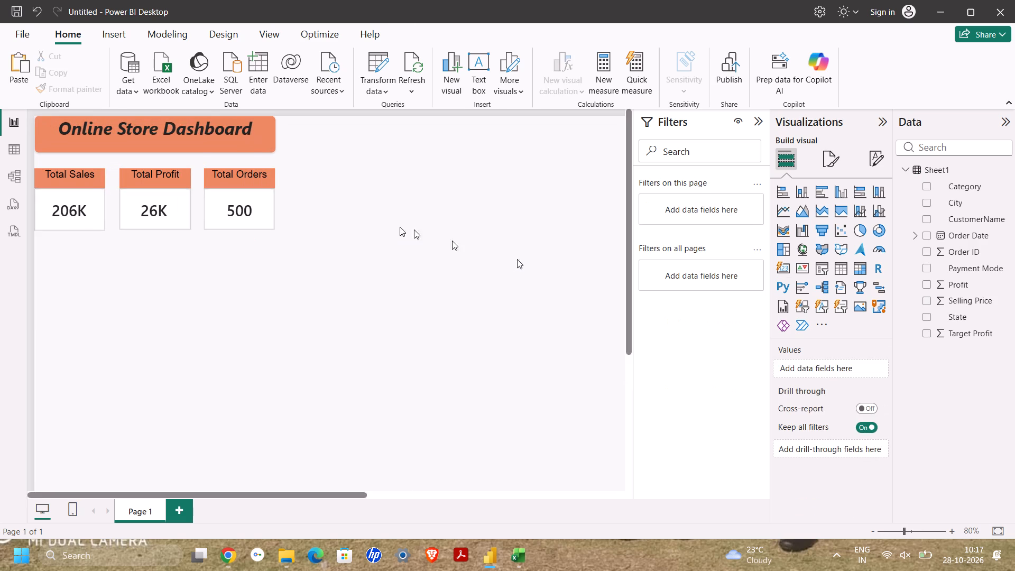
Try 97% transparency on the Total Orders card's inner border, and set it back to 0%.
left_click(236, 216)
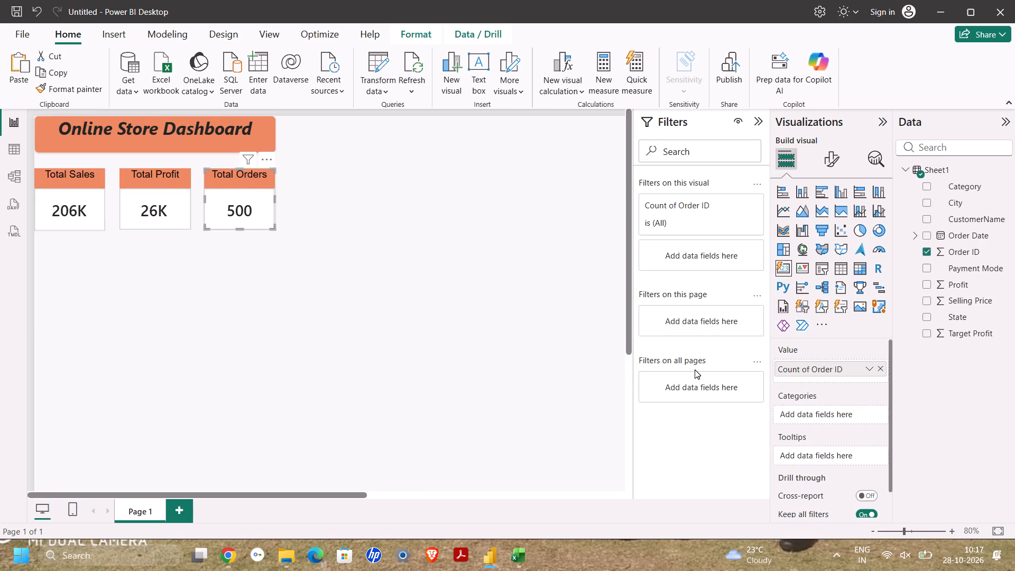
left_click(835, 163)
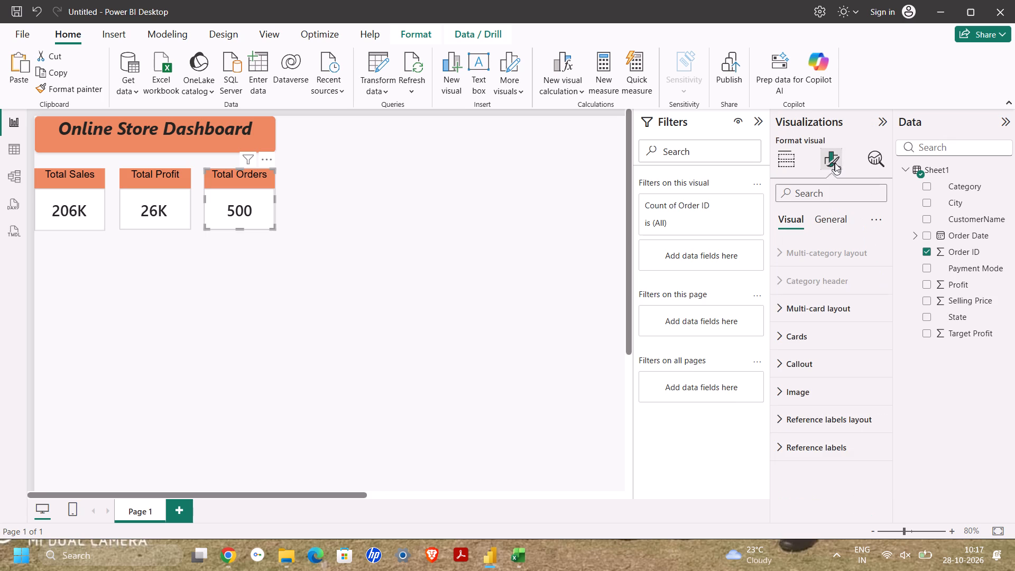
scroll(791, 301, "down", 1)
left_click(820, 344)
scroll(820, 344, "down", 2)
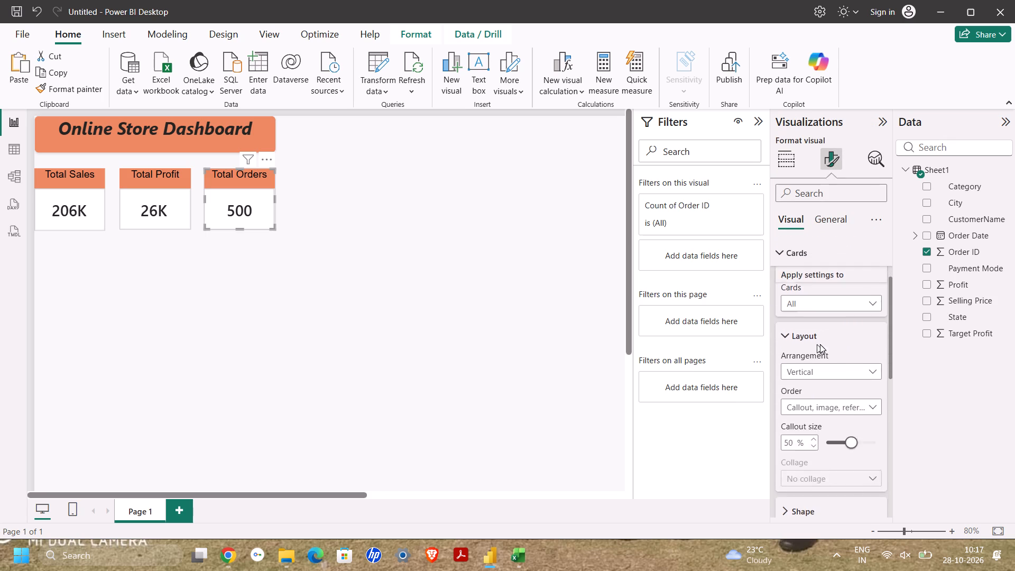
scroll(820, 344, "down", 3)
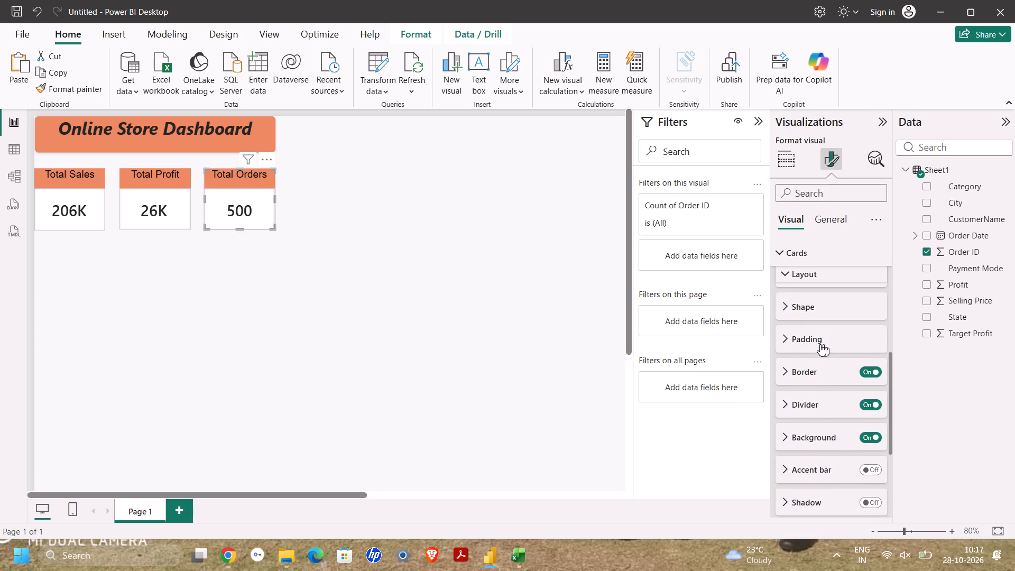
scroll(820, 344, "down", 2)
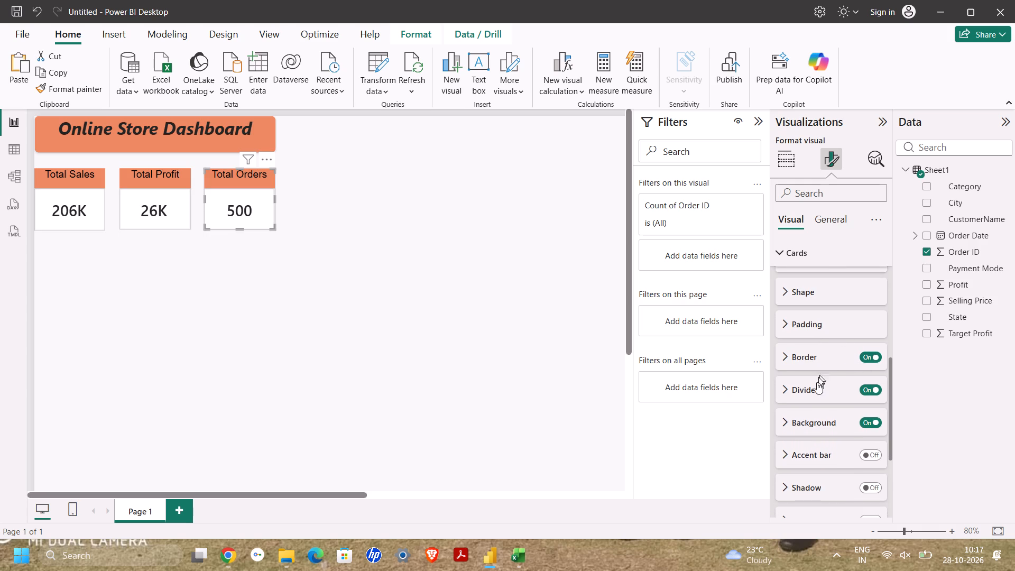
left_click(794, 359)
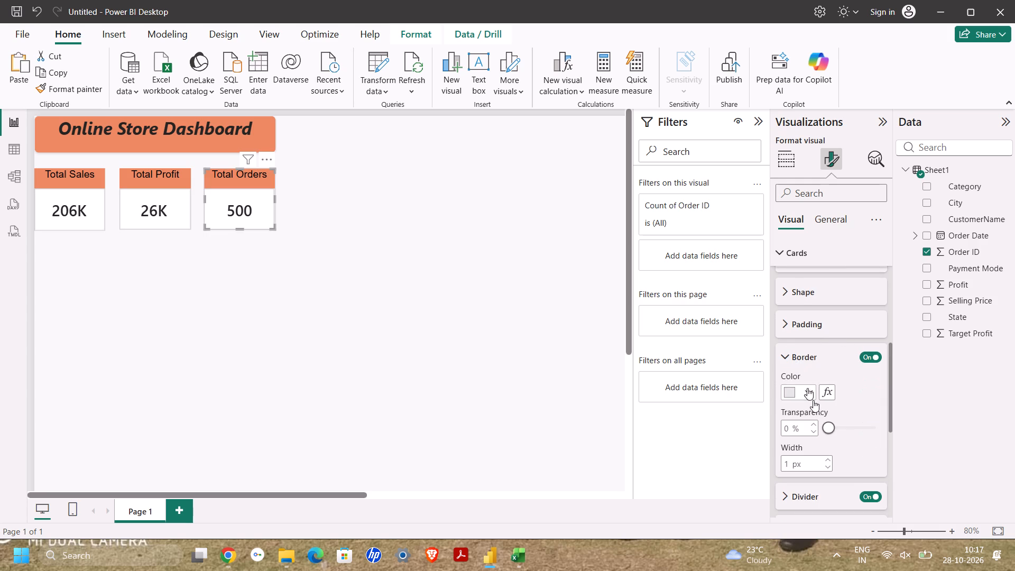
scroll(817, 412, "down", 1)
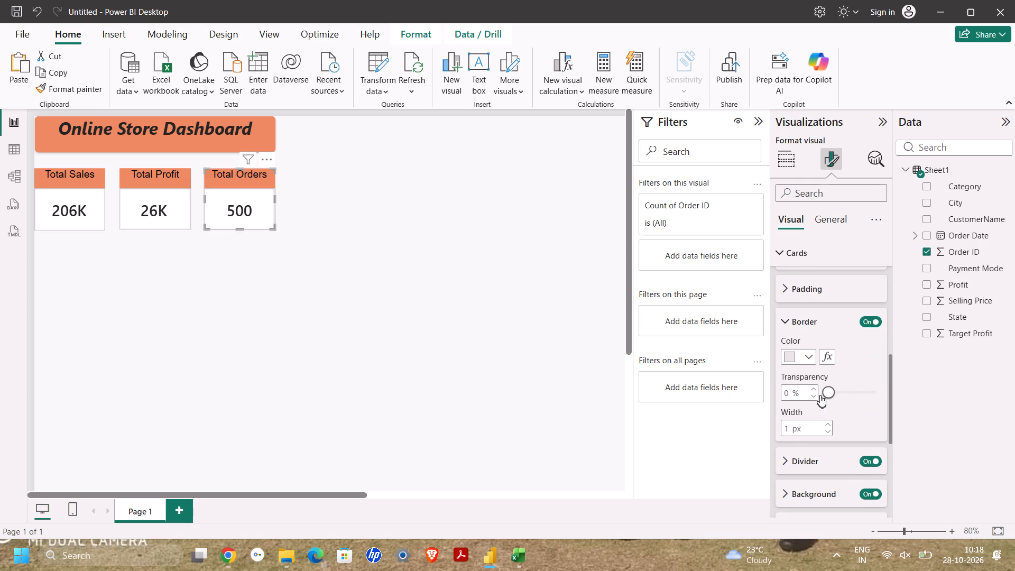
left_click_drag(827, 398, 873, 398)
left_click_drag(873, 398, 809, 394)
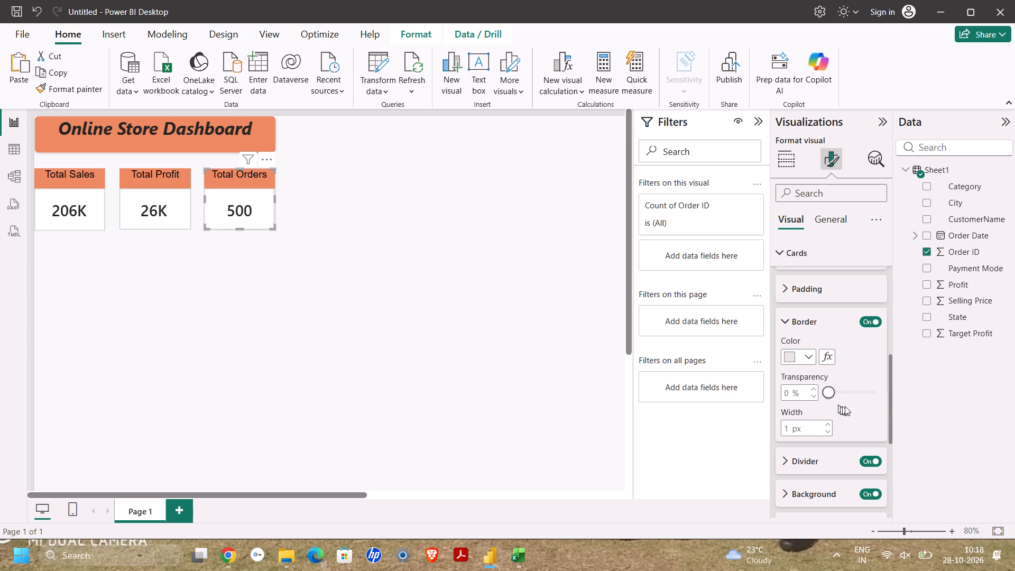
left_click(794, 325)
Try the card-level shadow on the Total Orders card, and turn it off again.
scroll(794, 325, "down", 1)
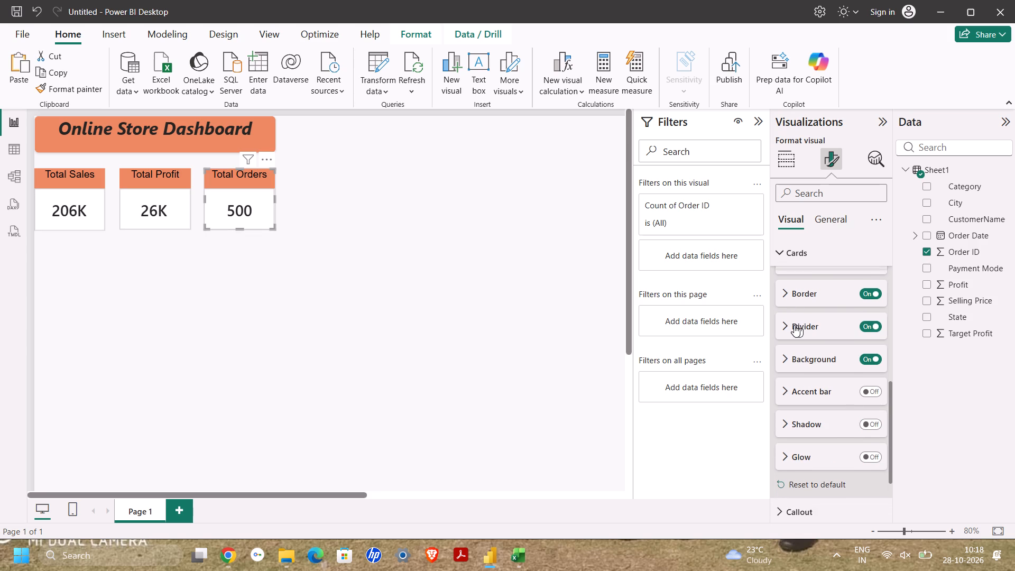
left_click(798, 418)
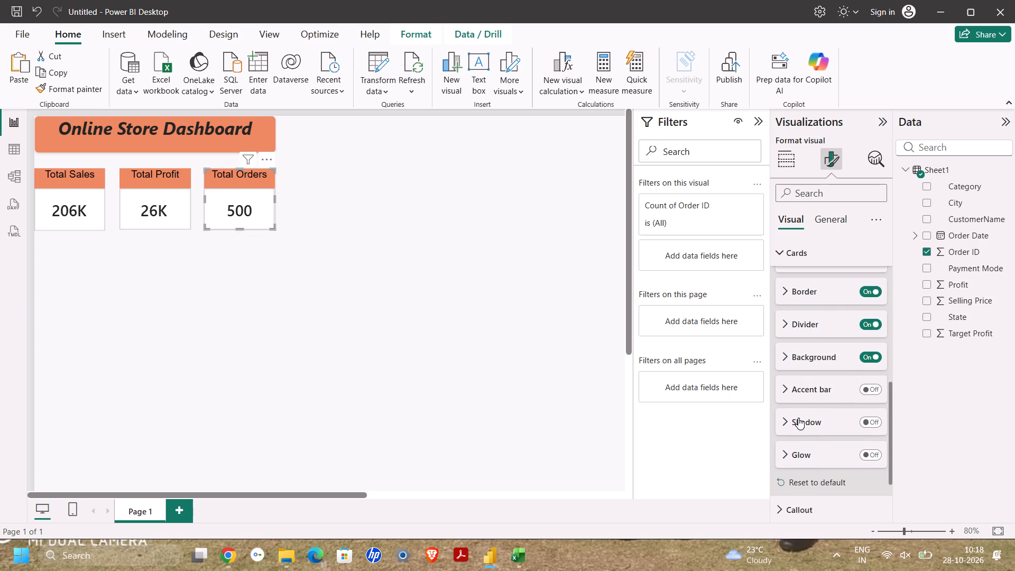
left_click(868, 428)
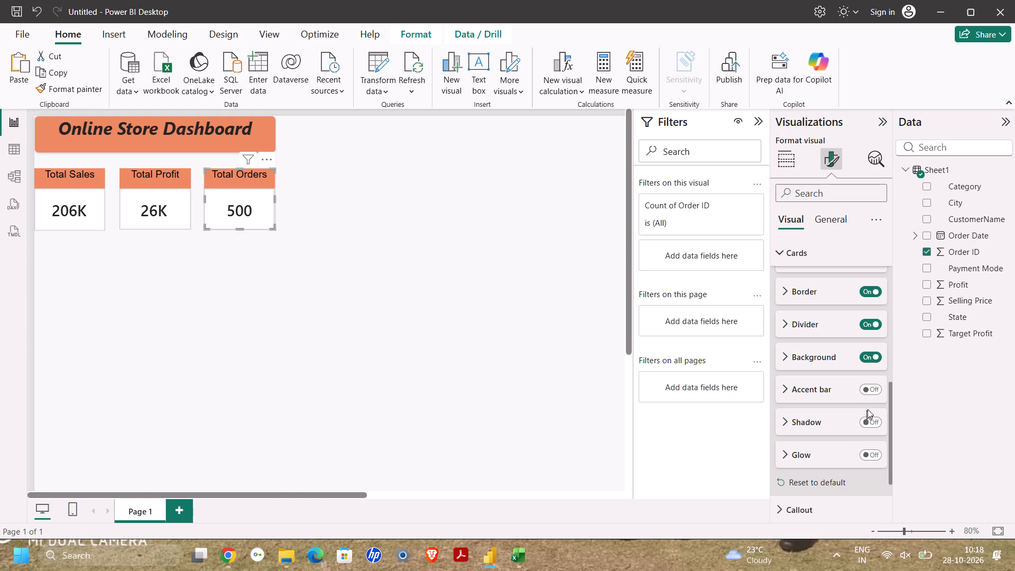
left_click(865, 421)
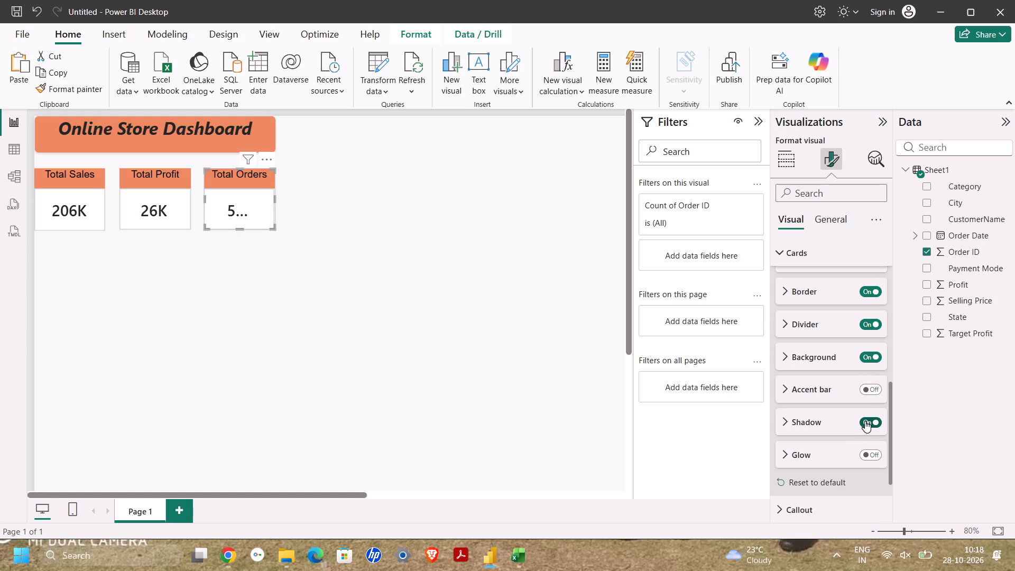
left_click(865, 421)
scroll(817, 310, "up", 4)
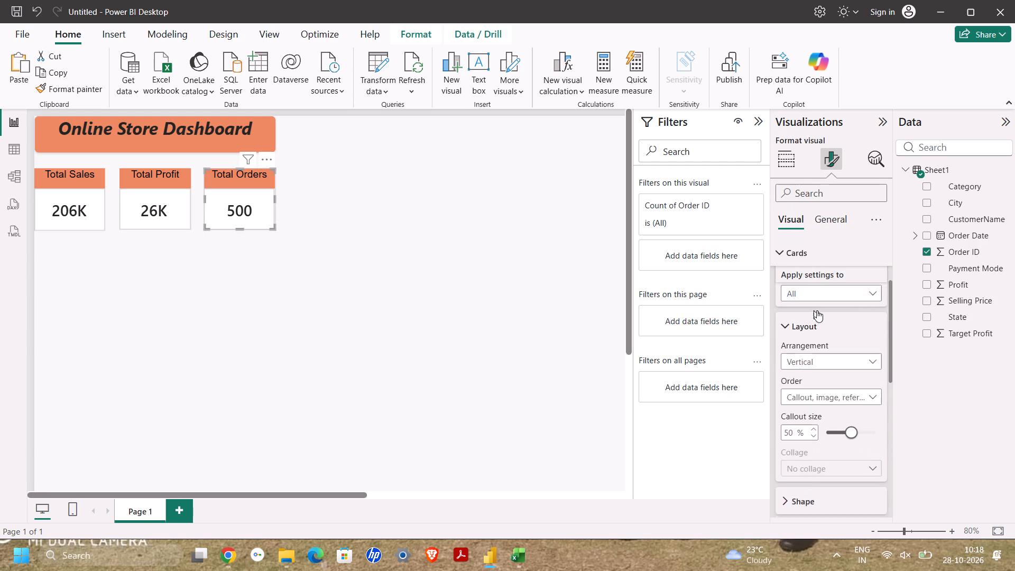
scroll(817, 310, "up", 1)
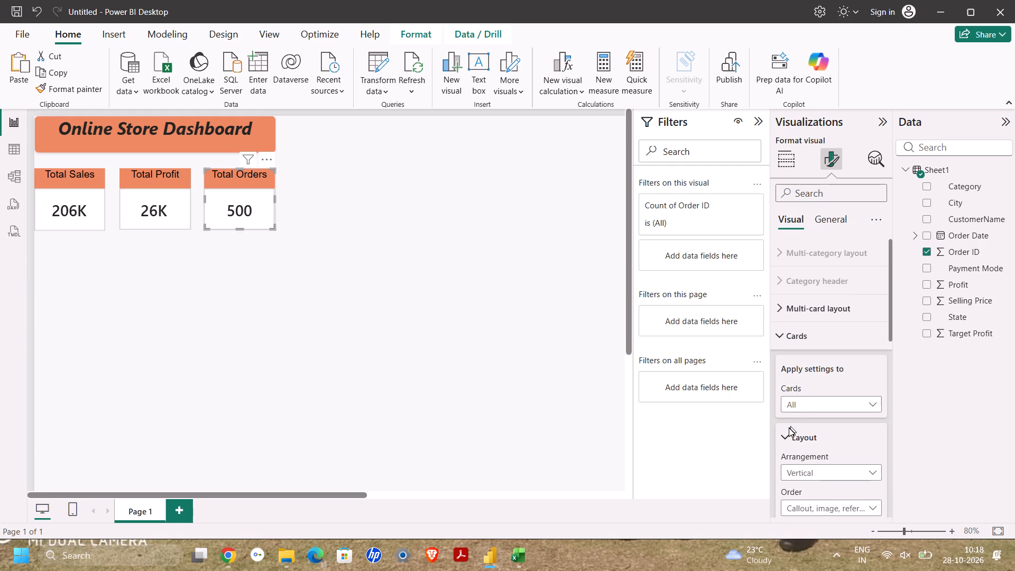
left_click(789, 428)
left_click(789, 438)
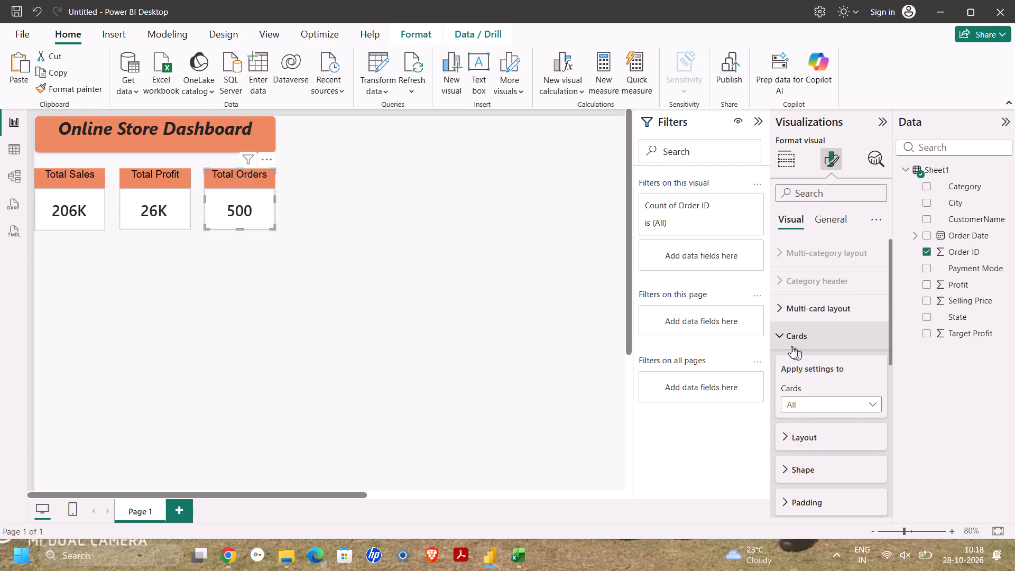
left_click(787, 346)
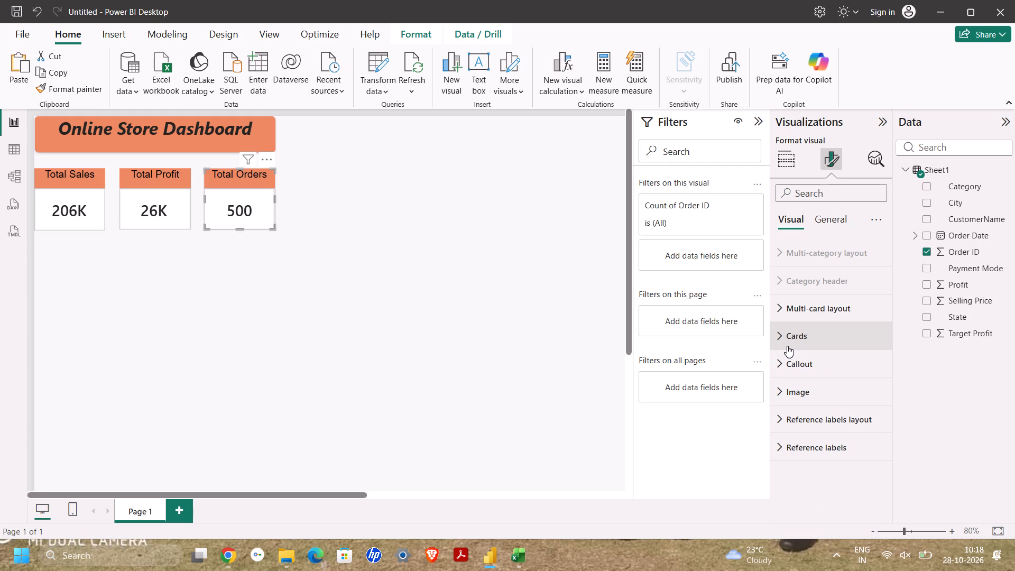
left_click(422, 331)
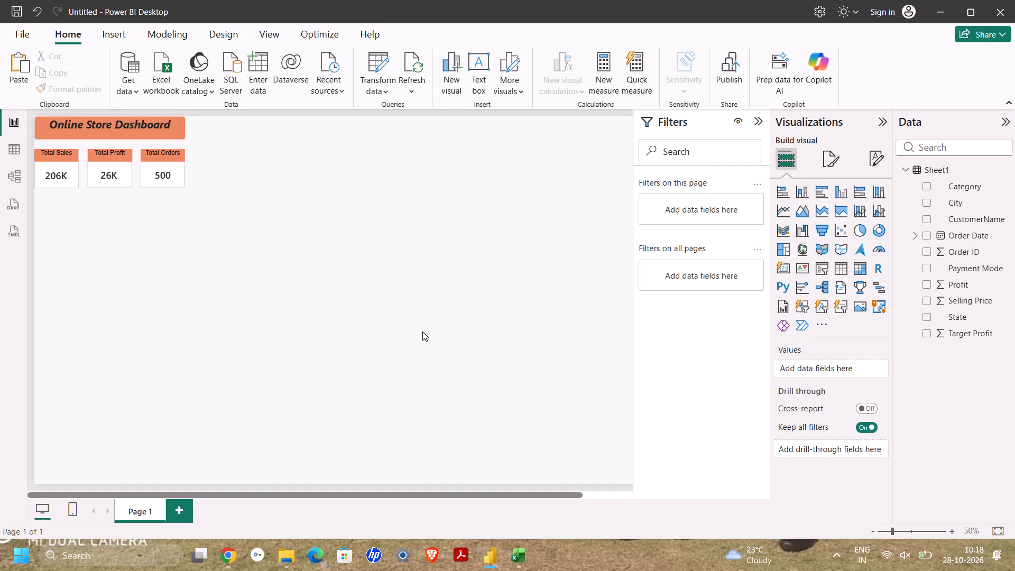
scroll(422, 331, "right", 2)
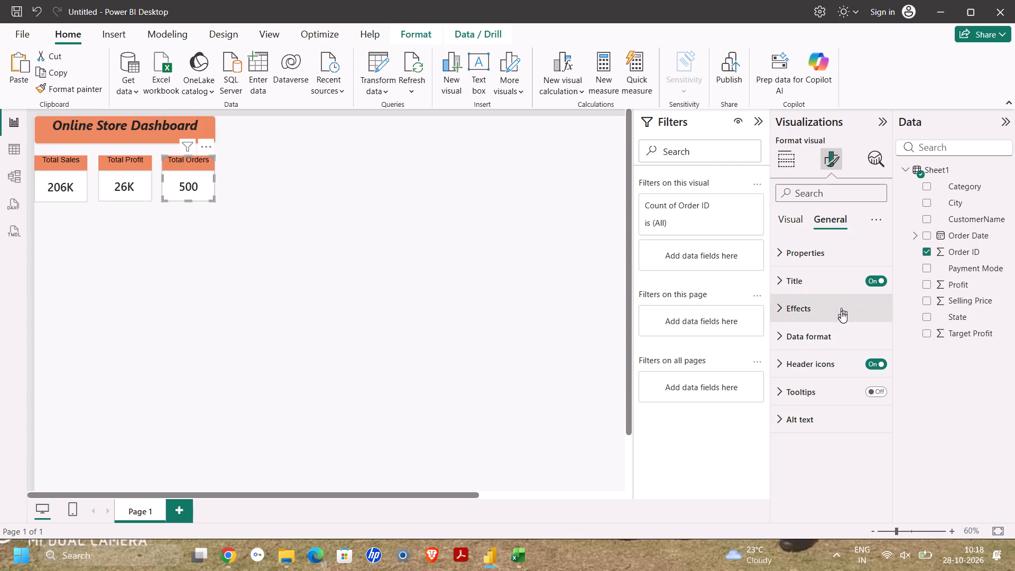
left_click_drag(830, 296, 816, 278)
left_click(816, 278)
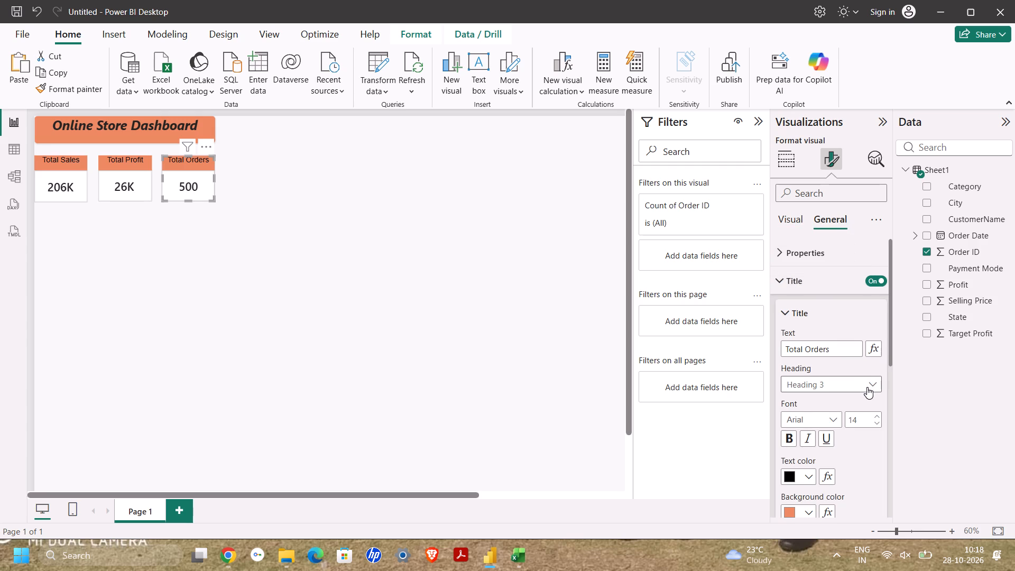
left_click(786, 434)
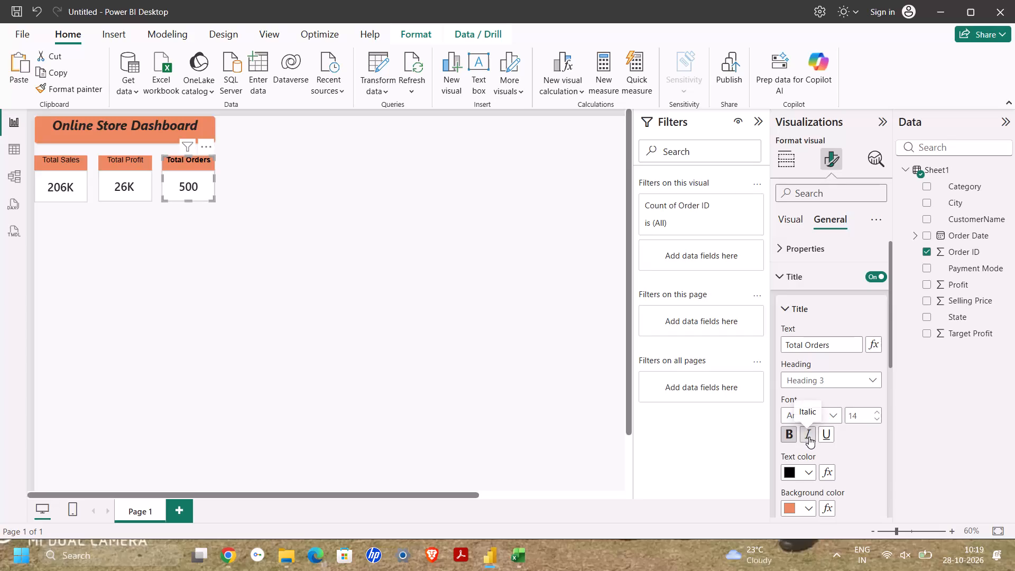
left_click(809, 437)
left_click(873, 451)
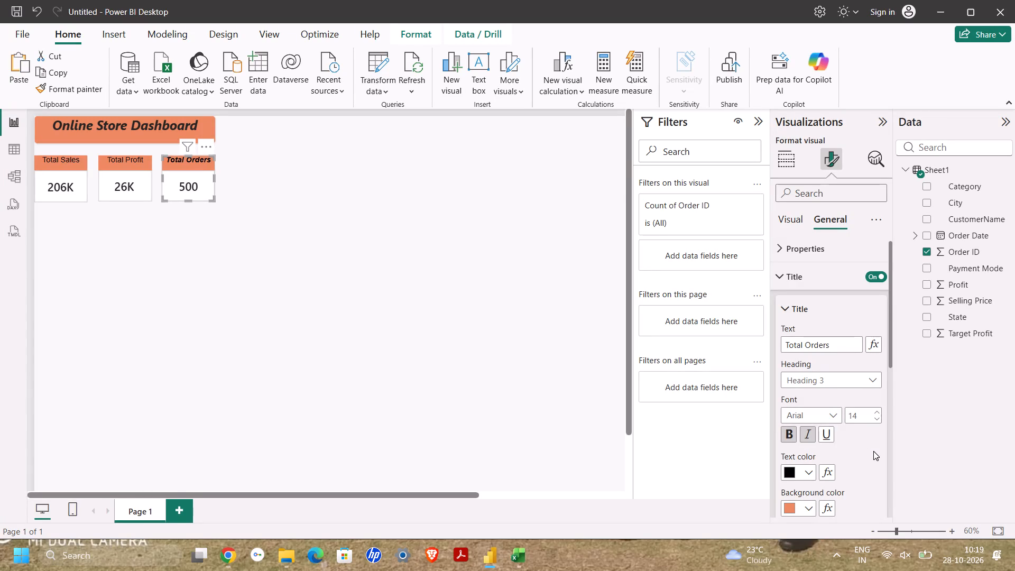
Set the space above the subtitle to 11 px in the Total Orders card's title spacing.
scroll(865, 451, "down", 2)
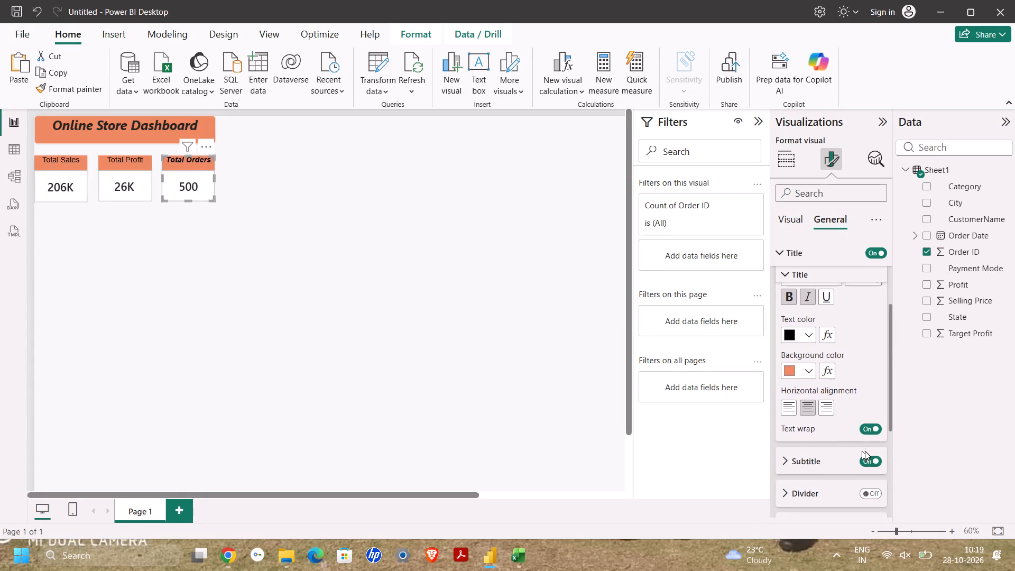
scroll(865, 451, "down", 1)
scroll(865, 451, "up", 1)
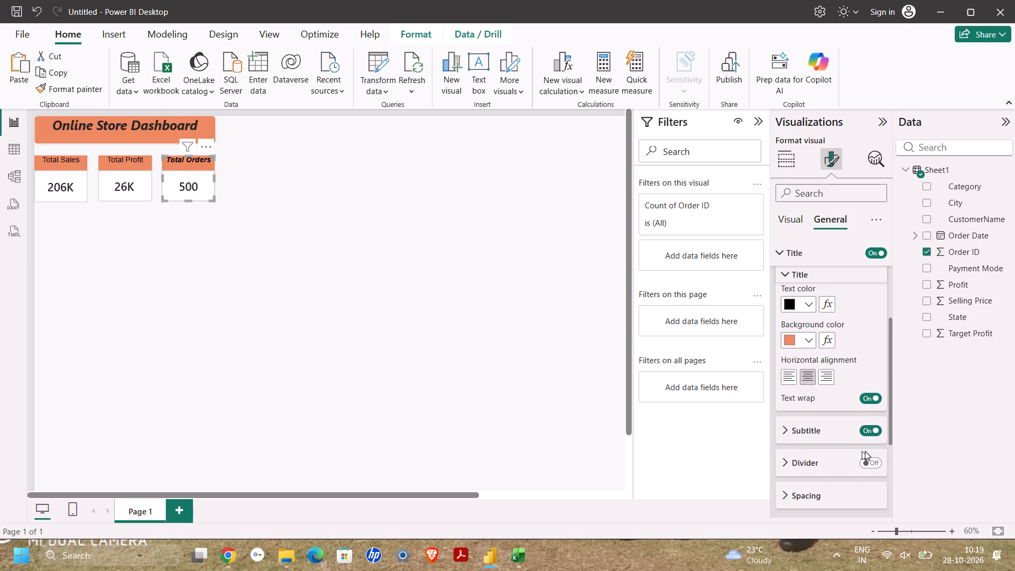
scroll(865, 451, "up", 2)
scroll(865, 451, "down", 1)
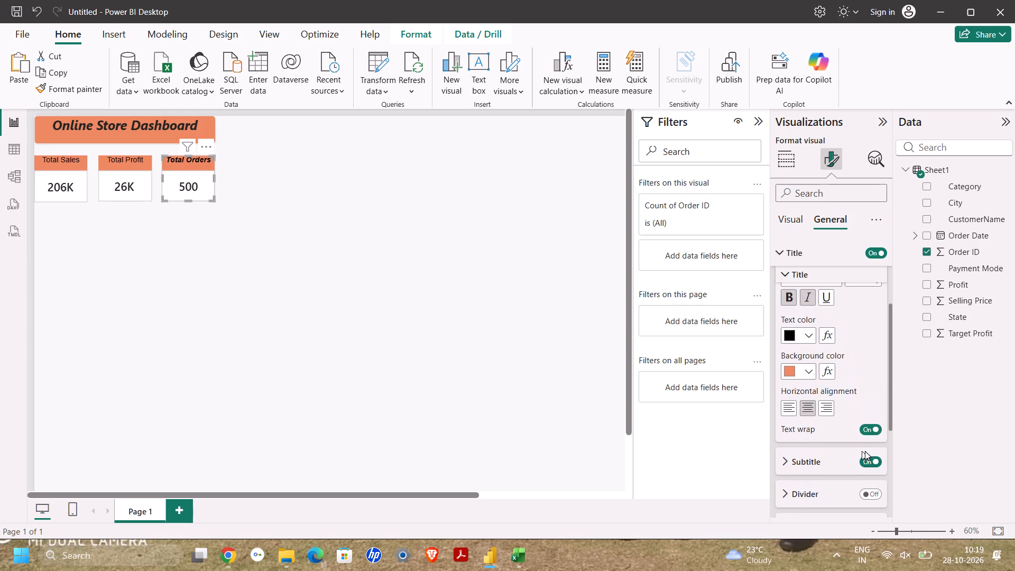
scroll(865, 451, "down", 1)
left_click(865, 468)
scroll(865, 468, "down", 1)
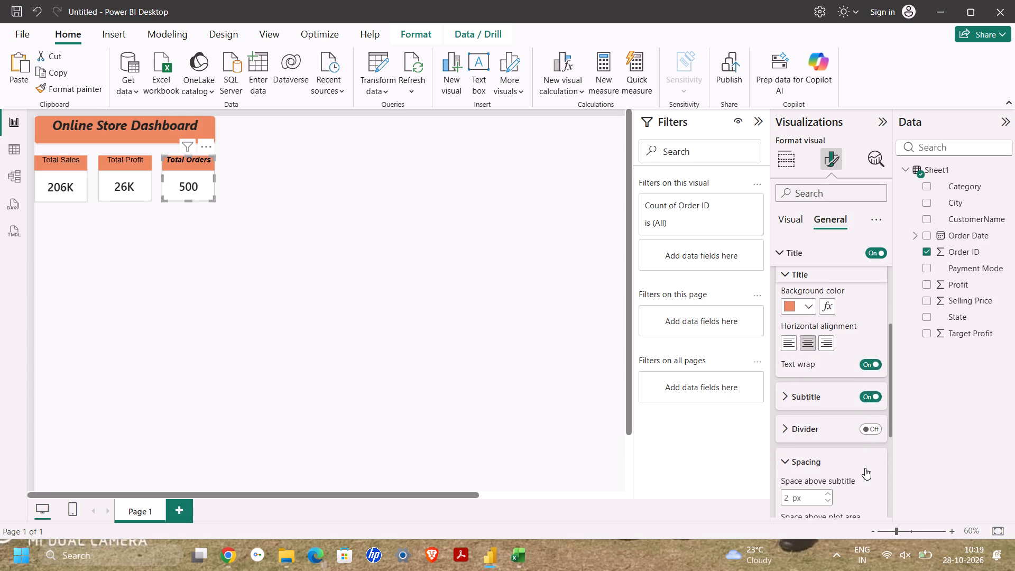
scroll(865, 468, "down", 1)
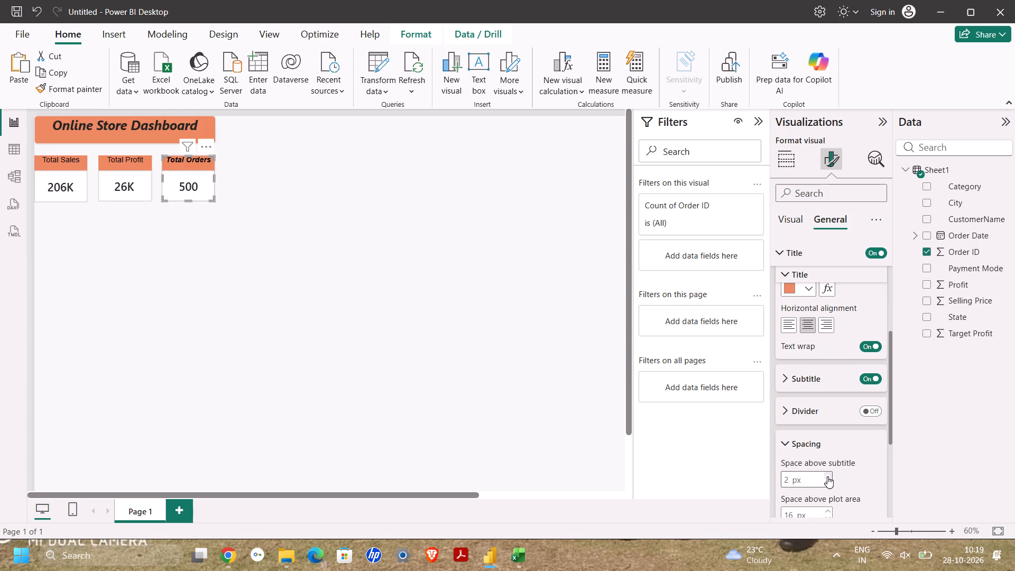
triple_click(827, 476)
triple_click(827, 476)
left_click(827, 476)
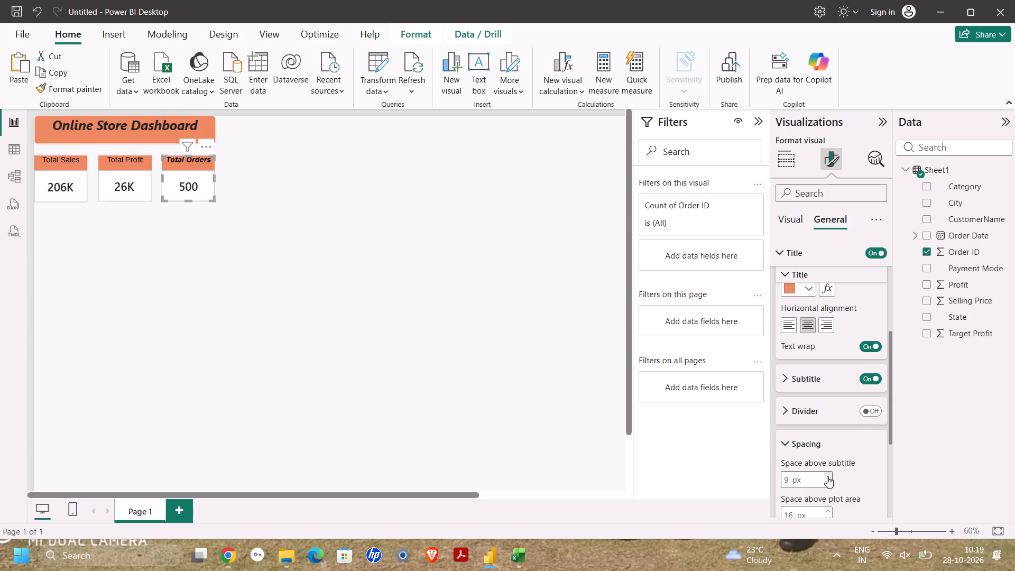
double_click(827, 476)
scroll(827, 476, "down", 1)
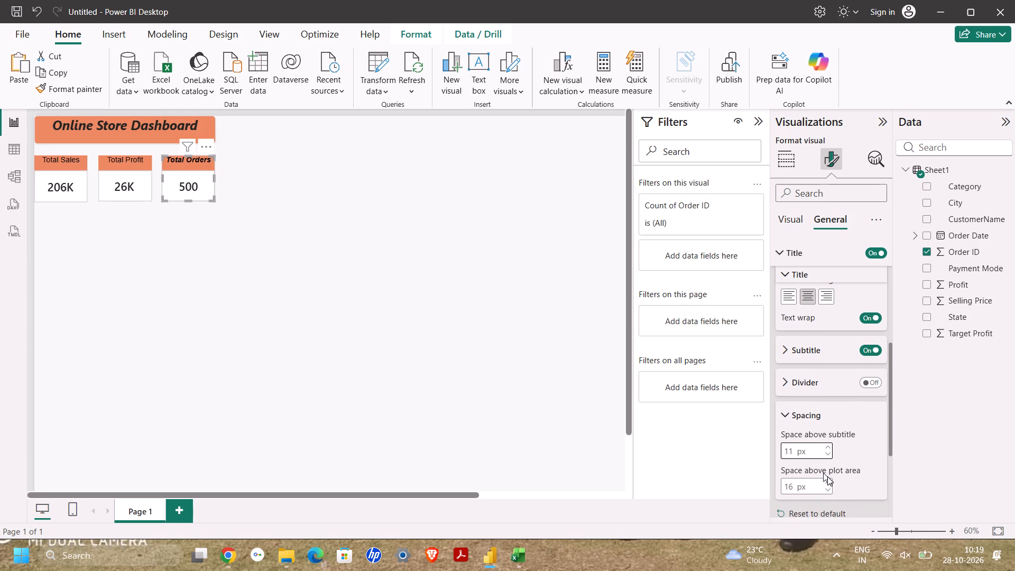
Set the space above the plot area to 12 px in the Total Orders card's title spacing.
triple_click(829, 482)
double_click(829, 482)
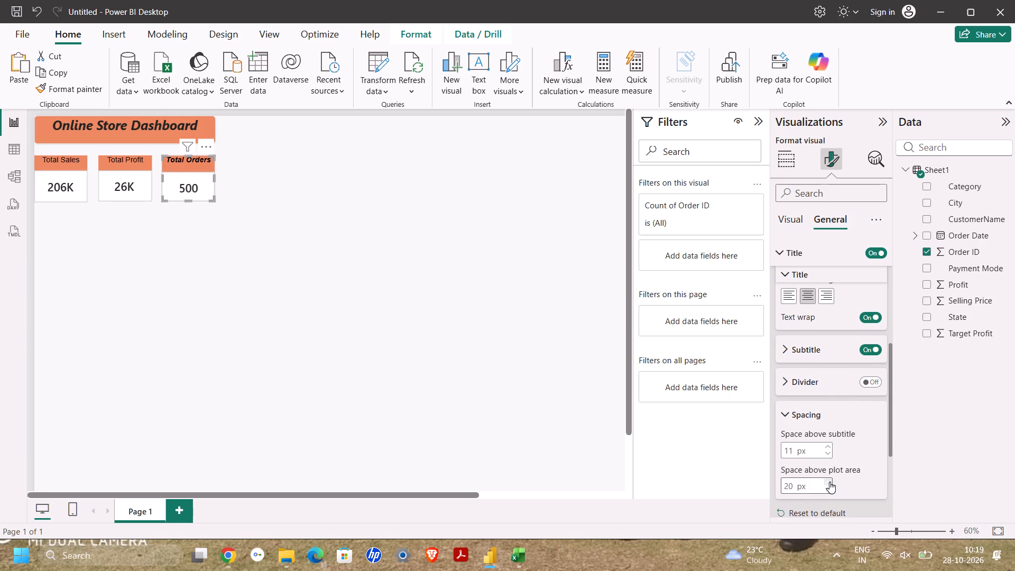
triple_click(829, 490)
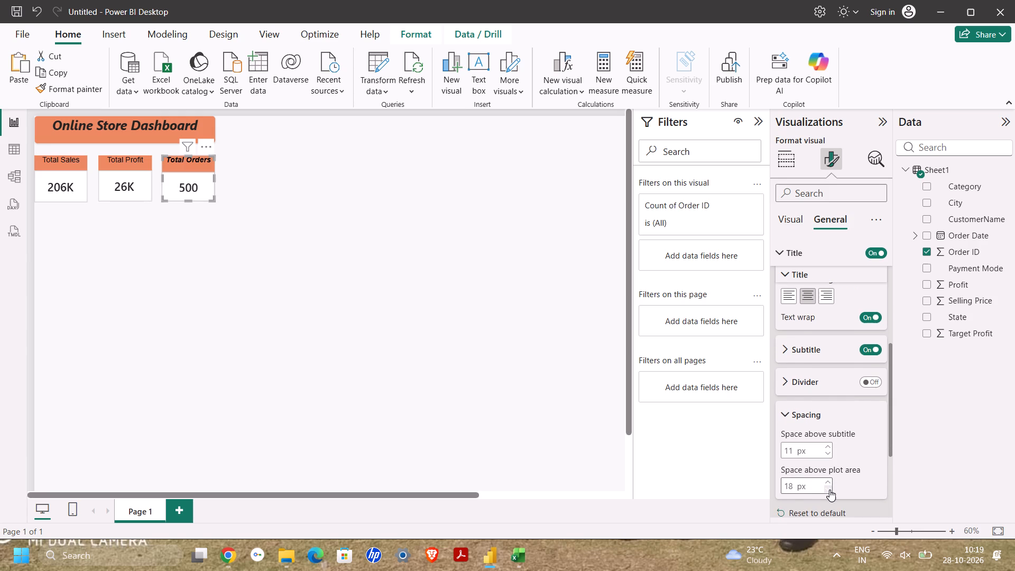
triple_click(829, 490)
triple_click(829, 490)
left_click(829, 490)
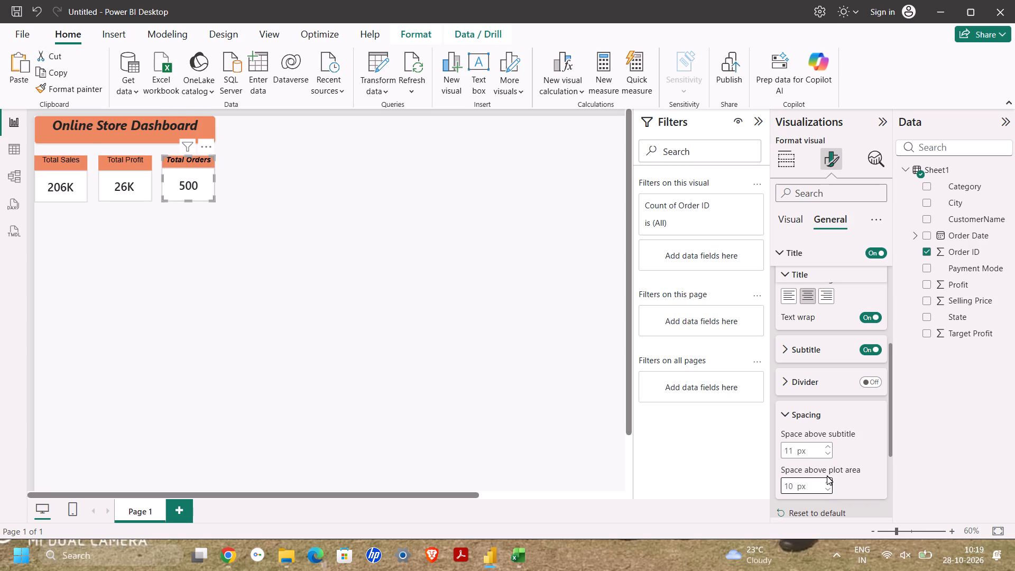
left_click(827, 482)
left_click(827, 482)
left_click(855, 450)
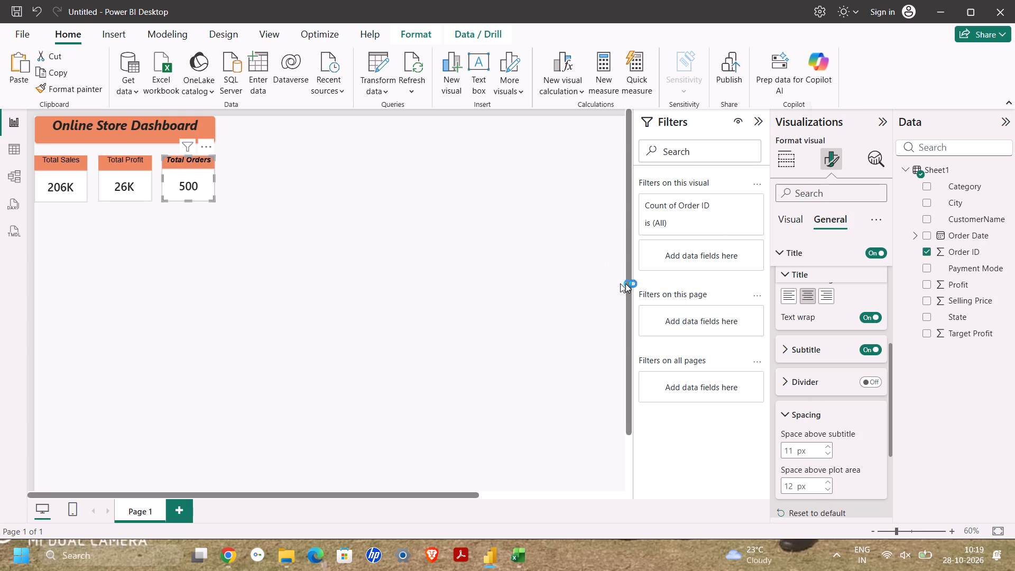
left_click(371, 287)
left_click(420, 273)
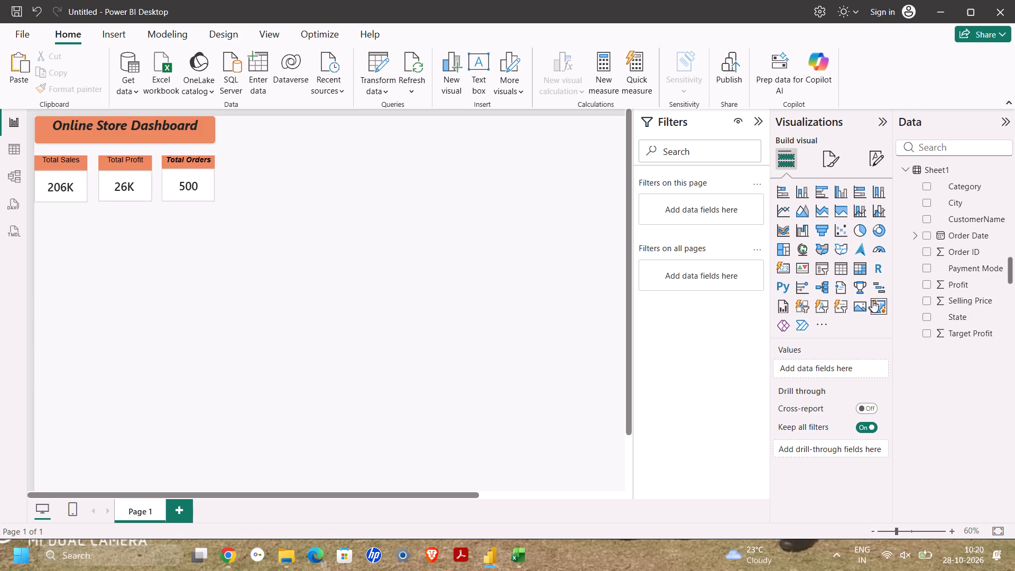
Add an empty line and clustered column chart below the KPI cards and enlarge it in width and height.
left_click(877, 212)
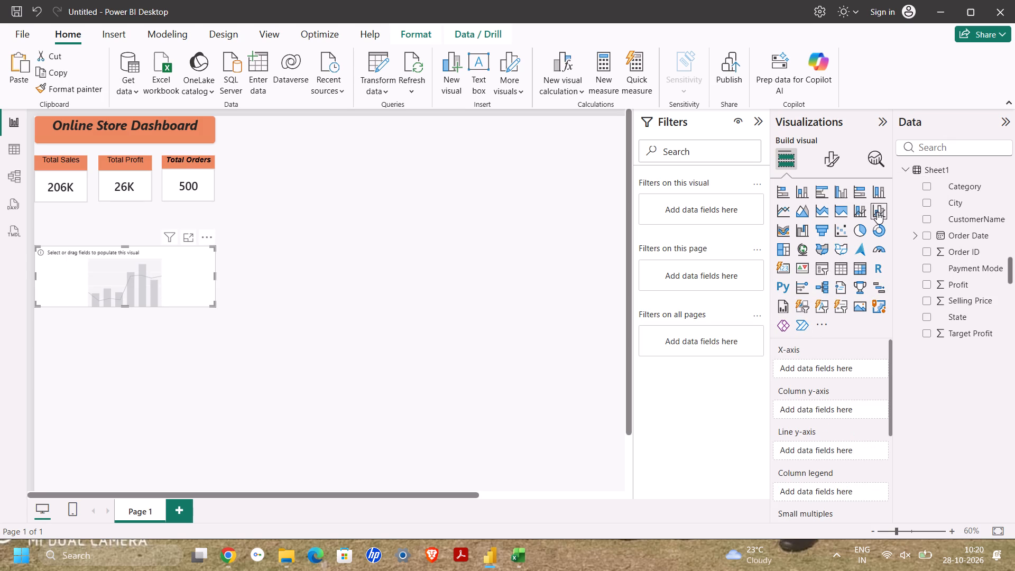
left_click(370, 279)
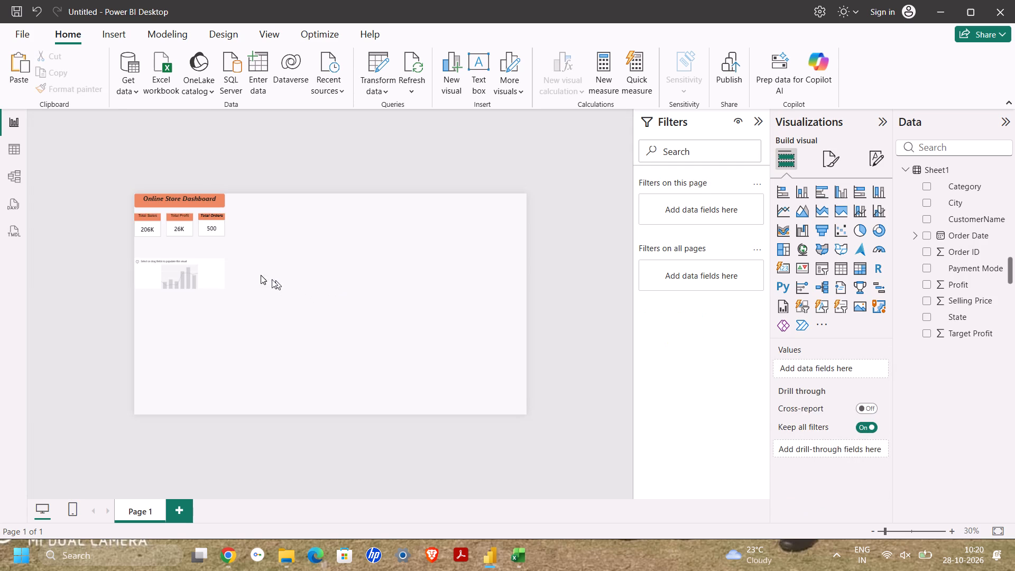
left_click(204, 271)
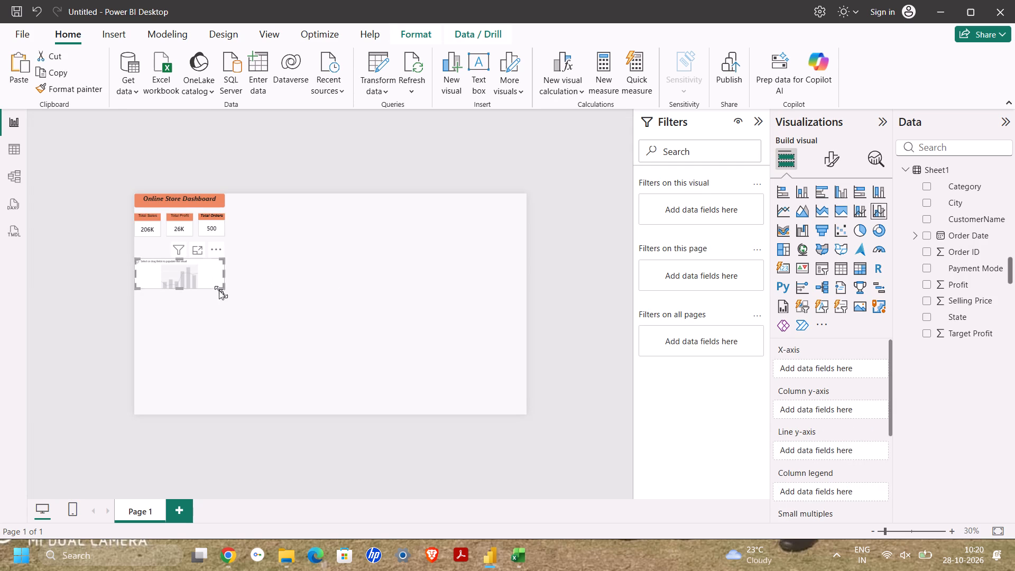
left_click_drag(224, 288, 256, 315)
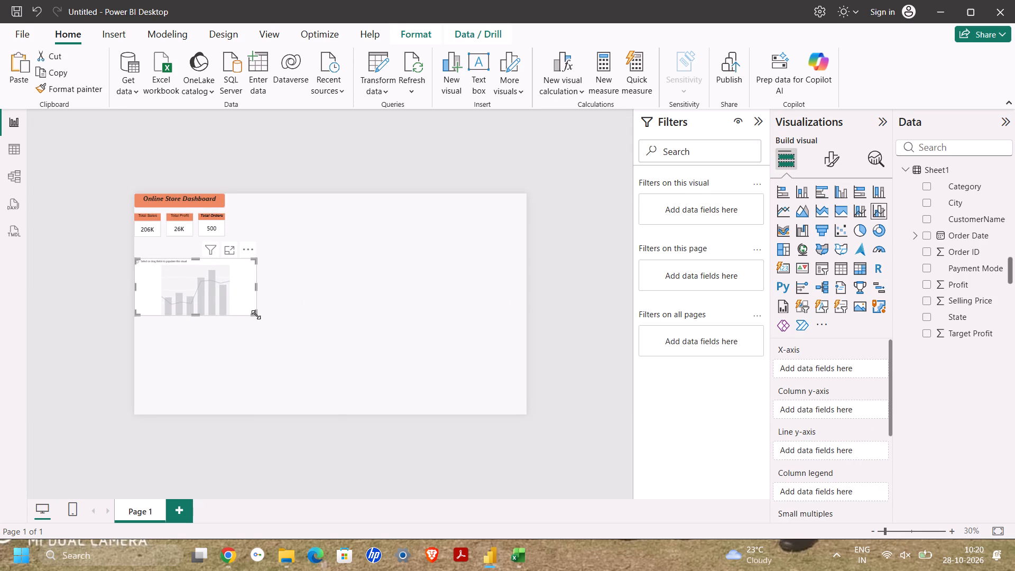
left_click(332, 302)
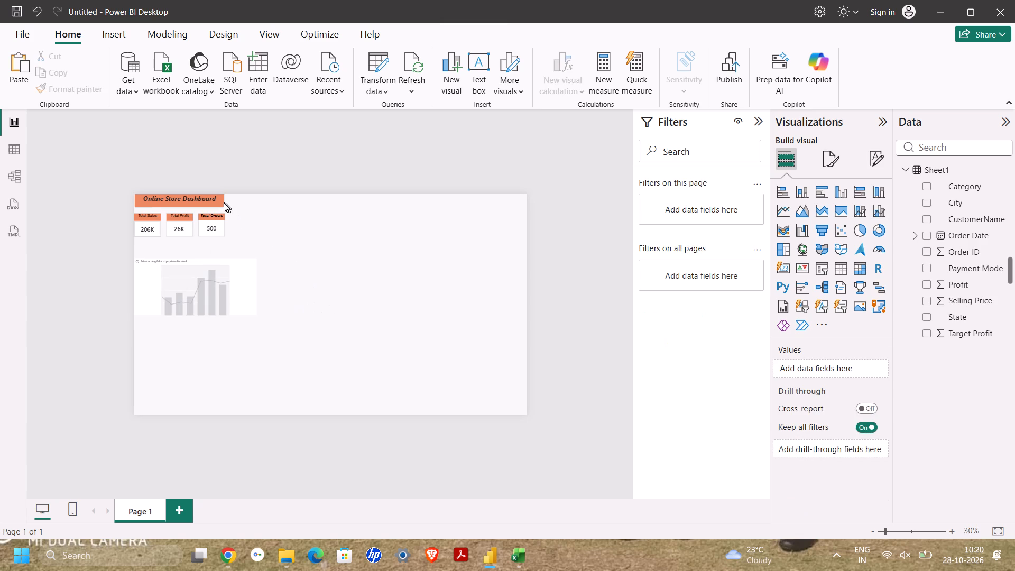
Enlarge the Online Store Dashboard title text box to nearly the chart's width and slightly taller.
left_click(220, 202)
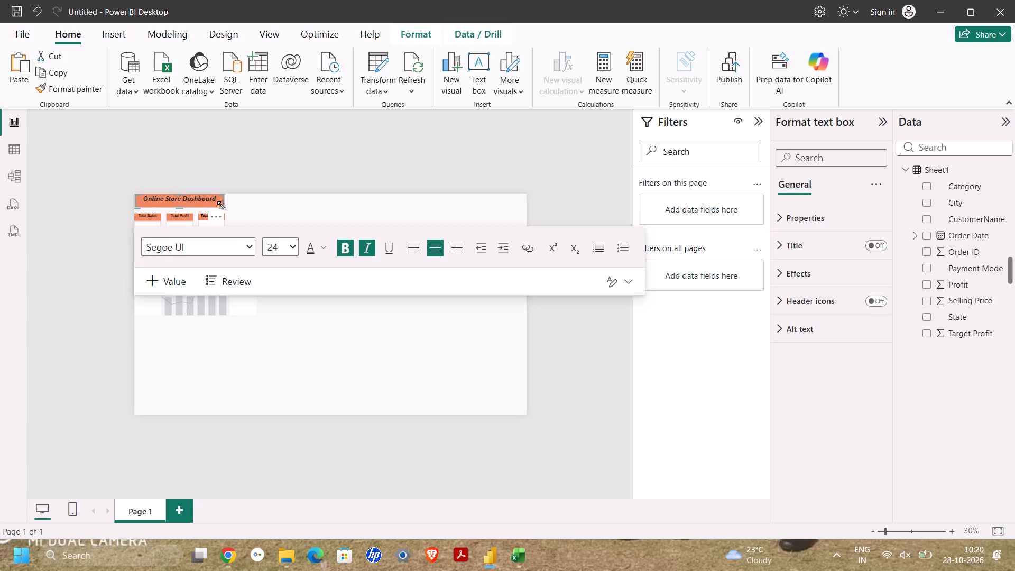
left_click_drag(222, 206, 248, 213)
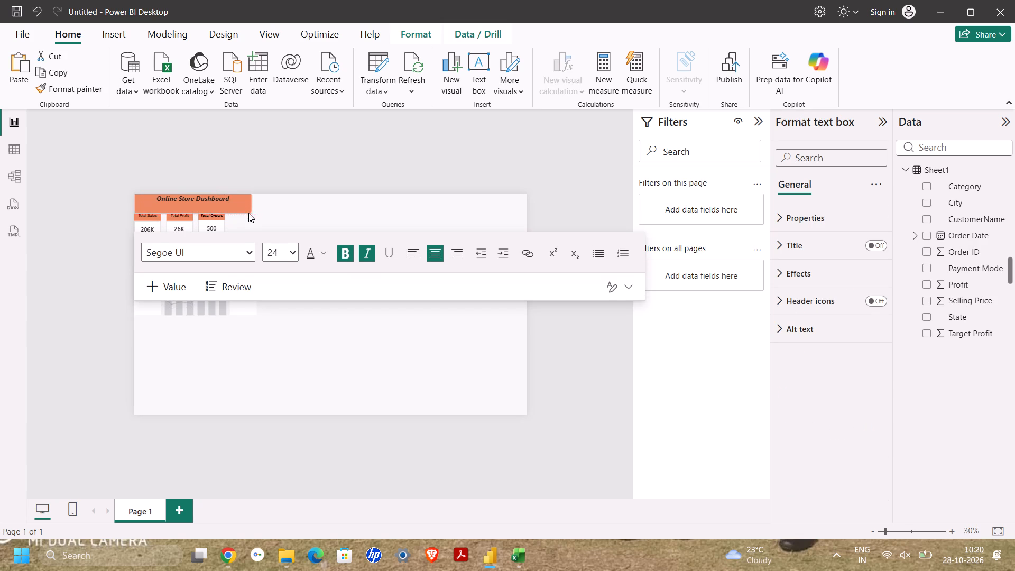
left_click(285, 213)
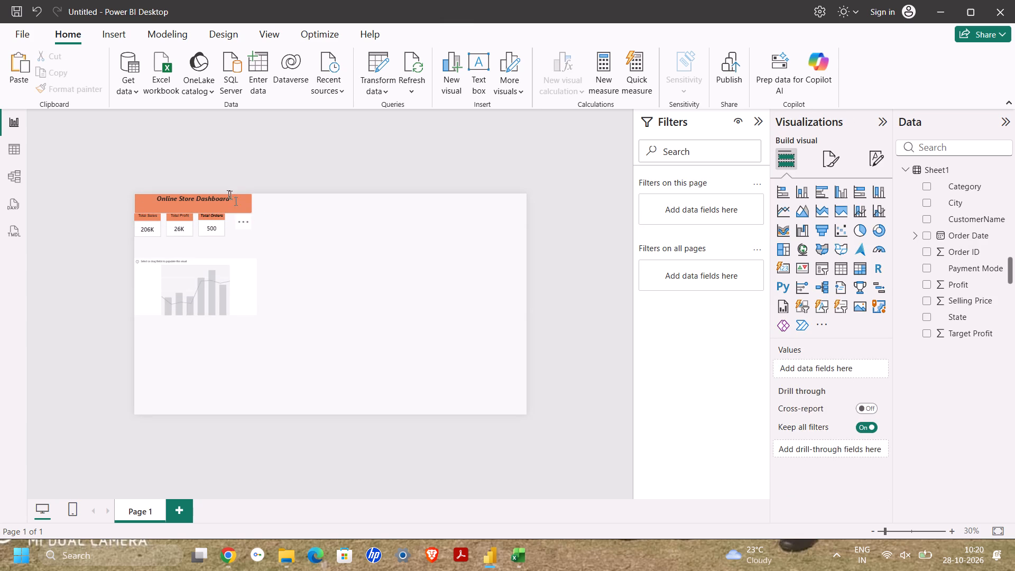
Set the font size of the Online Store Dashboard title text to 32.
left_click(227, 194)
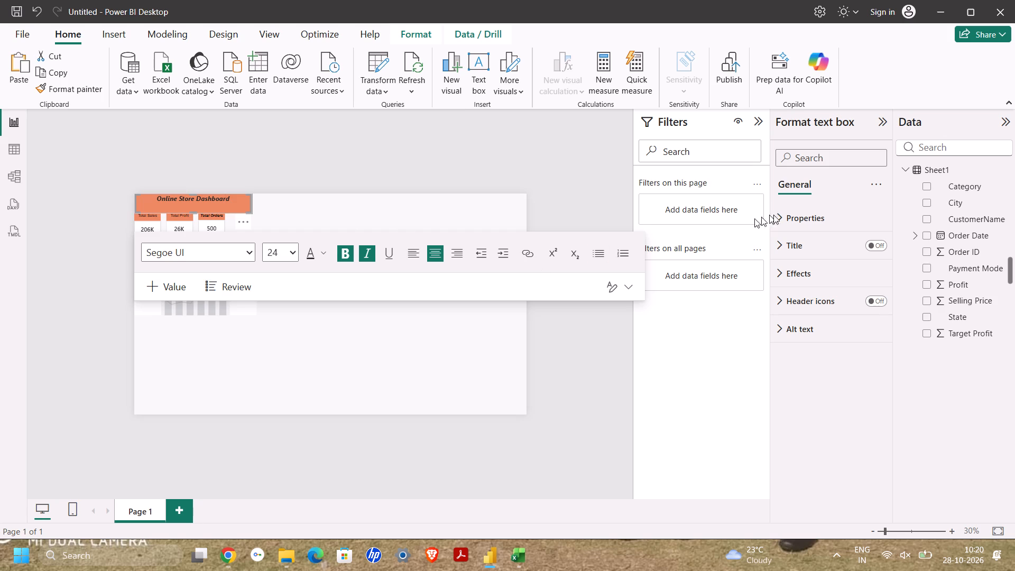
left_click(803, 248)
left_click(803, 248)
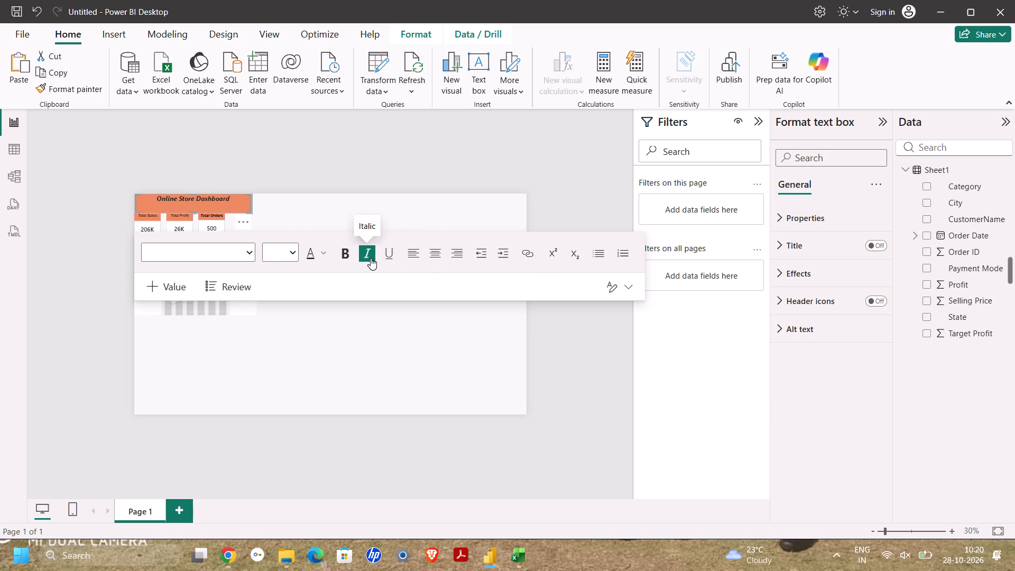
left_click(292, 253)
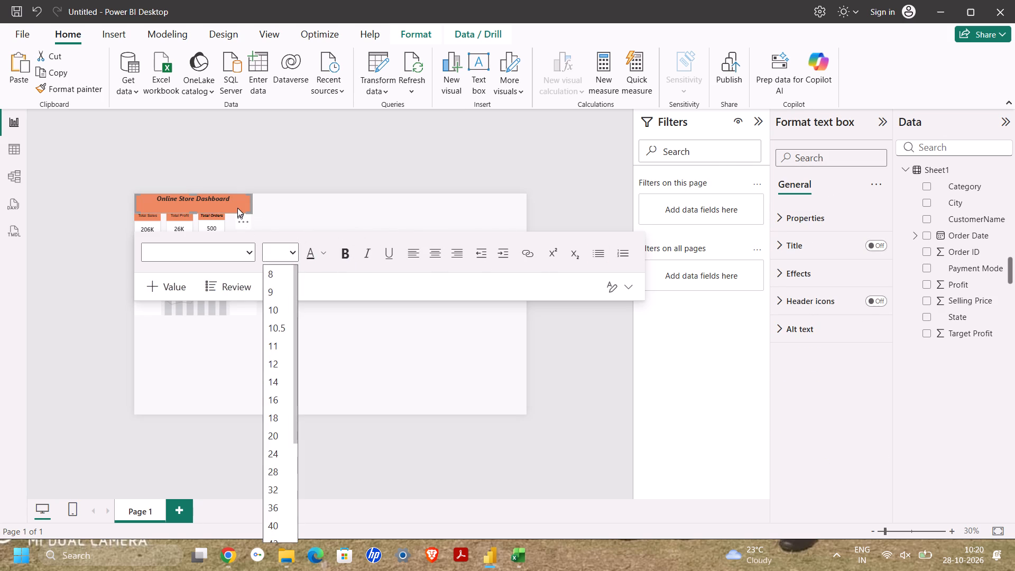
left_click_drag(233, 197, 149, 192)
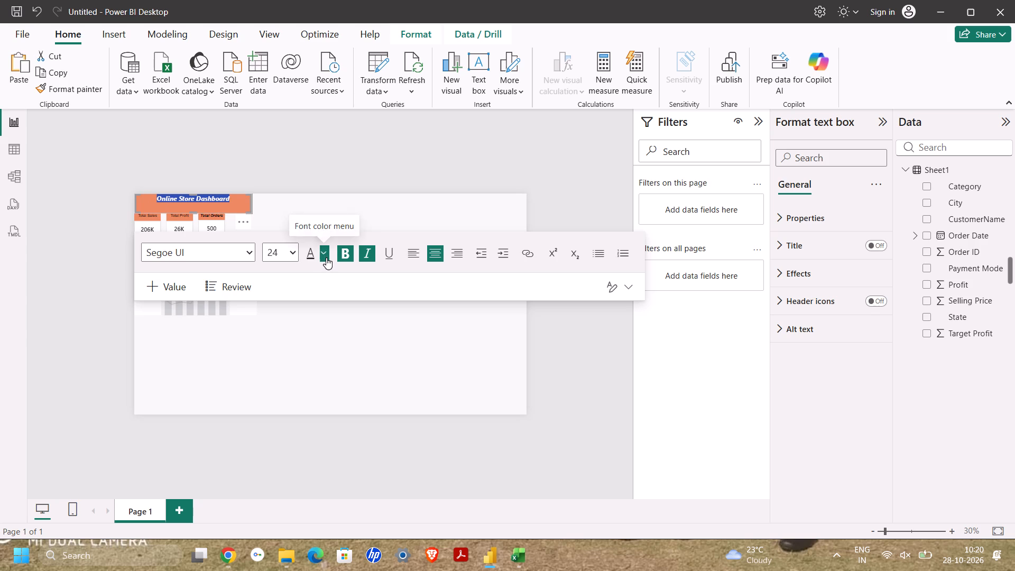
left_click(296, 251)
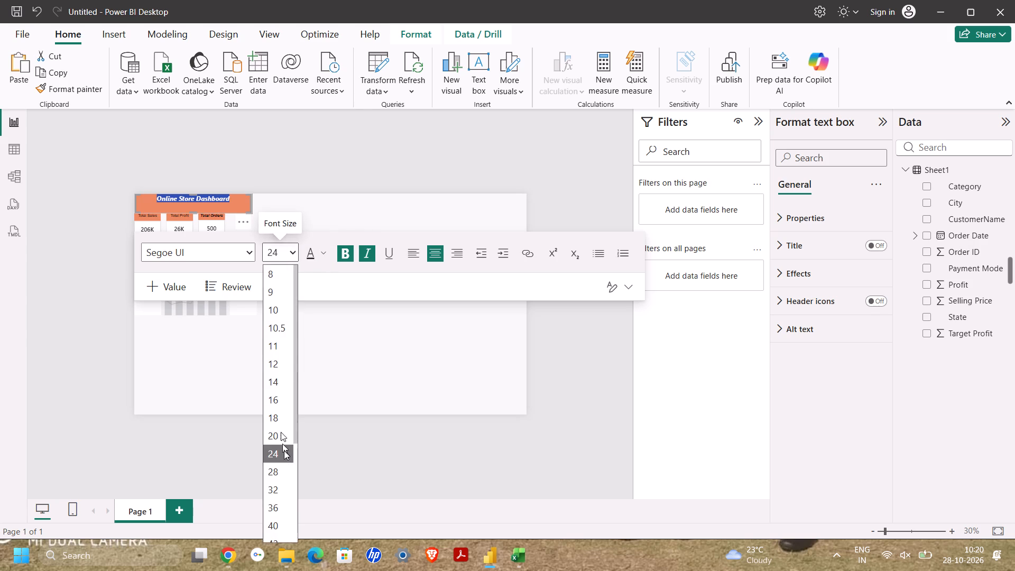
left_click(284, 471)
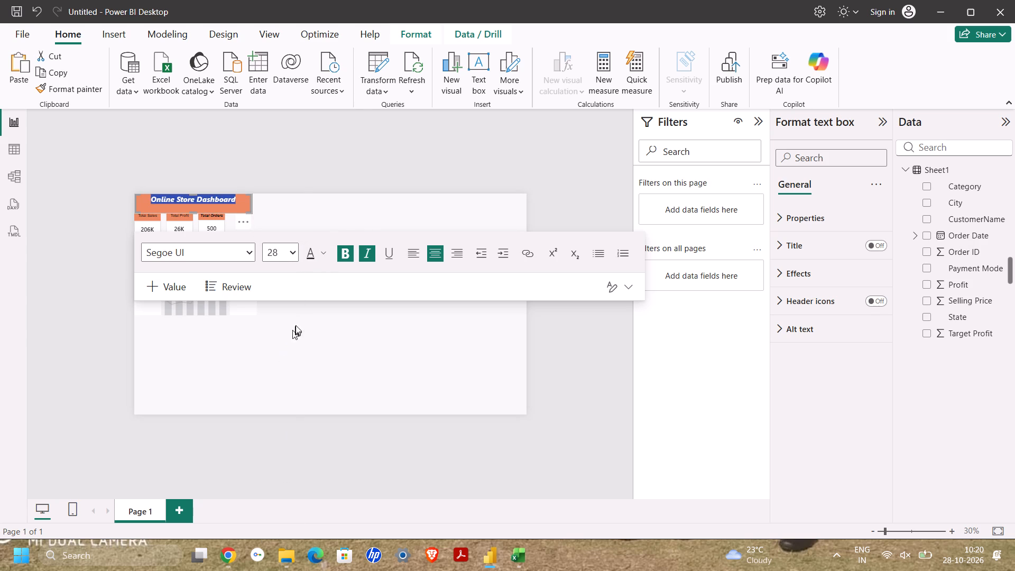
left_click(292, 249)
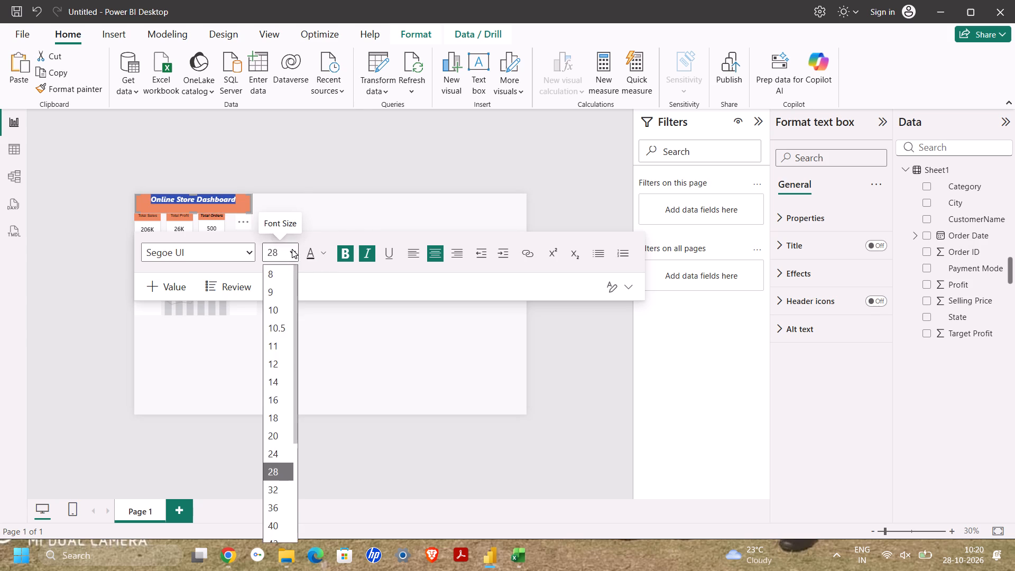
left_click(274, 472)
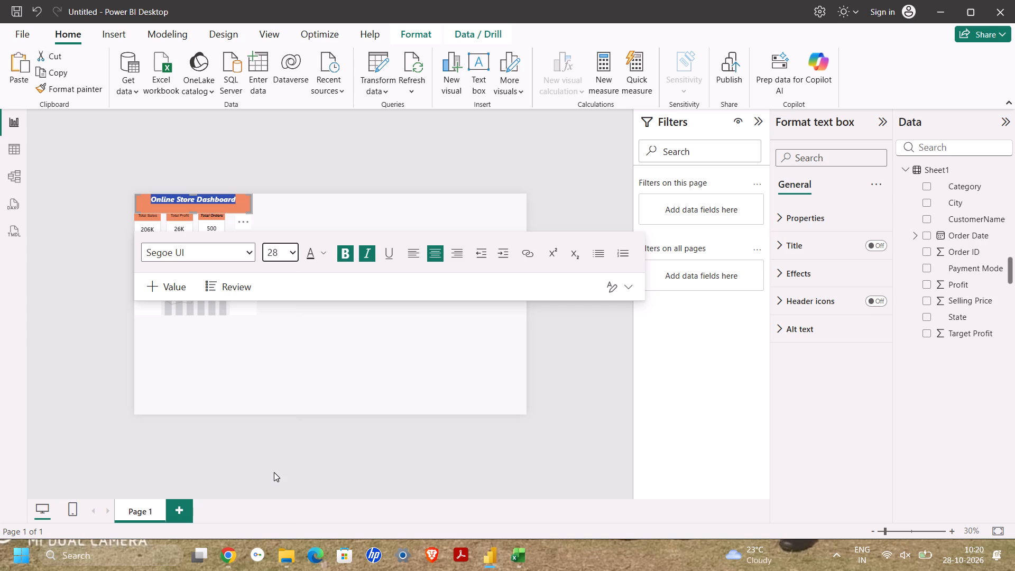
left_click(296, 252)
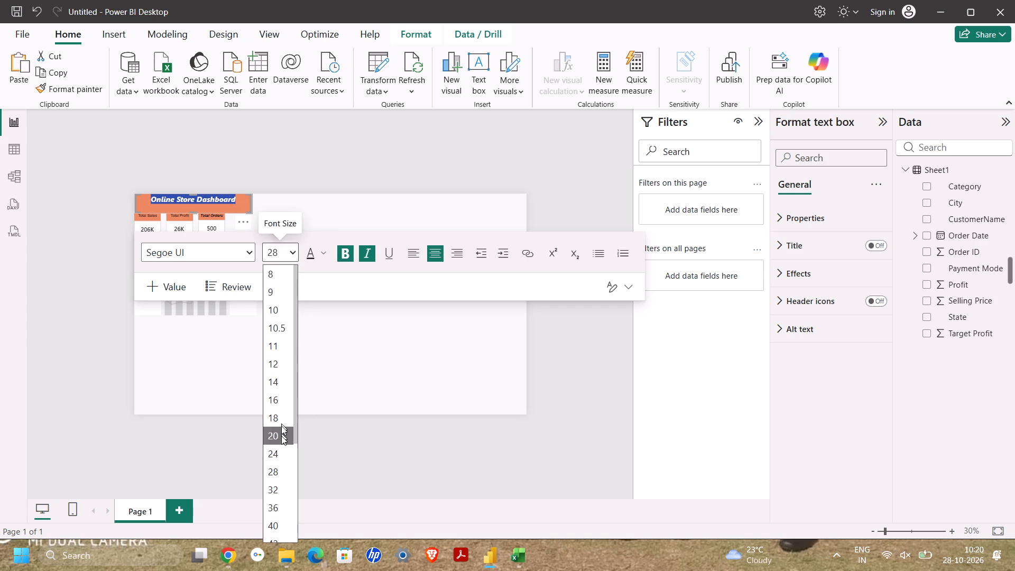
left_click(279, 490)
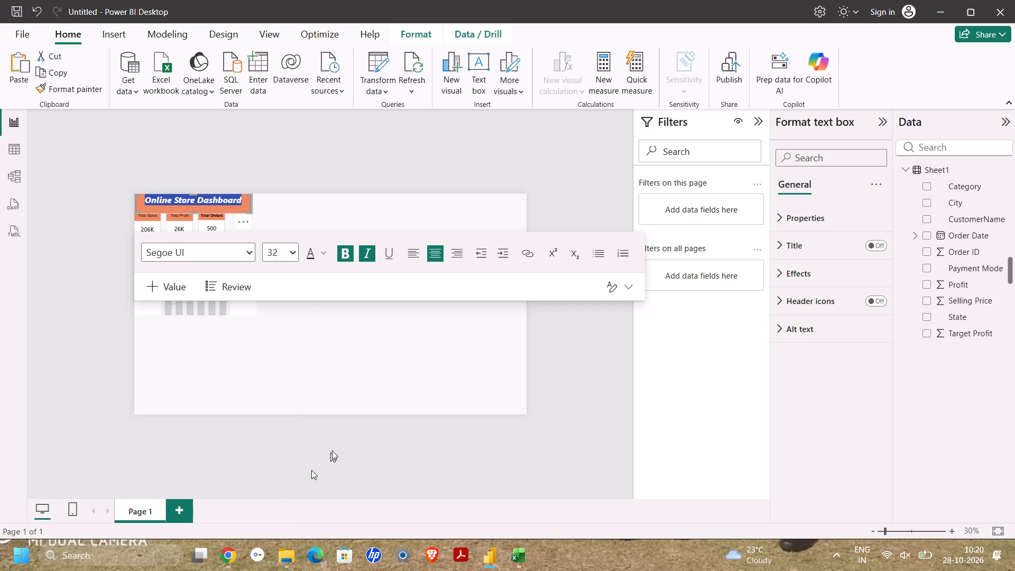
left_click(420, 361)
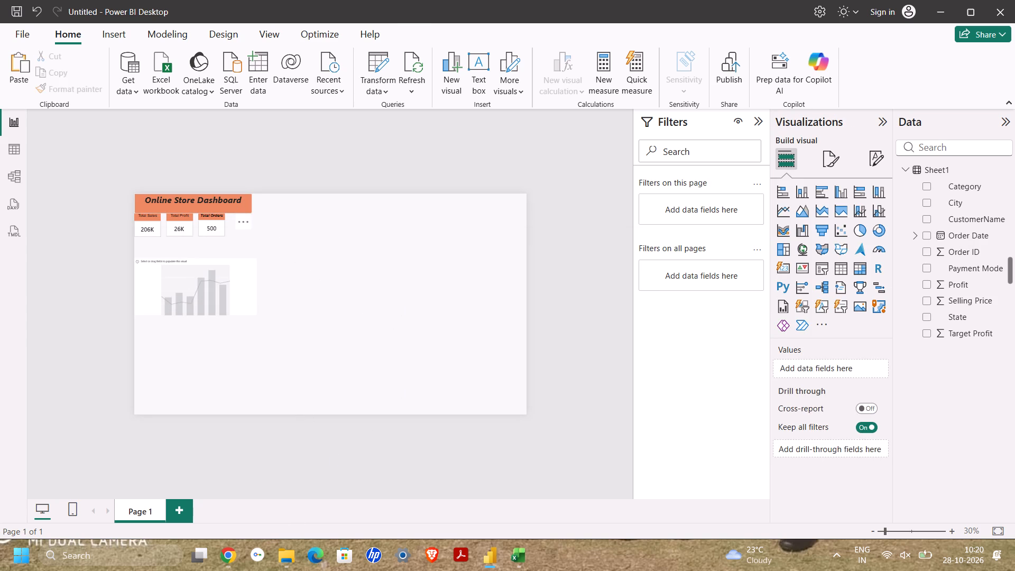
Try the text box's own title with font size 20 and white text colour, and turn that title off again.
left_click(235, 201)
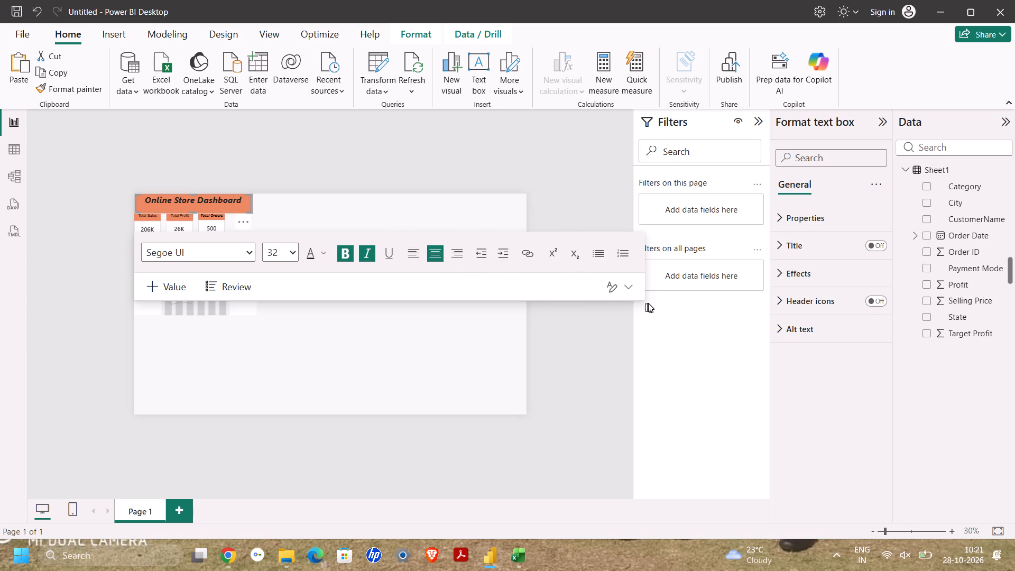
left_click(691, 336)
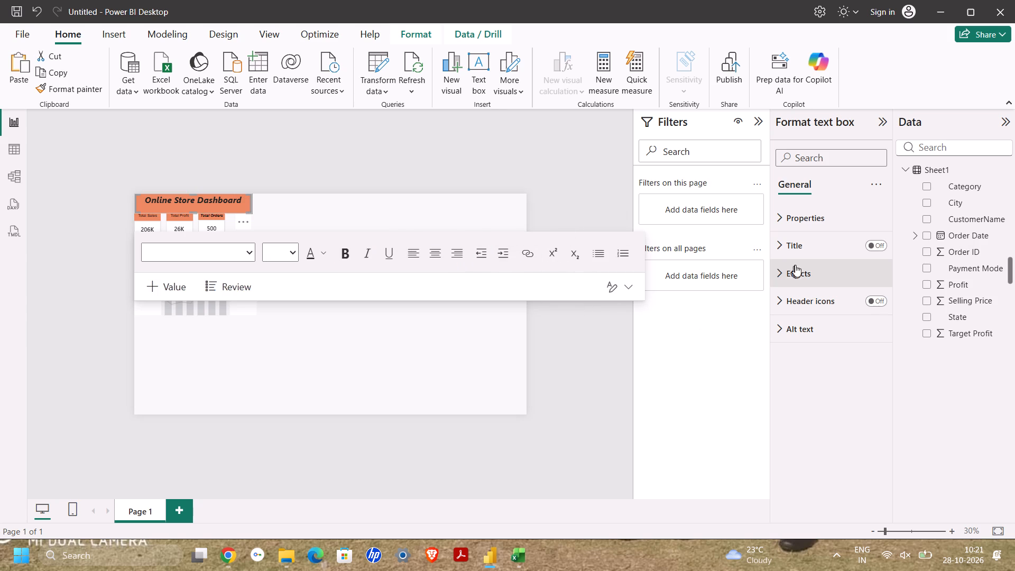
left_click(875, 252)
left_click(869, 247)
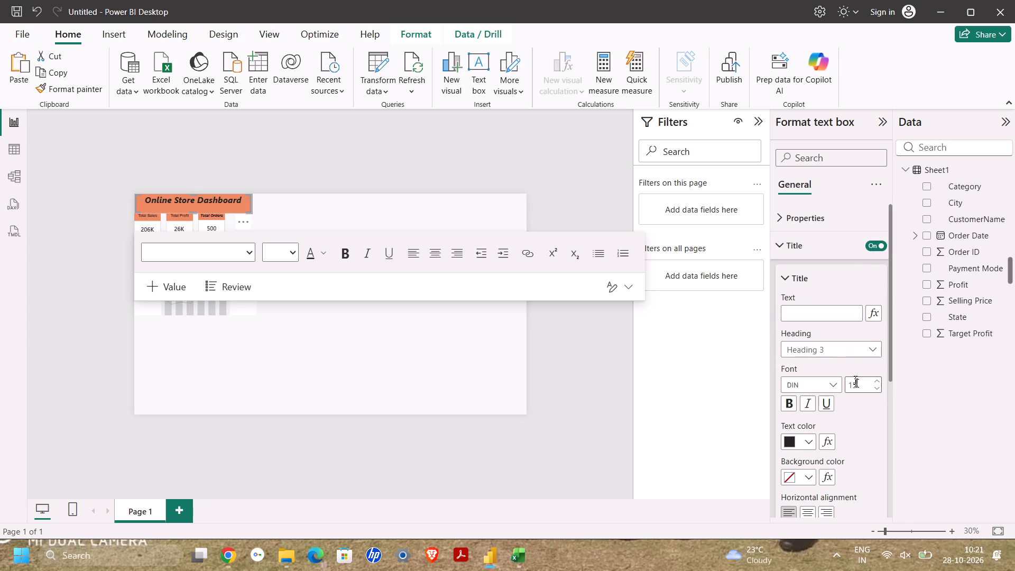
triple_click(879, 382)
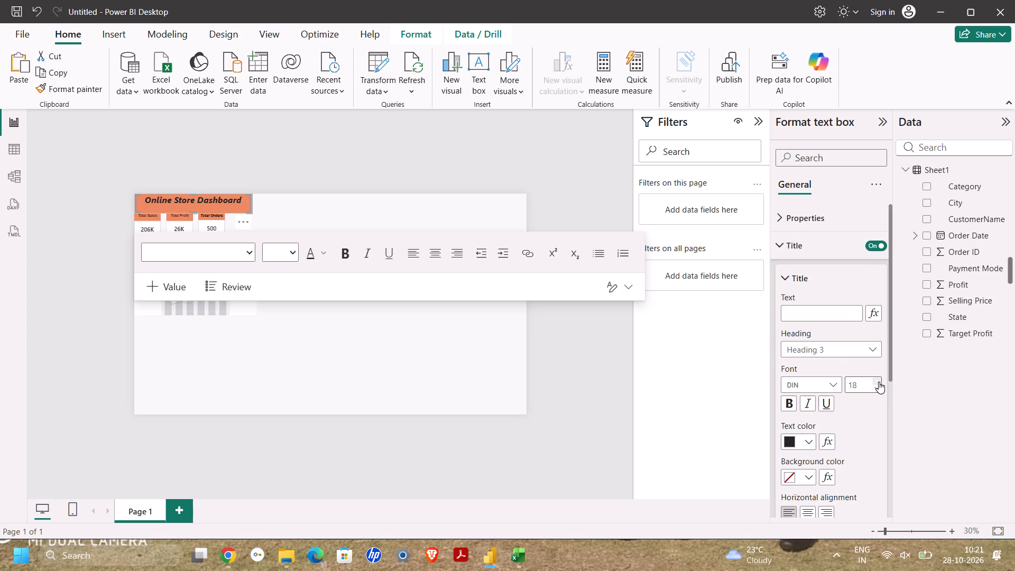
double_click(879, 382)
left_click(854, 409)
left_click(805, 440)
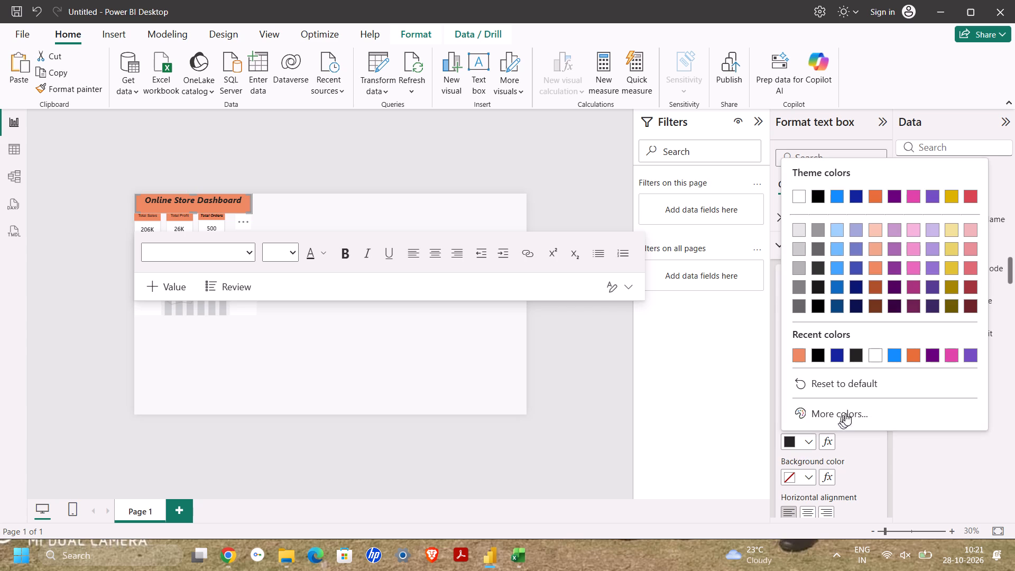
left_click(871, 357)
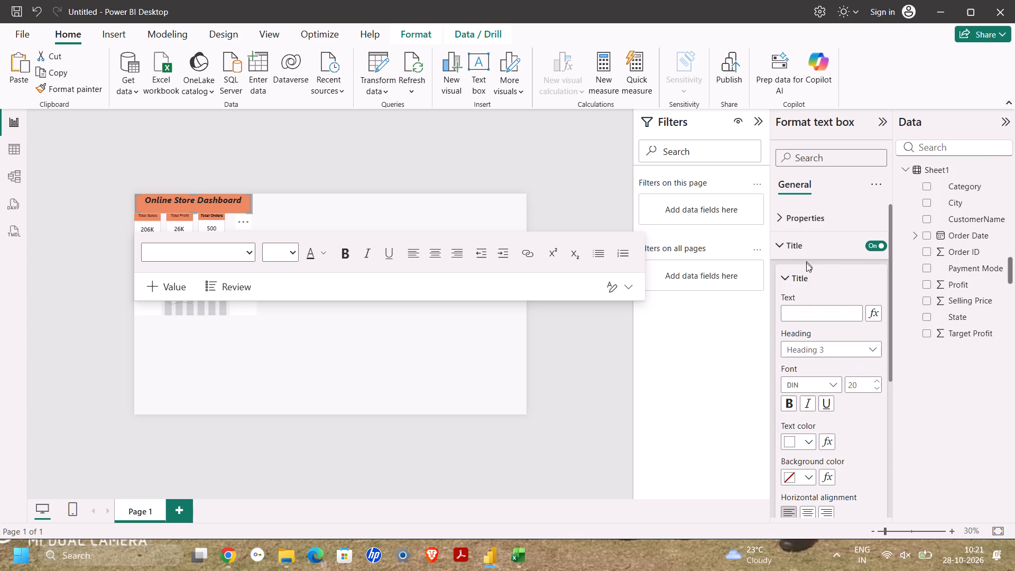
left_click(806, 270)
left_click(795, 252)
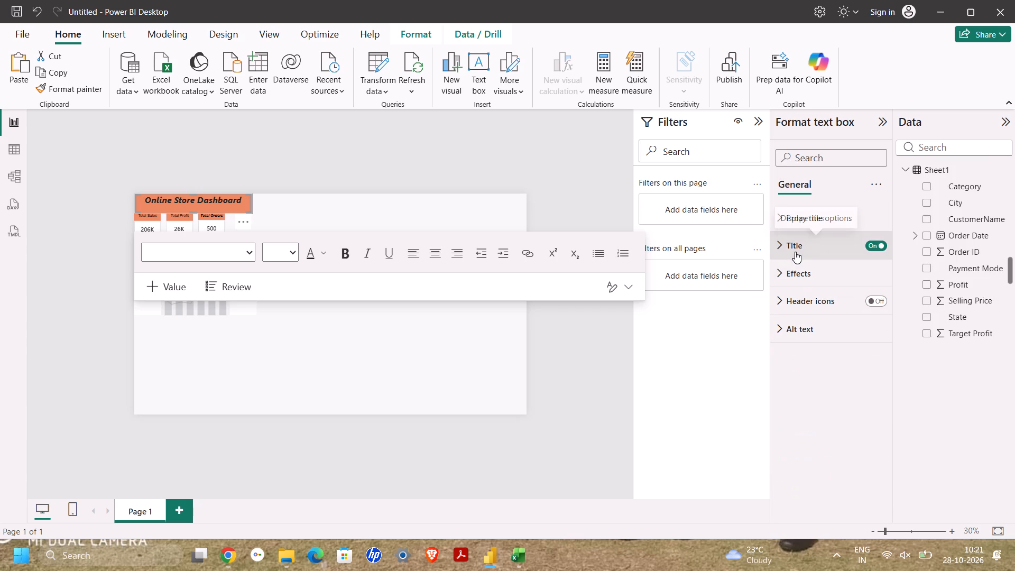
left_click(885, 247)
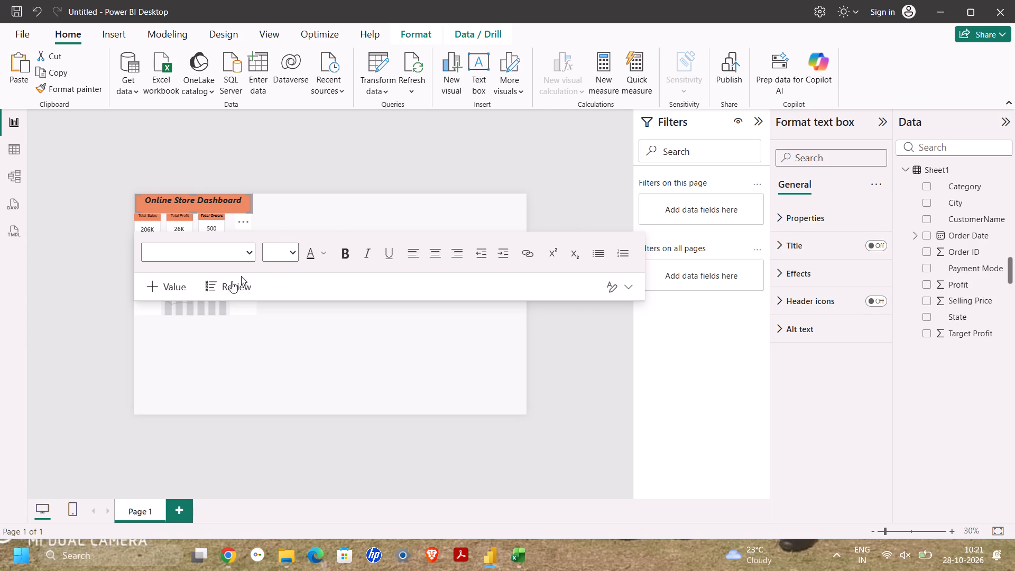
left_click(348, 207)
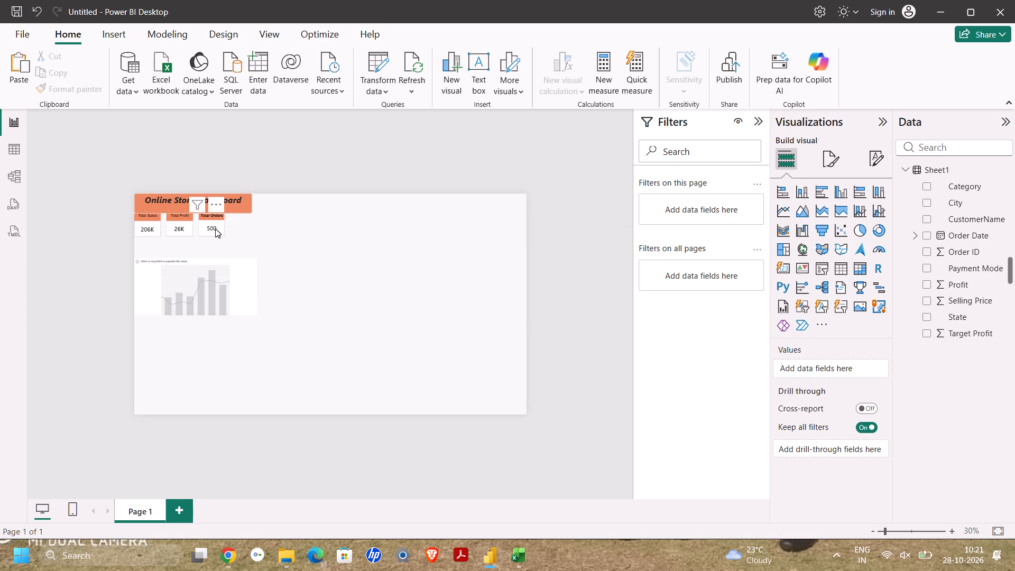
Move the Total Orders card to the right, leaving a wider gap beside the Total Profit card.
double_click(215, 228)
left_click_drag(215, 228, 233, 230)
left_click(266, 235)
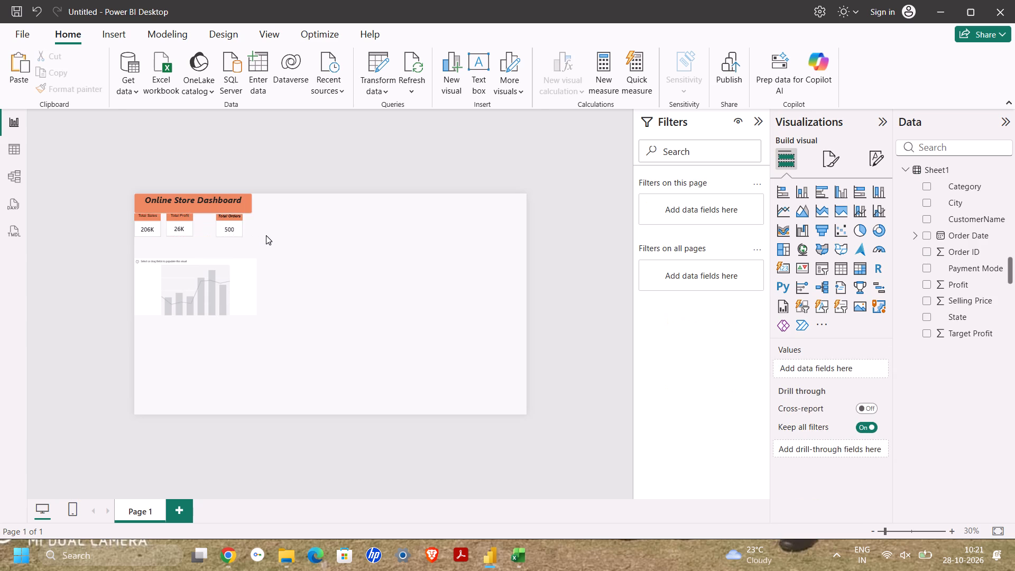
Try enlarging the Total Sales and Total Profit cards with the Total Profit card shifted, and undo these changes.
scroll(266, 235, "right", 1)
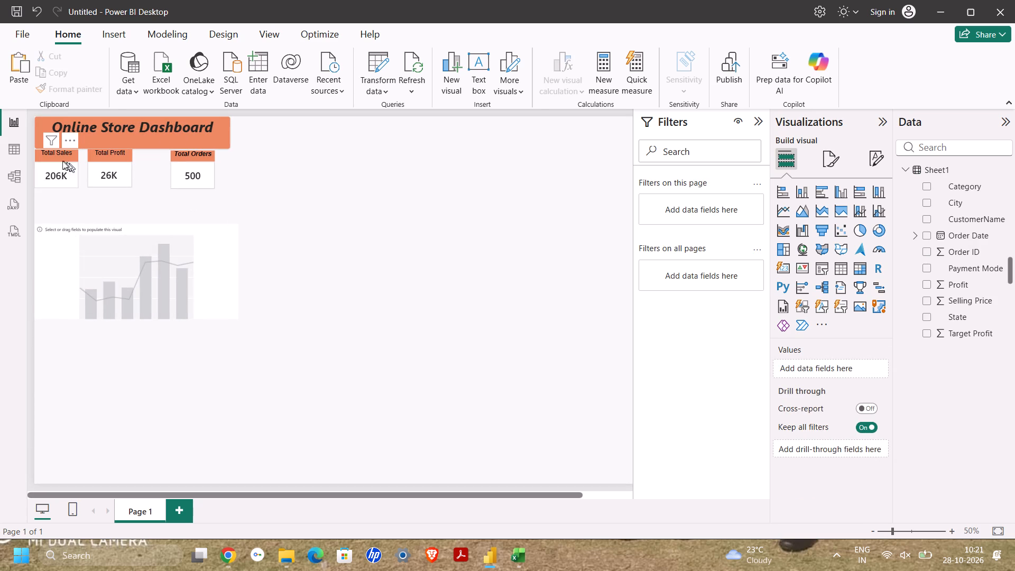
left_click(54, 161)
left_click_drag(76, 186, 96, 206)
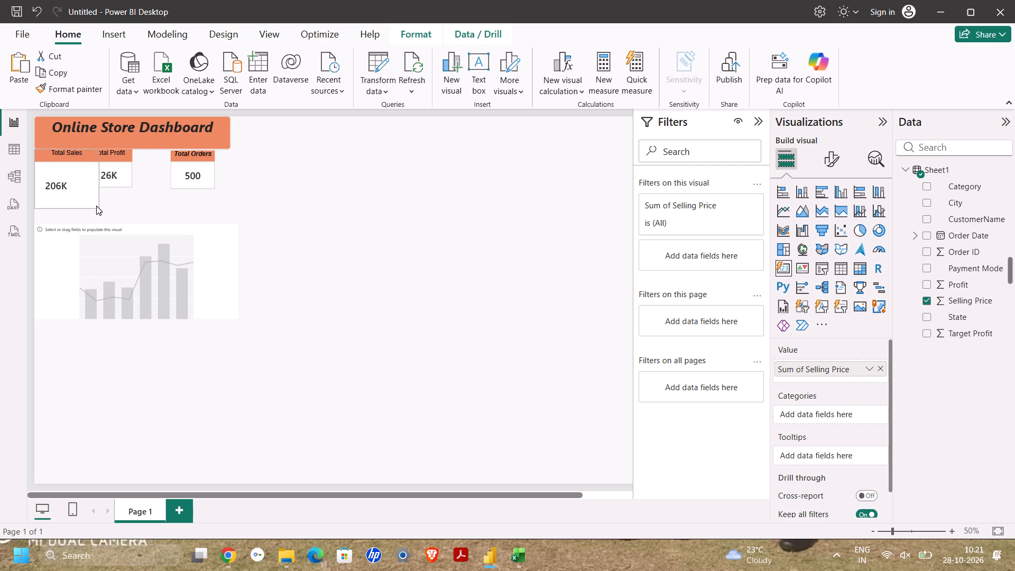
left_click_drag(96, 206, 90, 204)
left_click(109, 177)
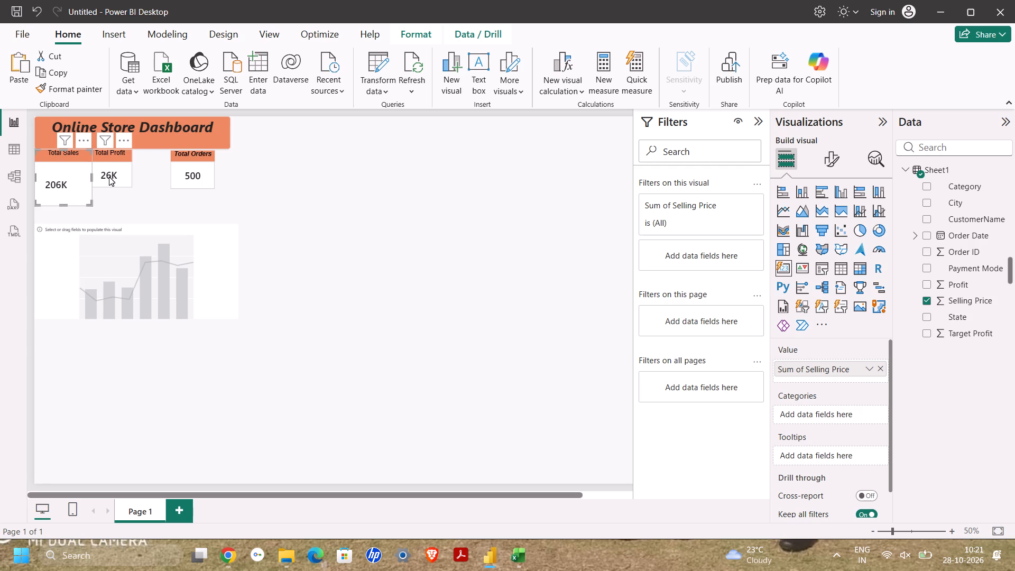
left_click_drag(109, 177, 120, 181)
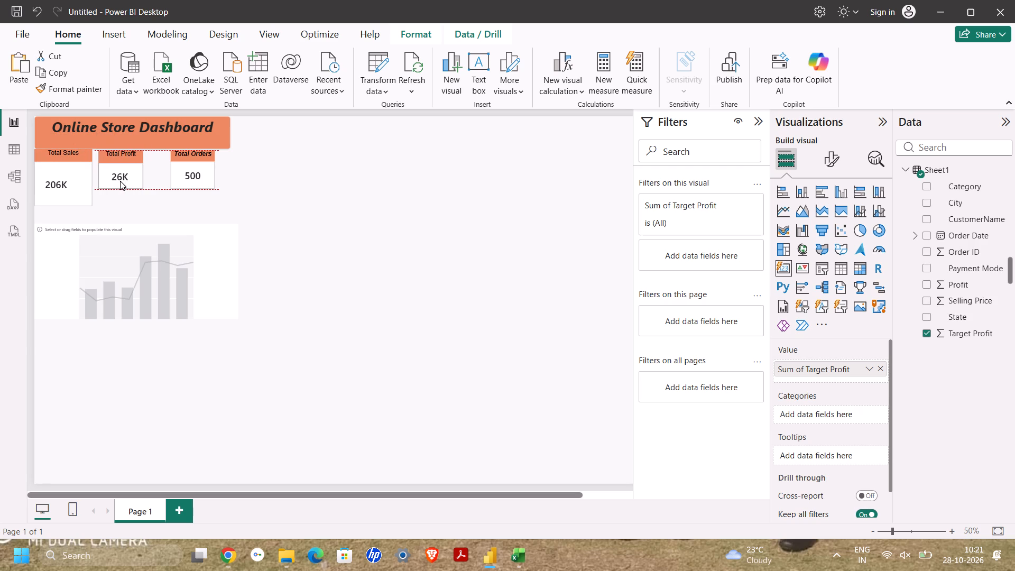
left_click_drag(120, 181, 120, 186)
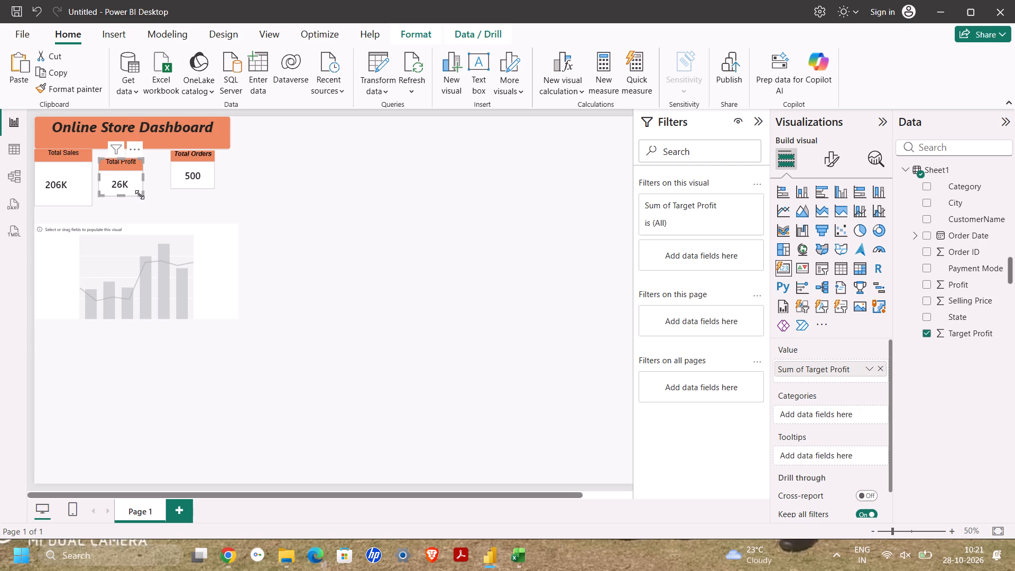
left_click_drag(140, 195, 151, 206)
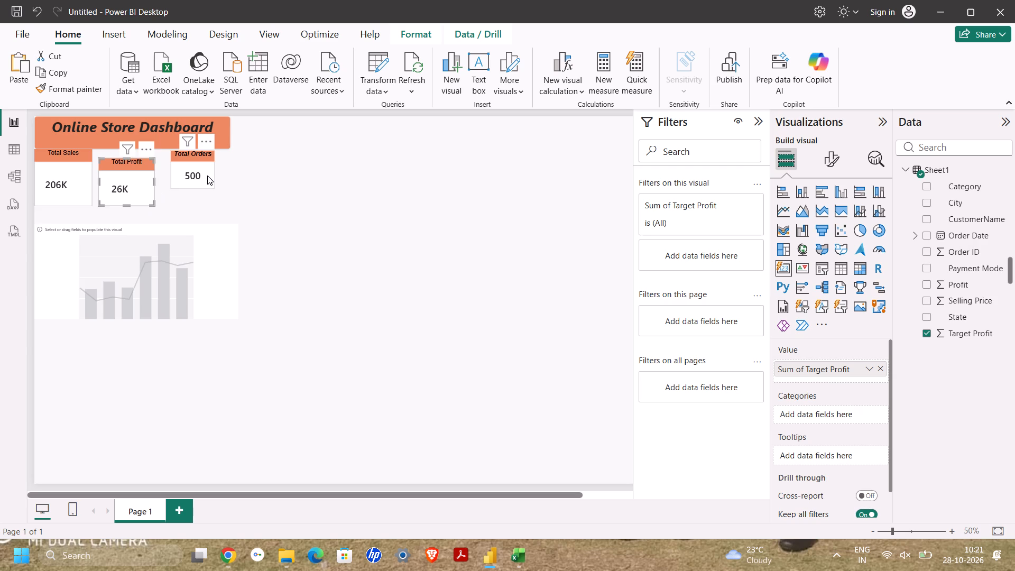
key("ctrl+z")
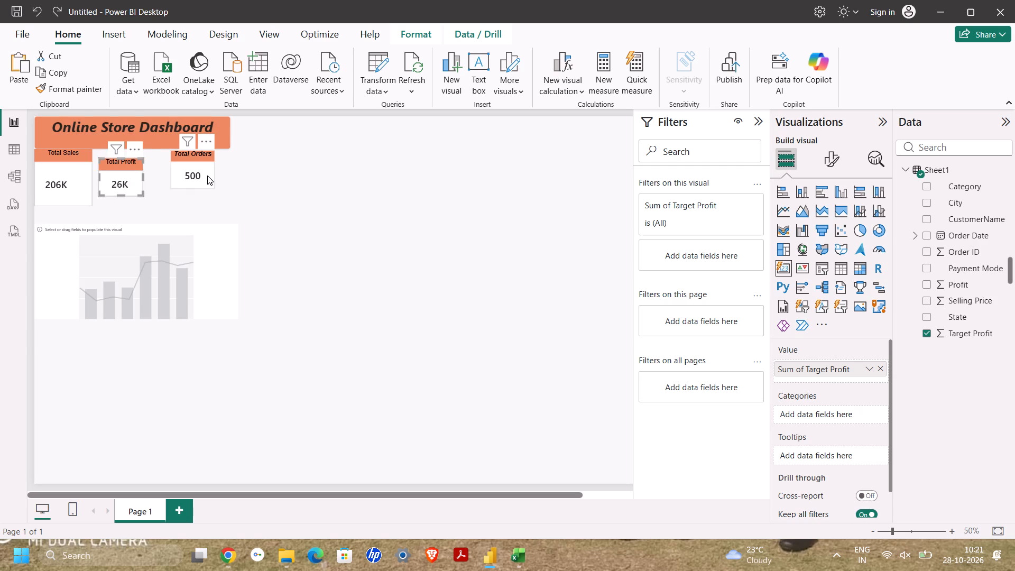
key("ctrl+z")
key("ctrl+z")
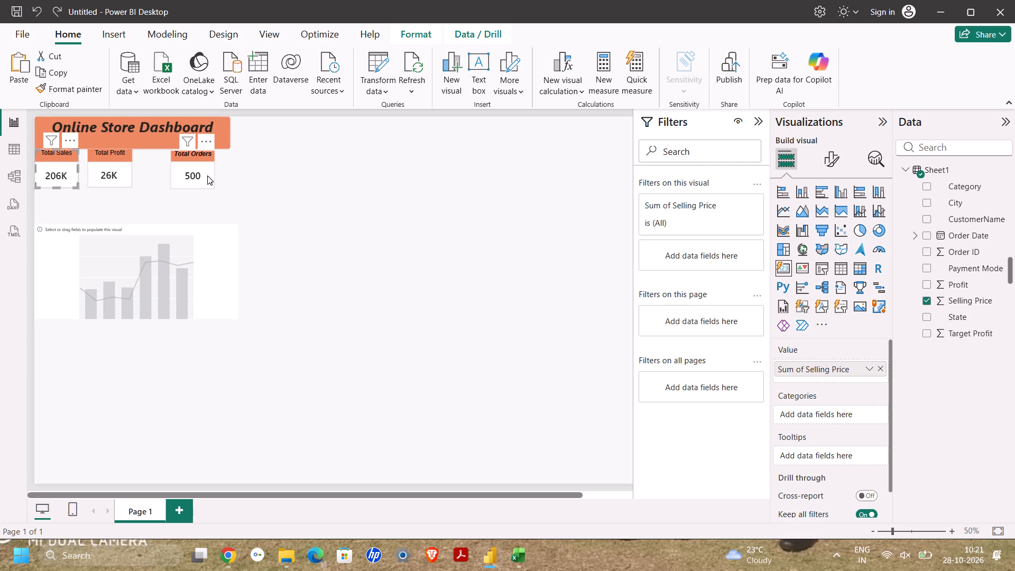
Arrange the Total Sales, Total Profit and Total Orders cards in an aligned, evenly spaced row slightly below the dashboard title.
left_click_drag(61, 164, 71, 170)
left_click_drag(105, 166, 120, 174)
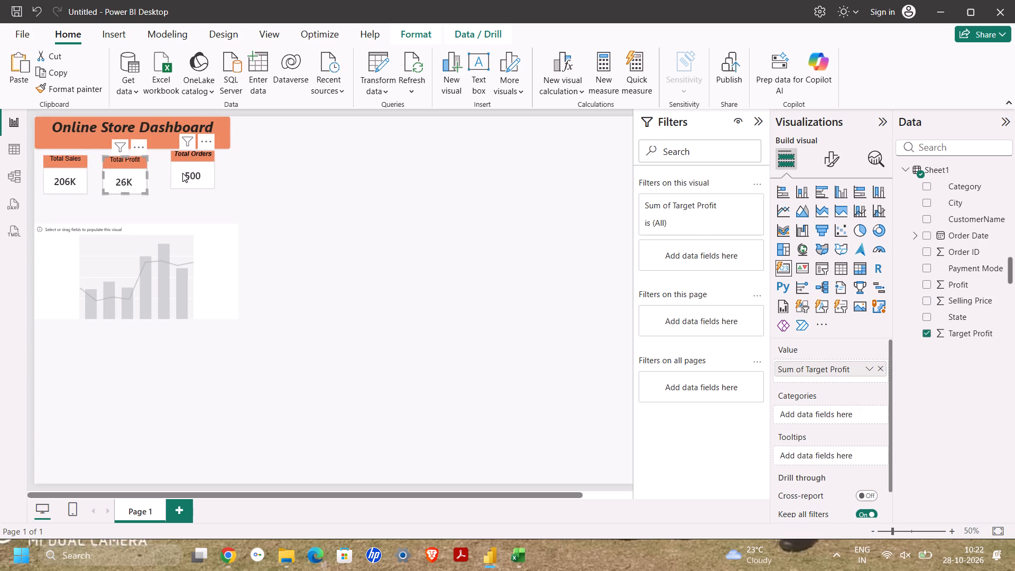
left_click_drag(182, 173, 178, 182)
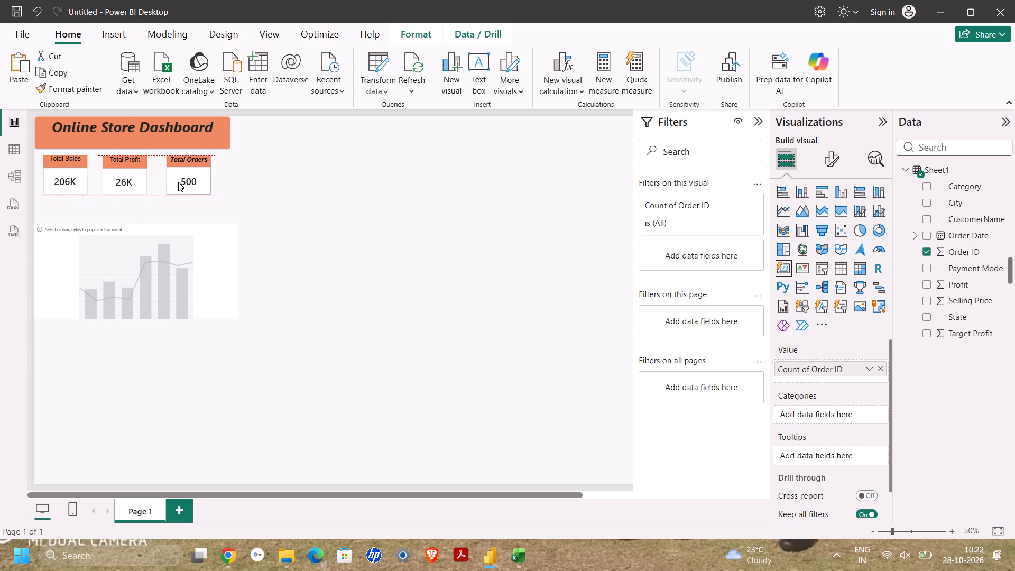
left_click_drag(178, 182, 174, 182)
left_click(281, 150)
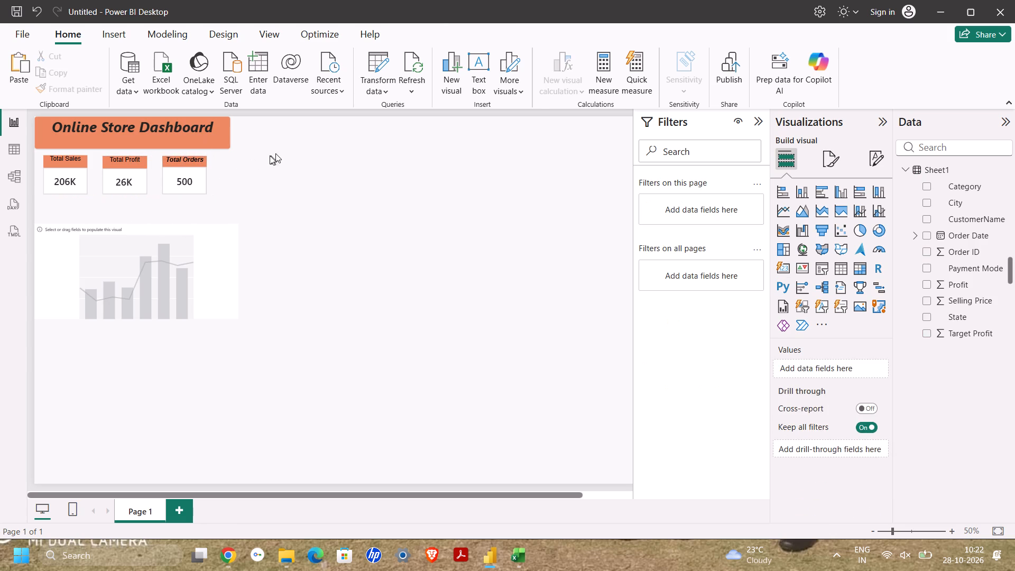
left_click_drag(110, 178, 116, 178)
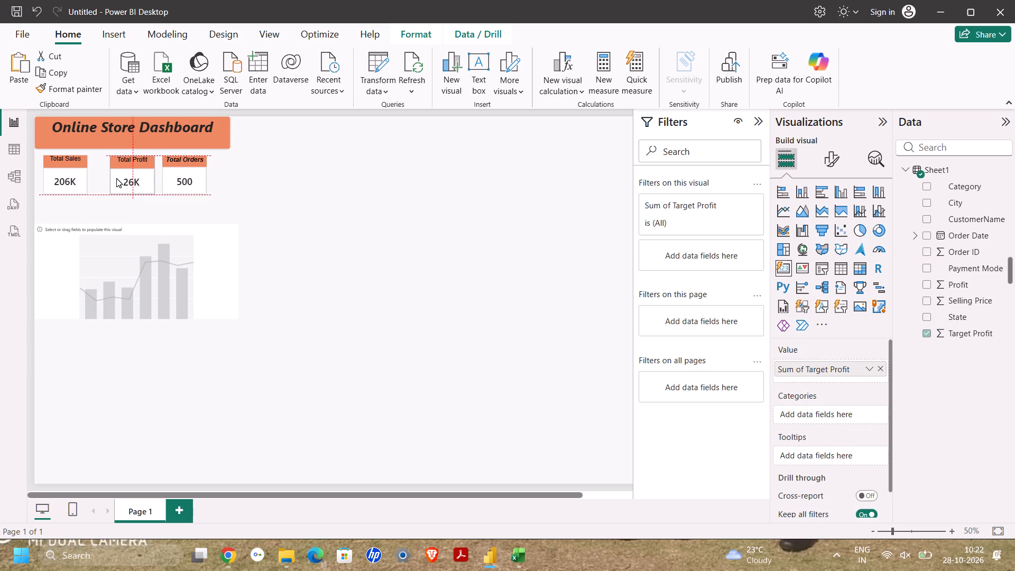
left_click_drag(116, 178, 116, 177)
left_click_drag(72, 175, 74, 175)
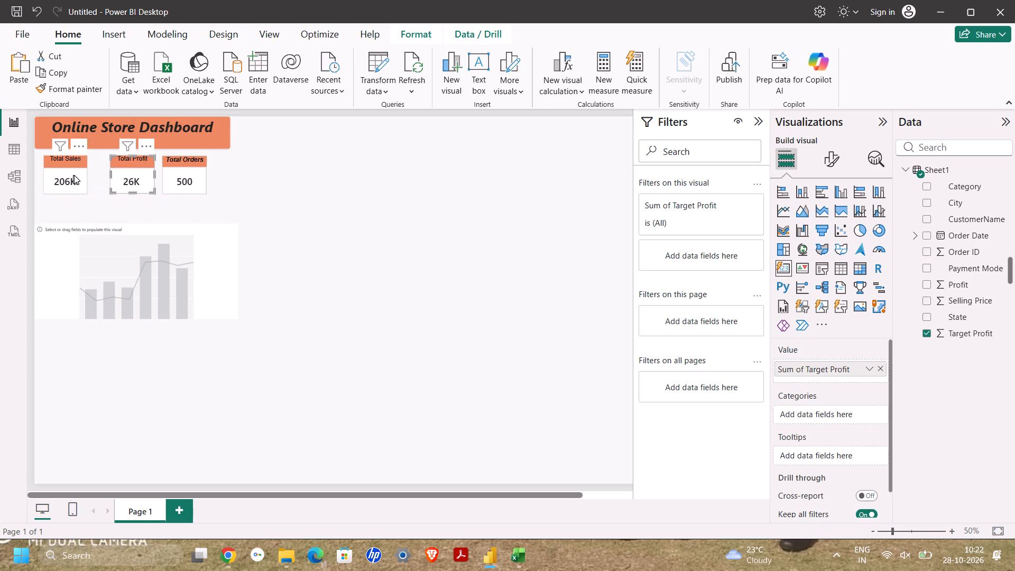
left_click_drag(74, 175, 78, 175)
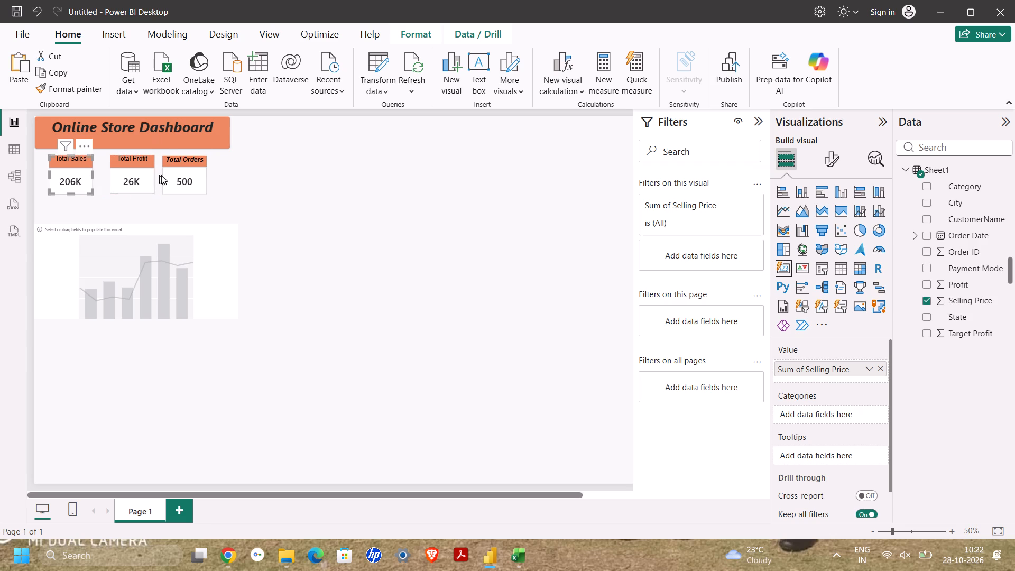
left_click(176, 175)
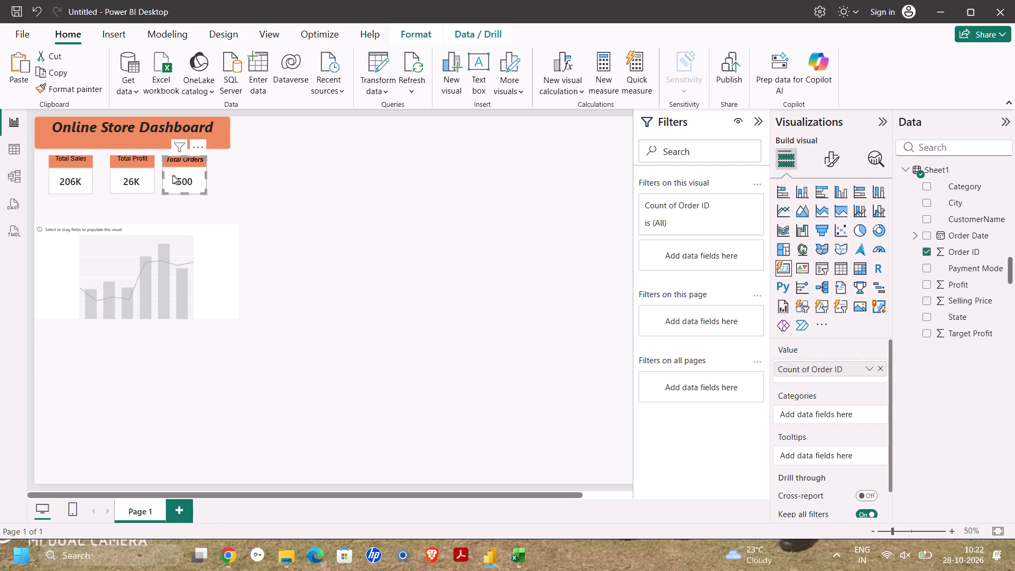
left_click(144, 175)
left_click_drag(144, 175, 140, 177)
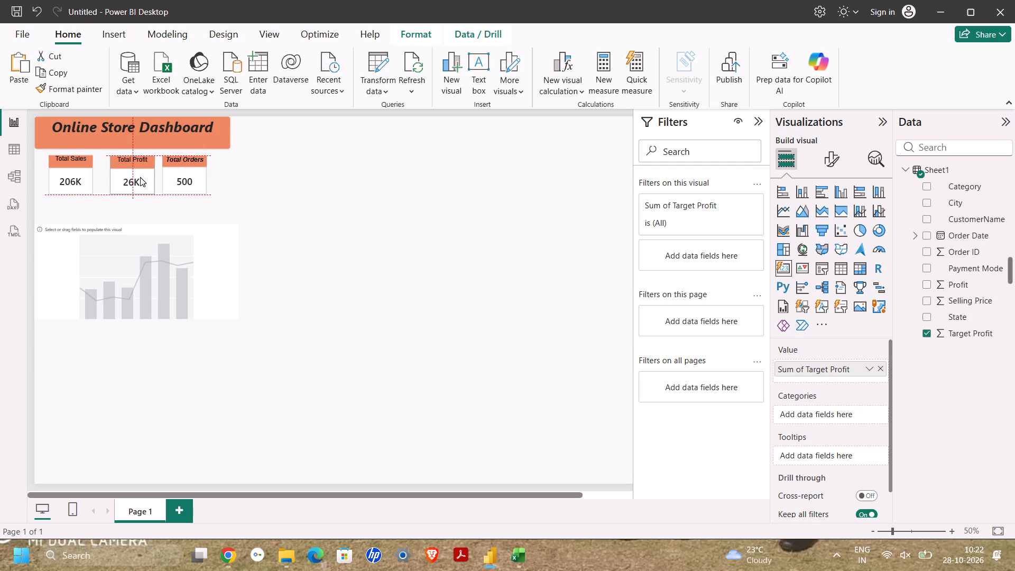
left_click_drag(140, 177, 138, 178)
left_click(325, 185)
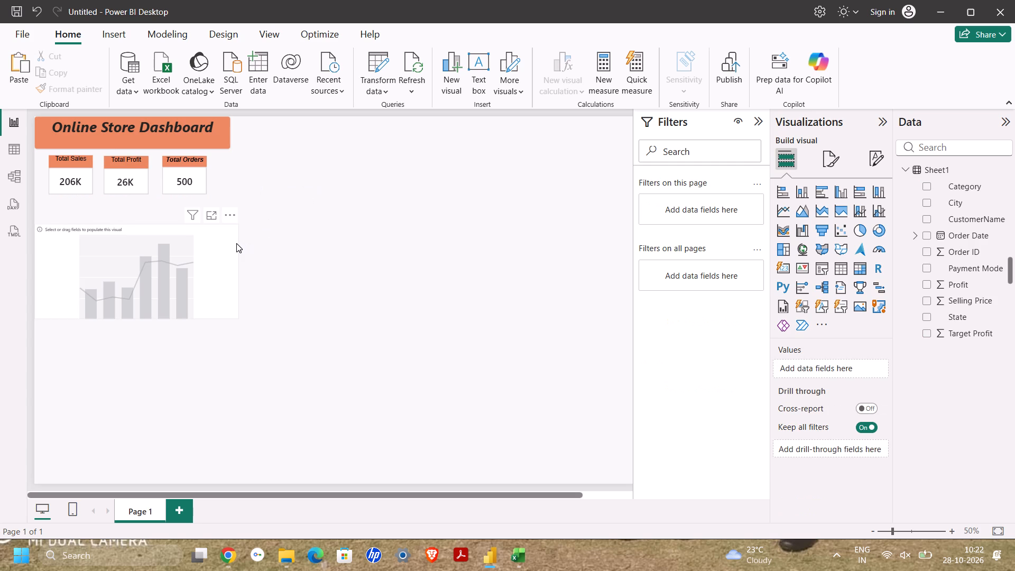
Try Month from the Order Date hierarchy on the combo chart's X-axis, and use Quarter there instead.
left_click(236, 243)
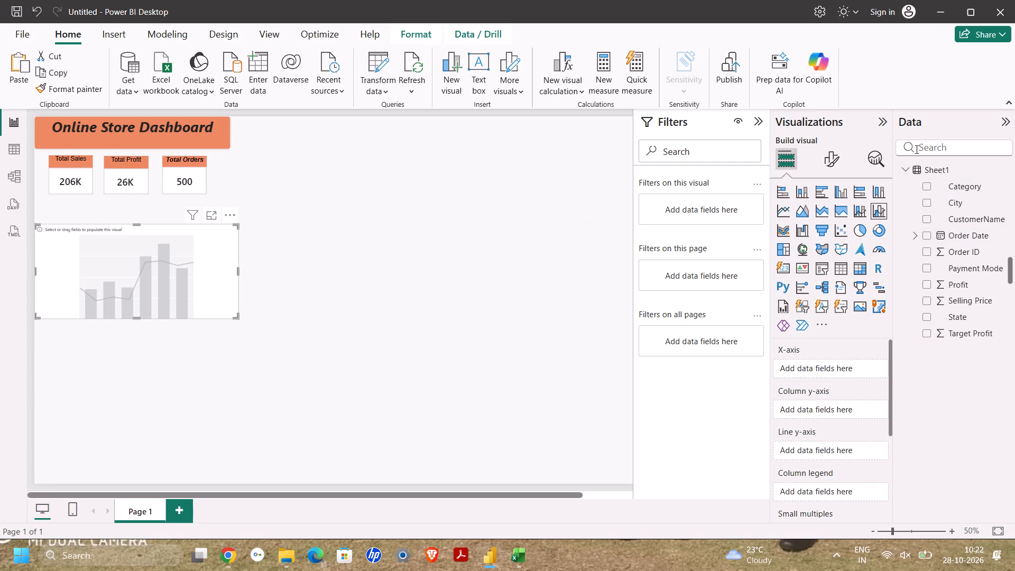
left_click(916, 236)
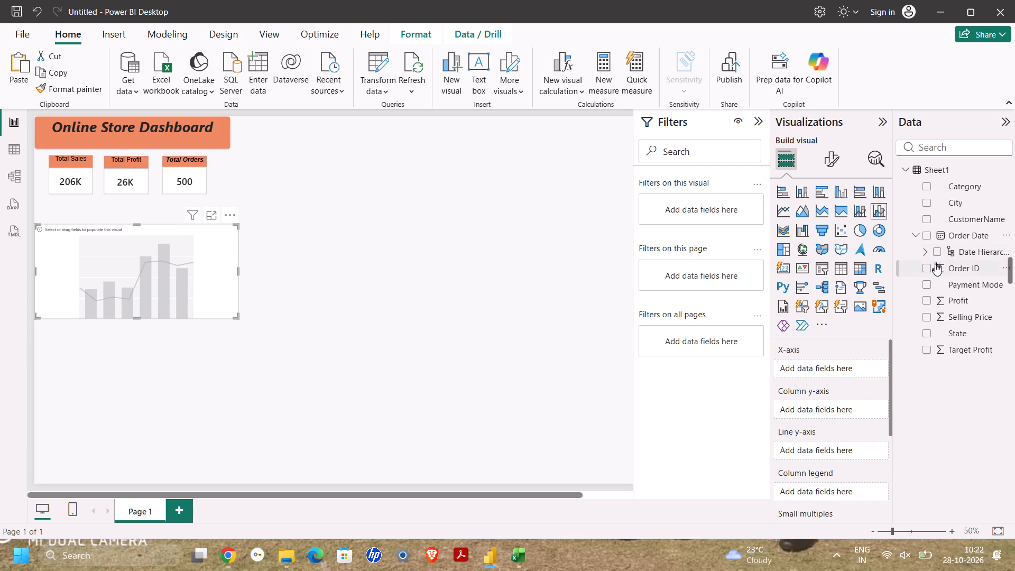
left_click(922, 254)
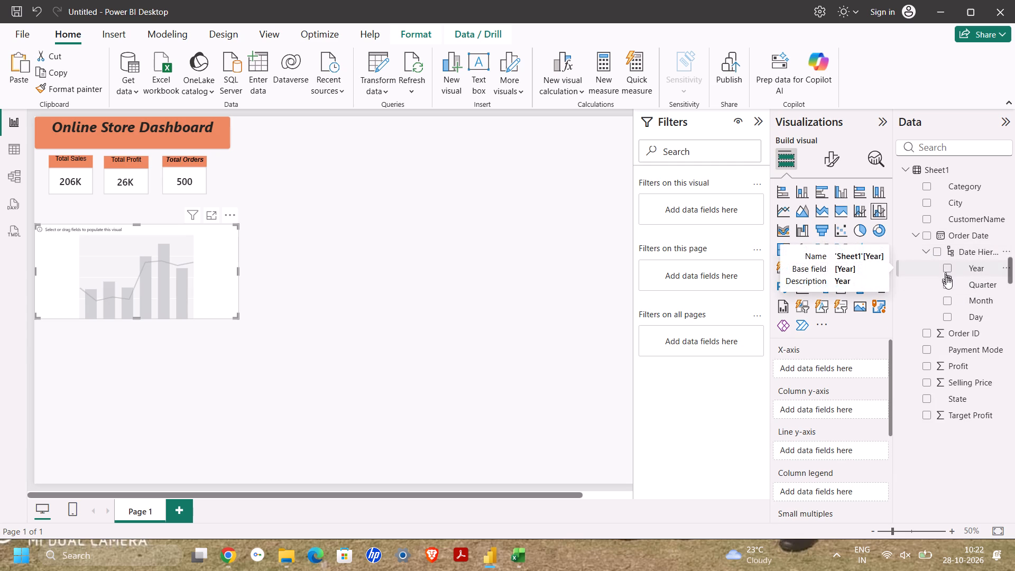
left_click(947, 295)
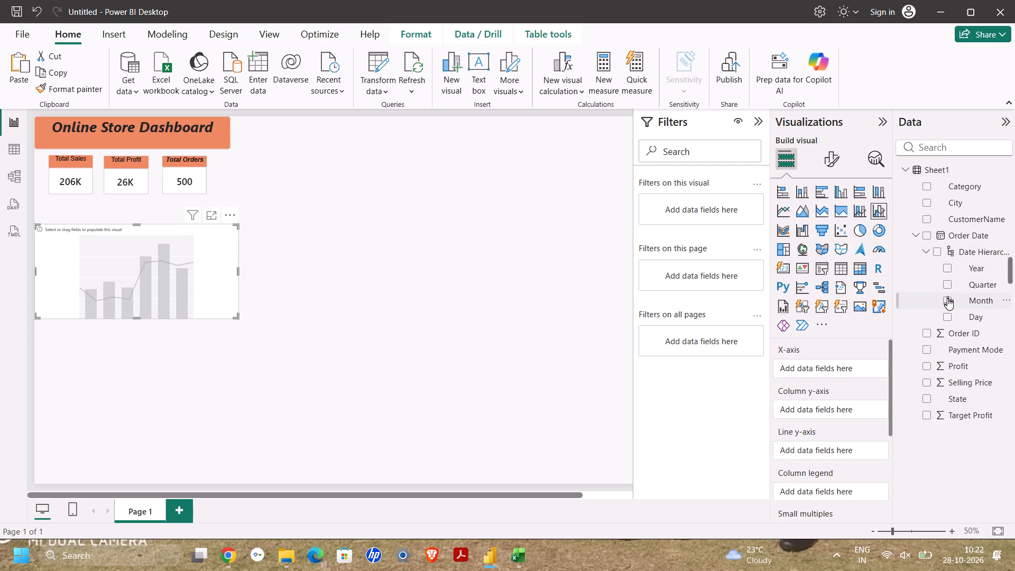
left_click(947, 300)
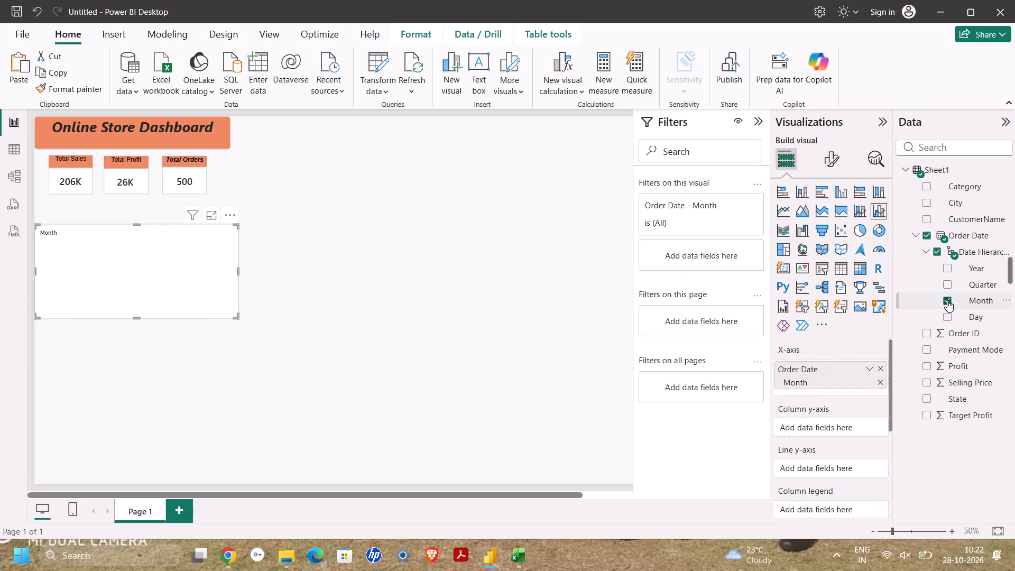
left_click(947, 300)
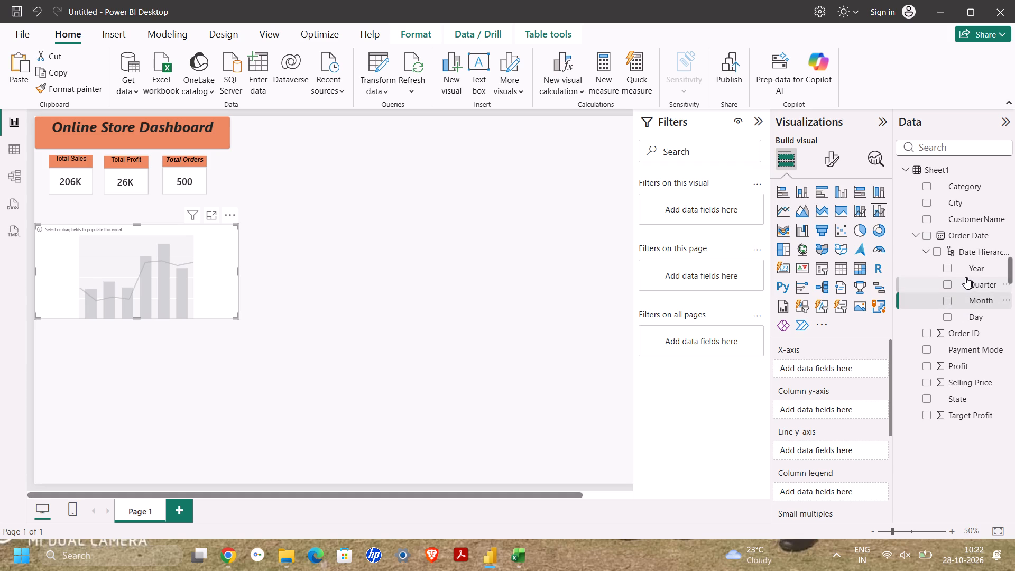
left_click(946, 284)
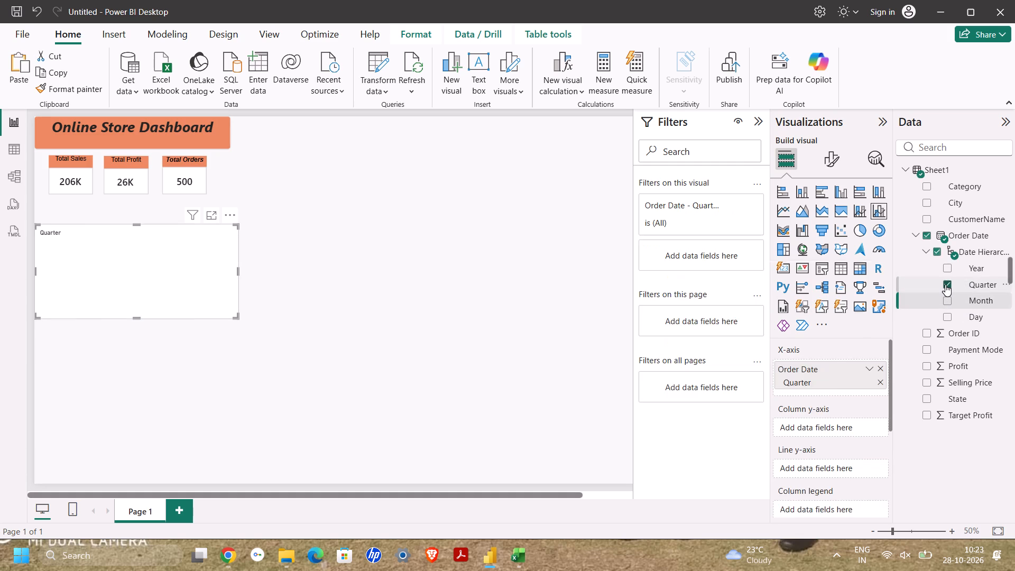
left_click(945, 284)
left_click(945, 284)
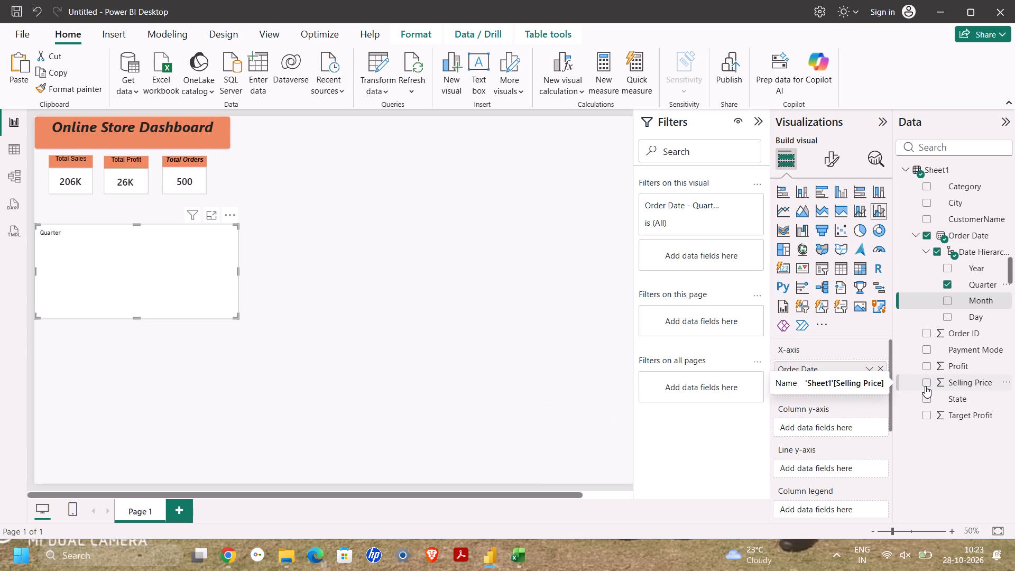
Add Selling Price to the combo chart's Column y-axis.
left_click_drag(925, 386, 838, 434)
left_click(838, 434)
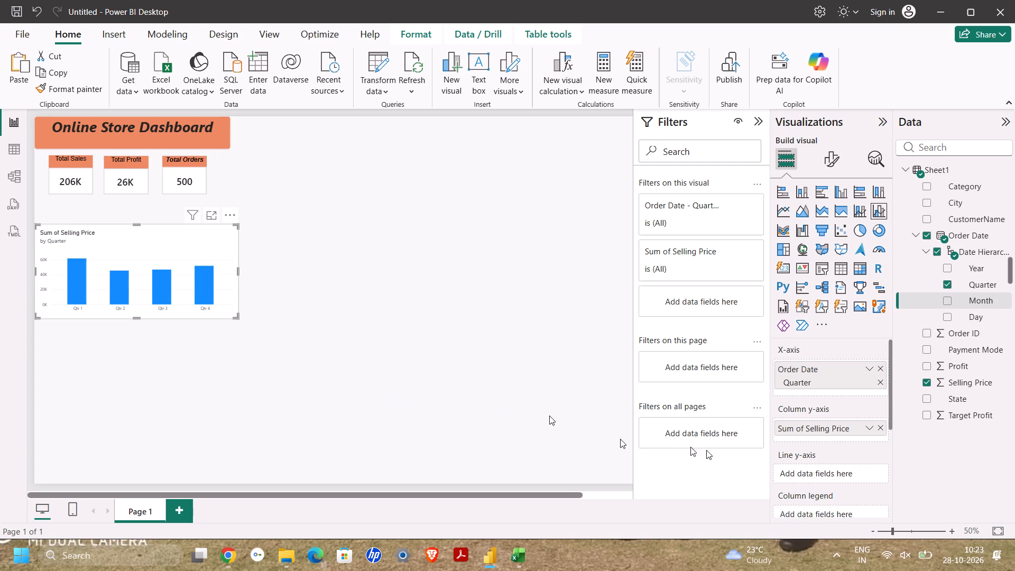
Add Profit to the combo chart's Line y-axis, removing it from the Column y-axis if it lands there.
left_click(930, 367)
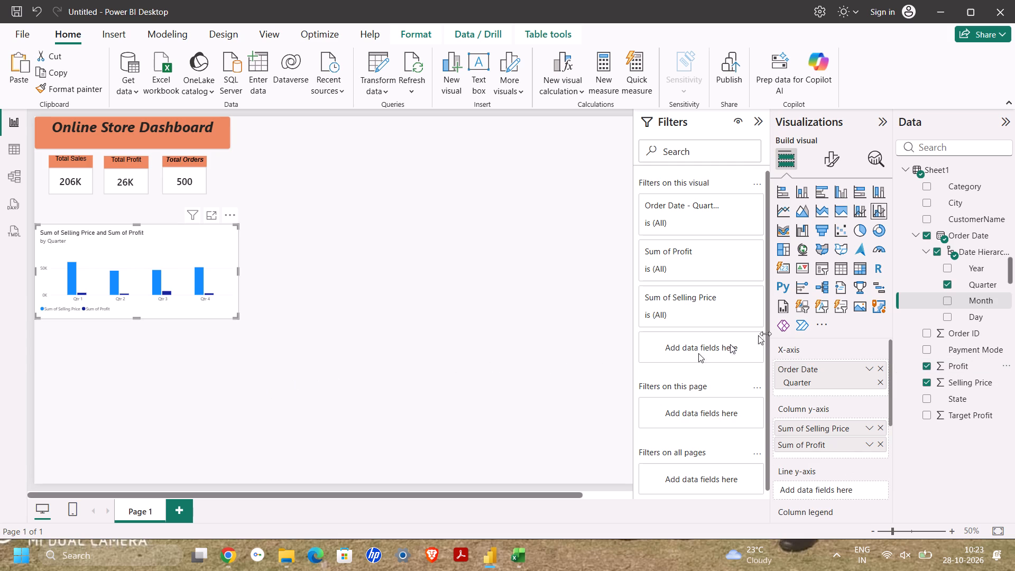
left_click(927, 362)
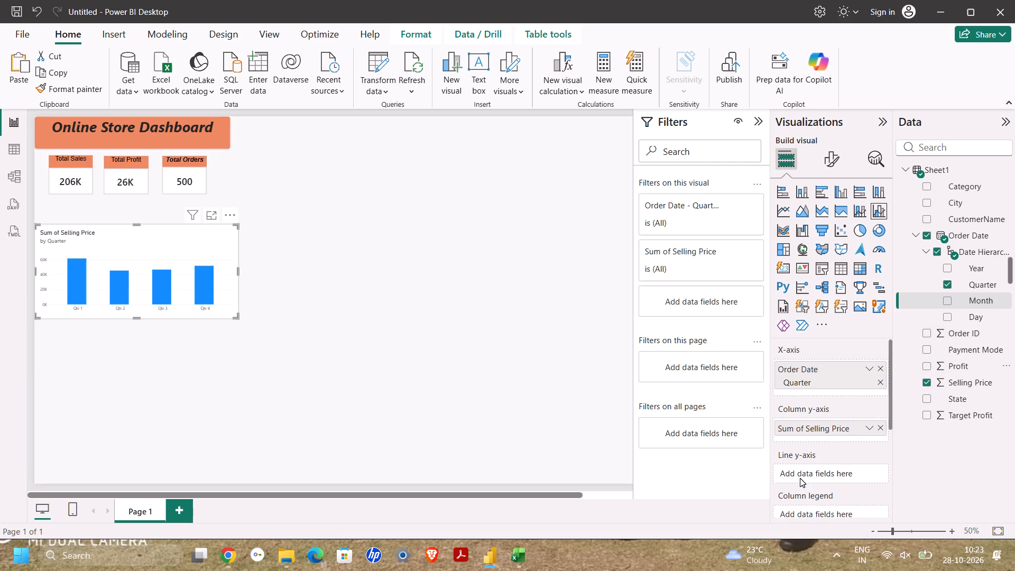
scroll(800, 478, "down", 1)
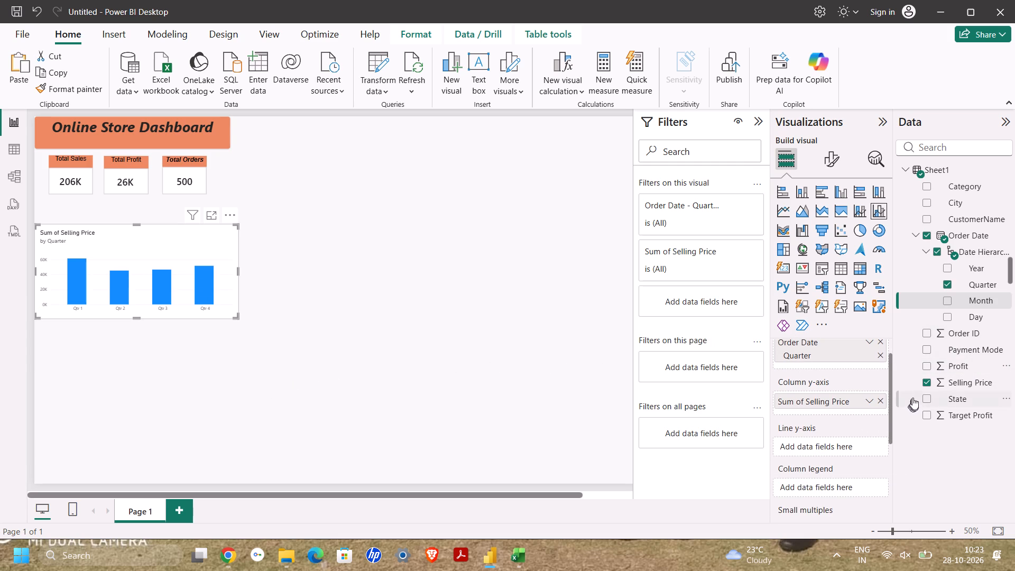
left_click_drag(929, 361, 841, 447)
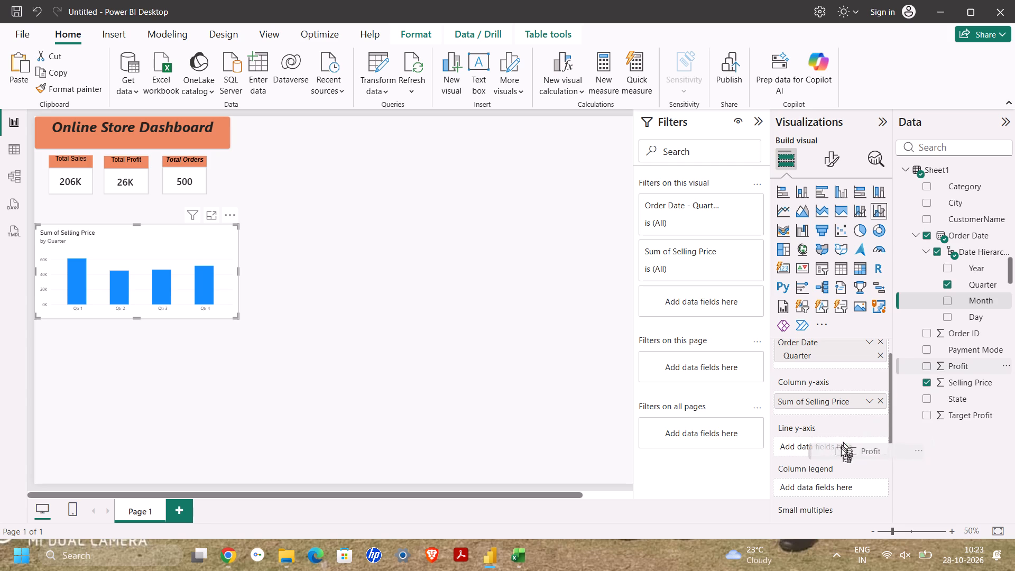
left_click_drag(841, 447, 841, 449)
left_click(390, 331)
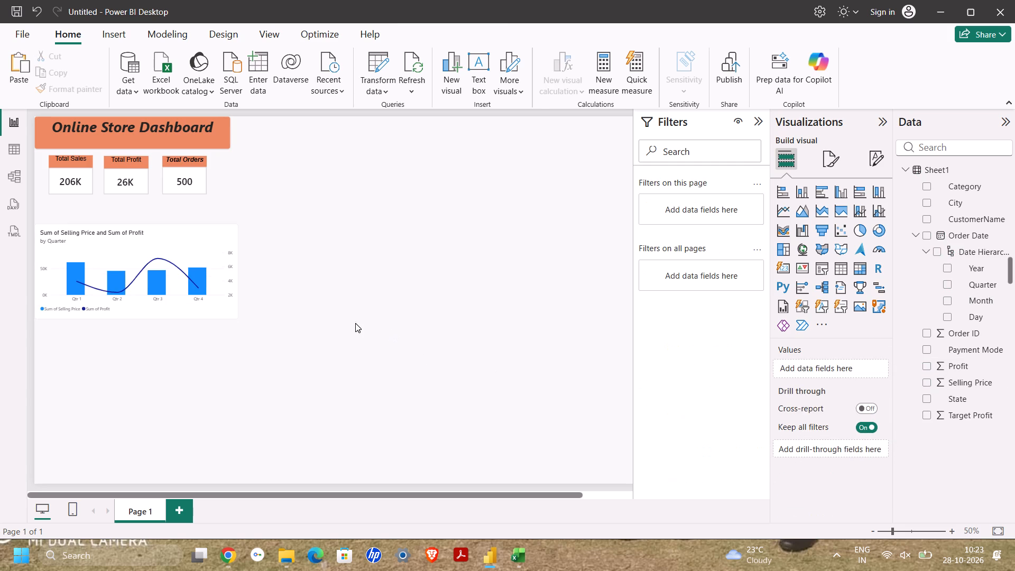
Move the Total Orders, Total Profit and Total Sales cards slightly lower, keeping them aligned in a row below the dashboard title.
left_click(202, 266)
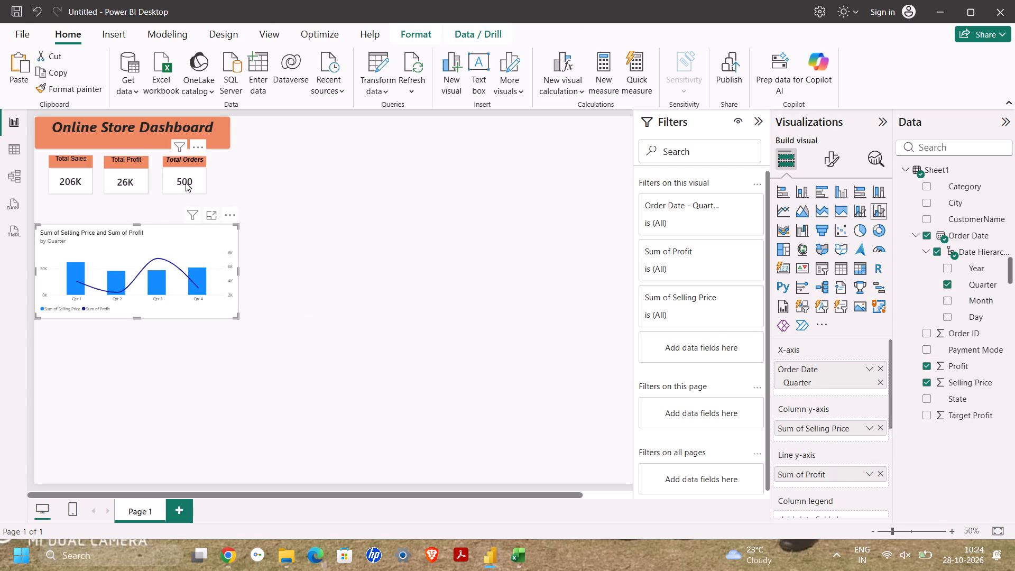
left_click_drag(186, 182, 186, 190)
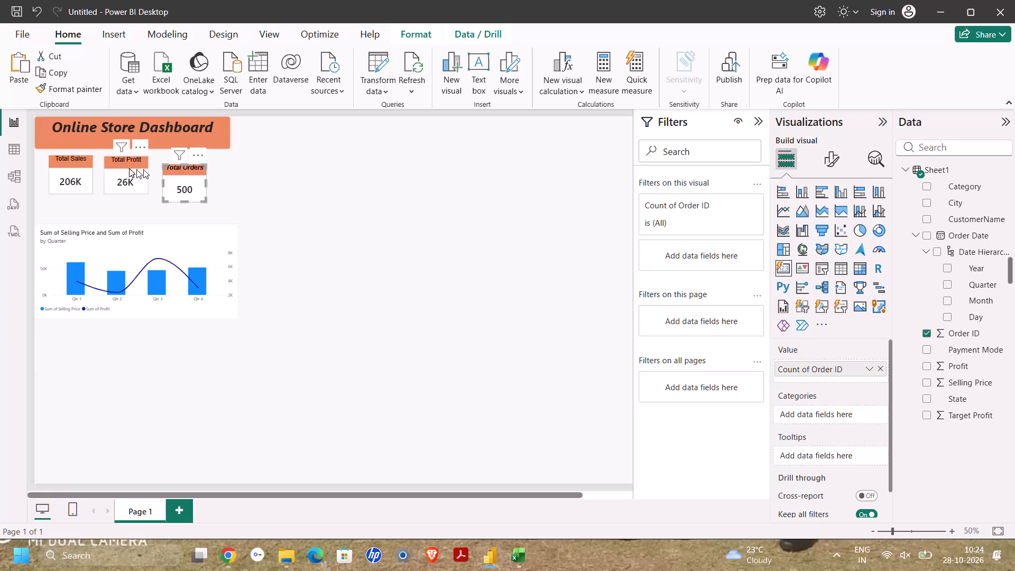
left_click_drag(115, 168, 116, 178)
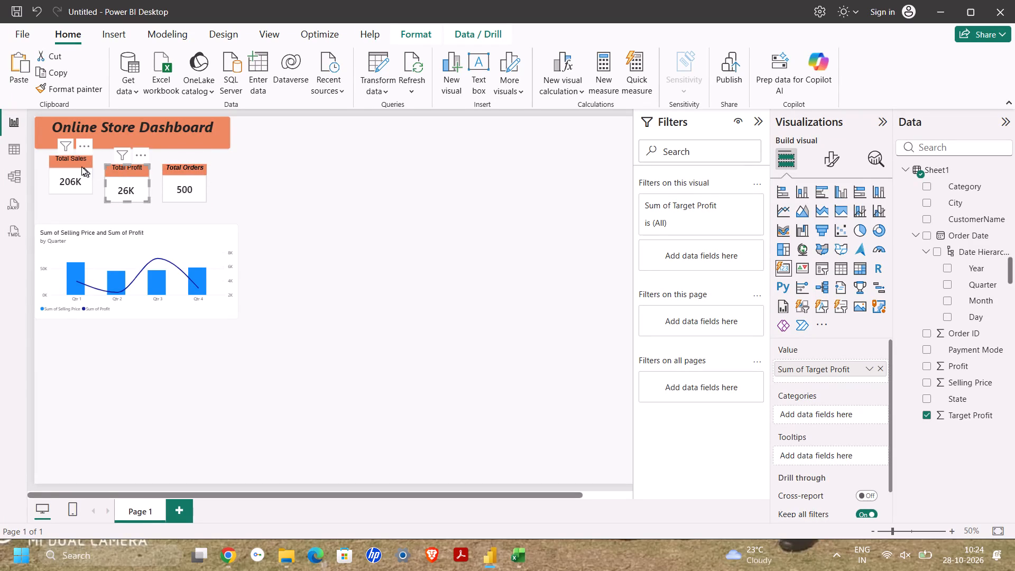
left_click_drag(81, 167, 82, 177)
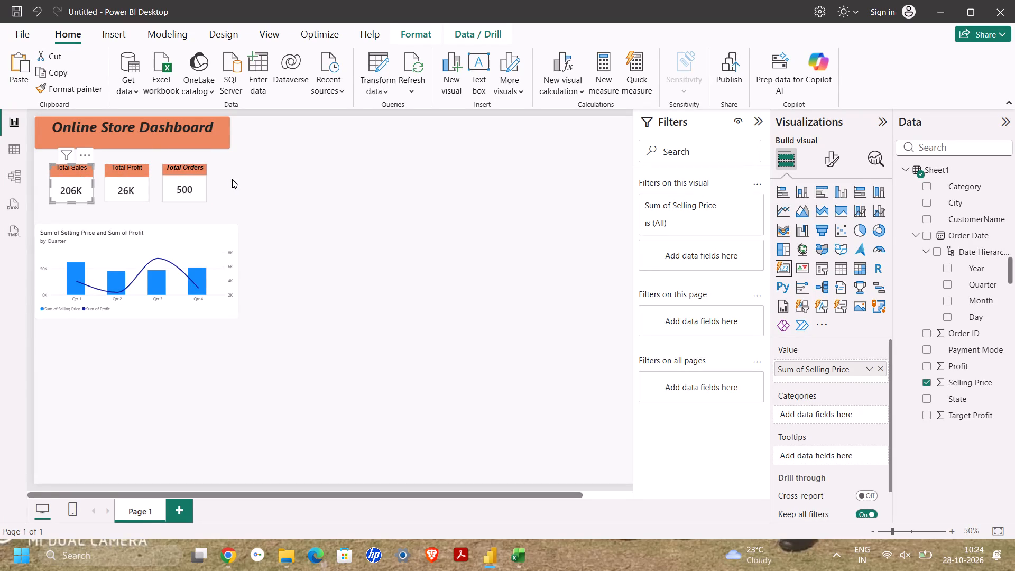
left_click(233, 179)
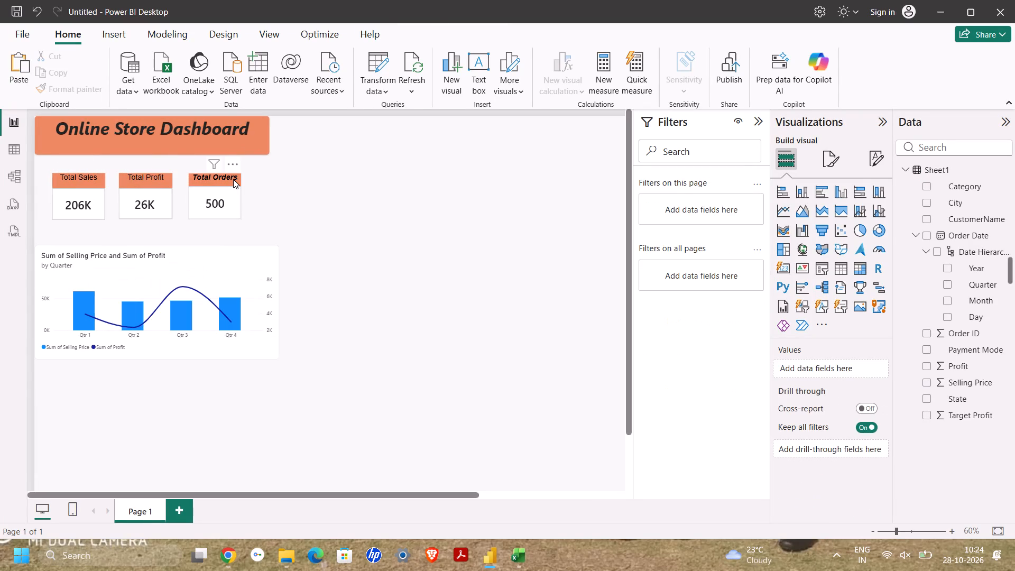
left_click(233, 179)
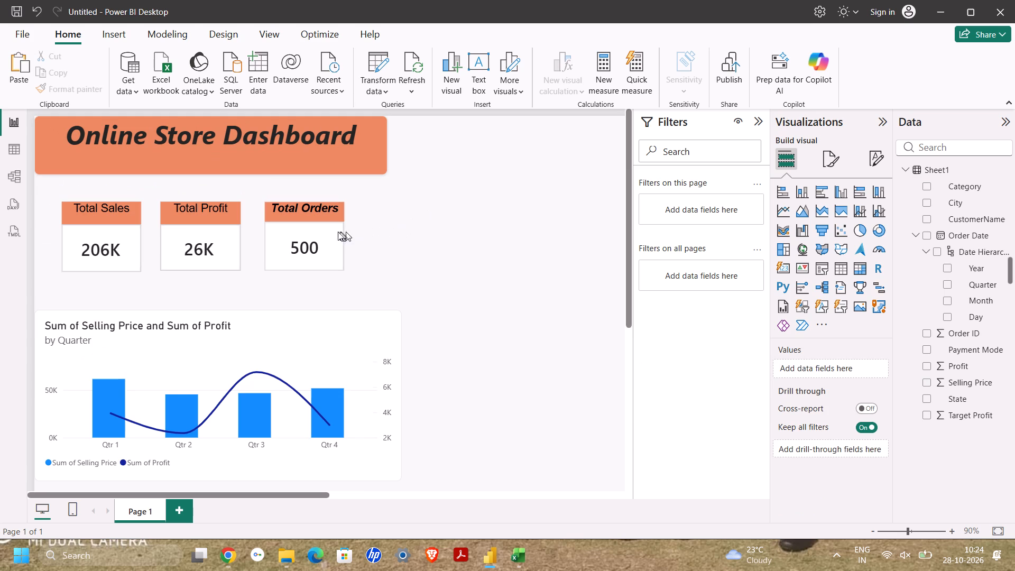
Make the title text of the Total Profit card bold and italic.
left_click(212, 226)
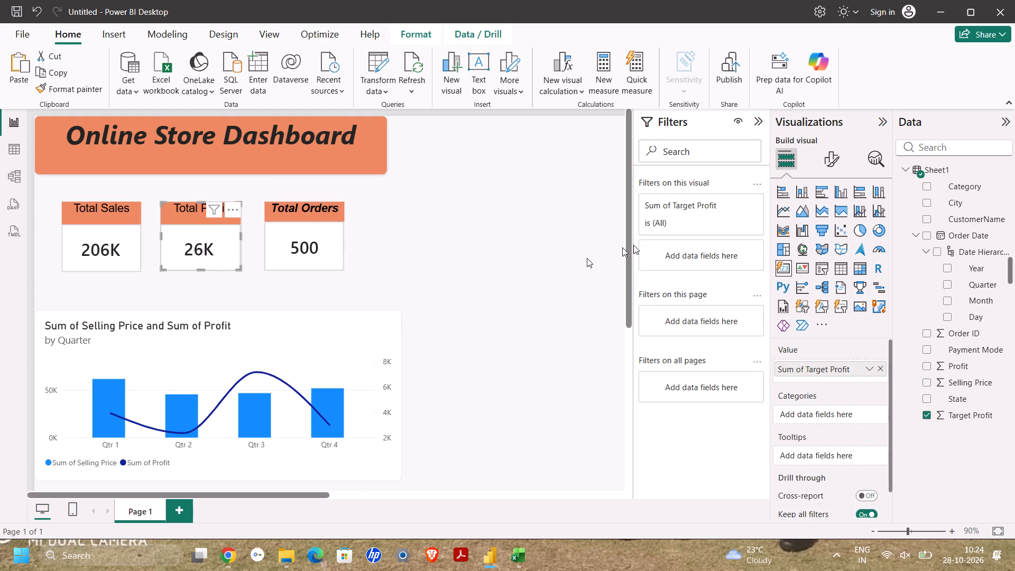
left_click(838, 159)
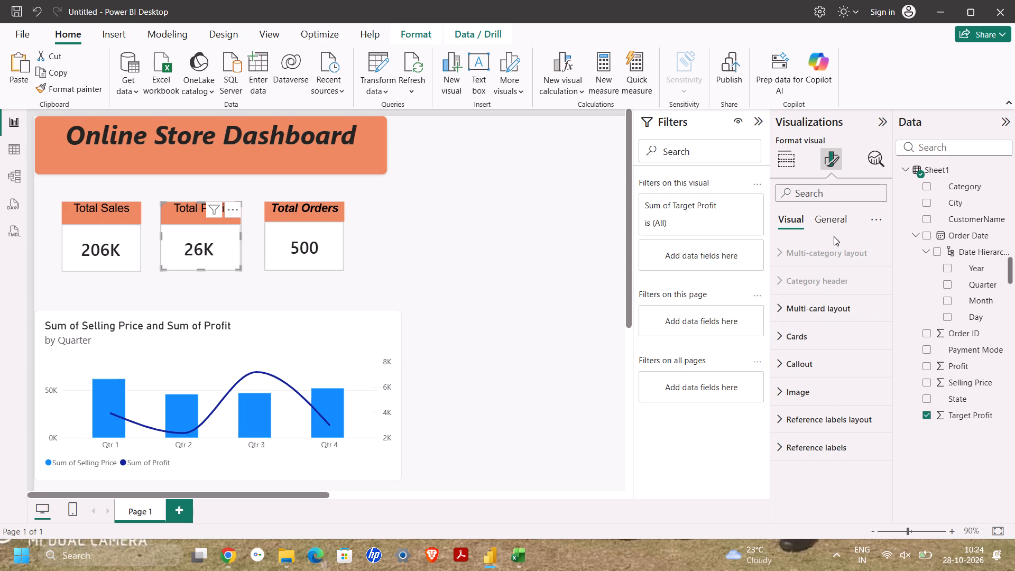
left_click(828, 215)
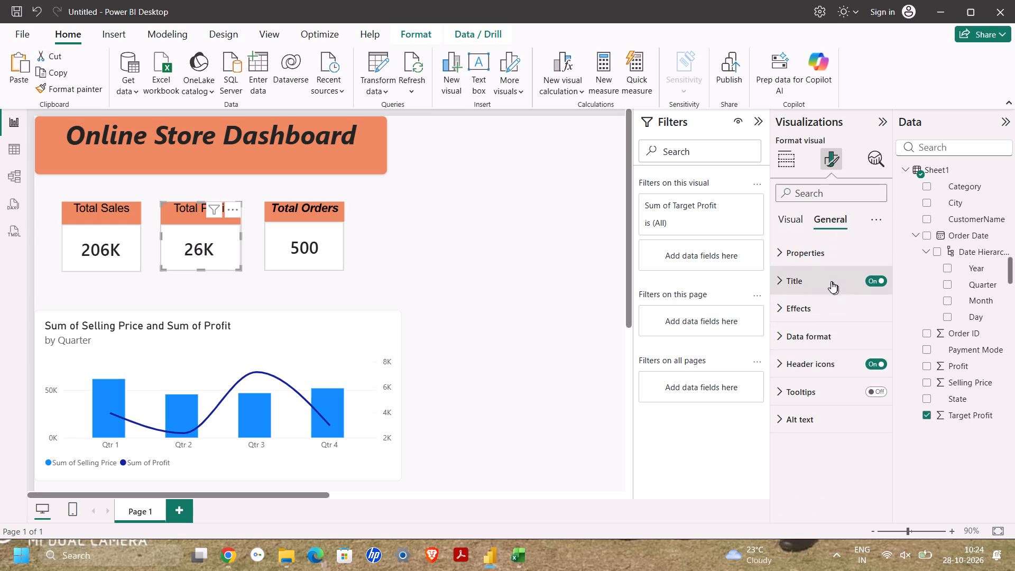
left_click(828, 280)
scroll(827, 328, "down", 1)
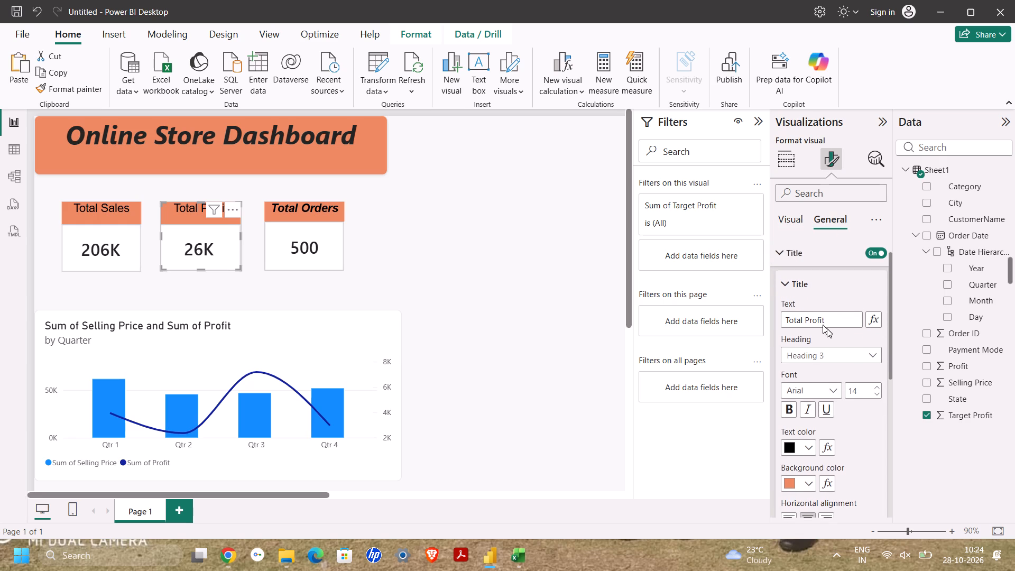
left_click(791, 406)
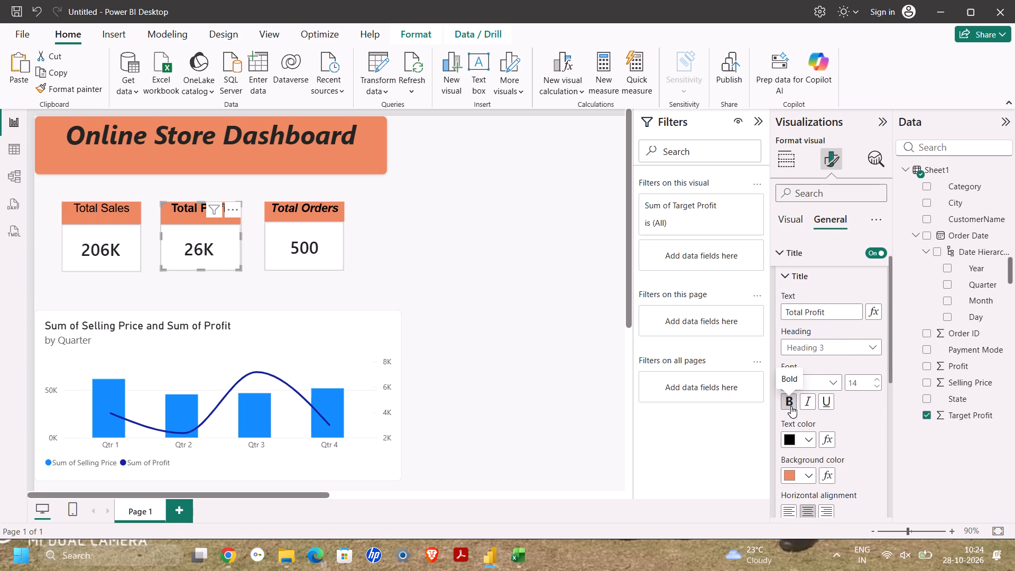
left_click(808, 406)
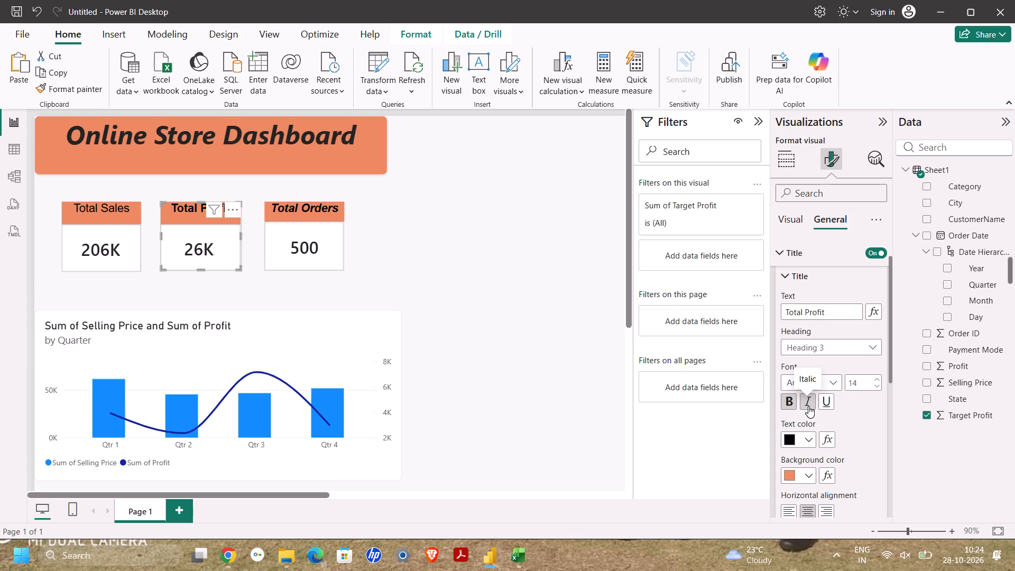
Make the title text of the Total Sales card bold and italic to match the other cards.
left_click(113, 234)
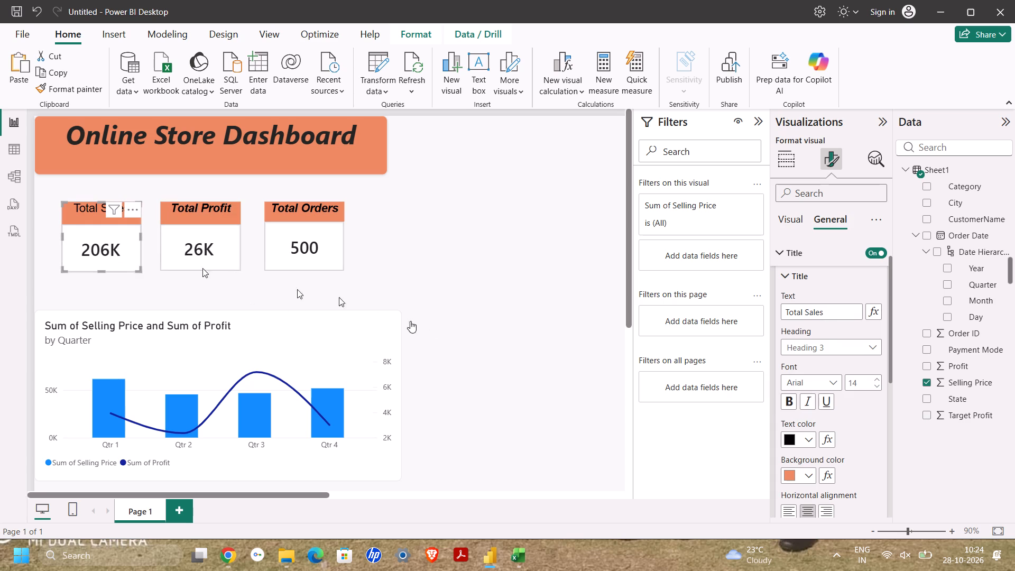
left_click(790, 404)
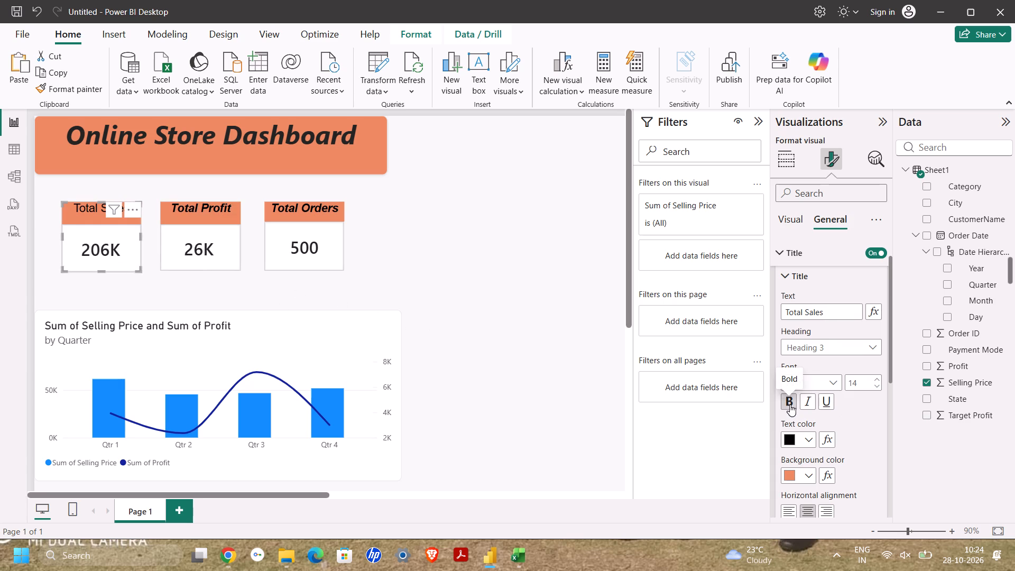
left_click(808, 407)
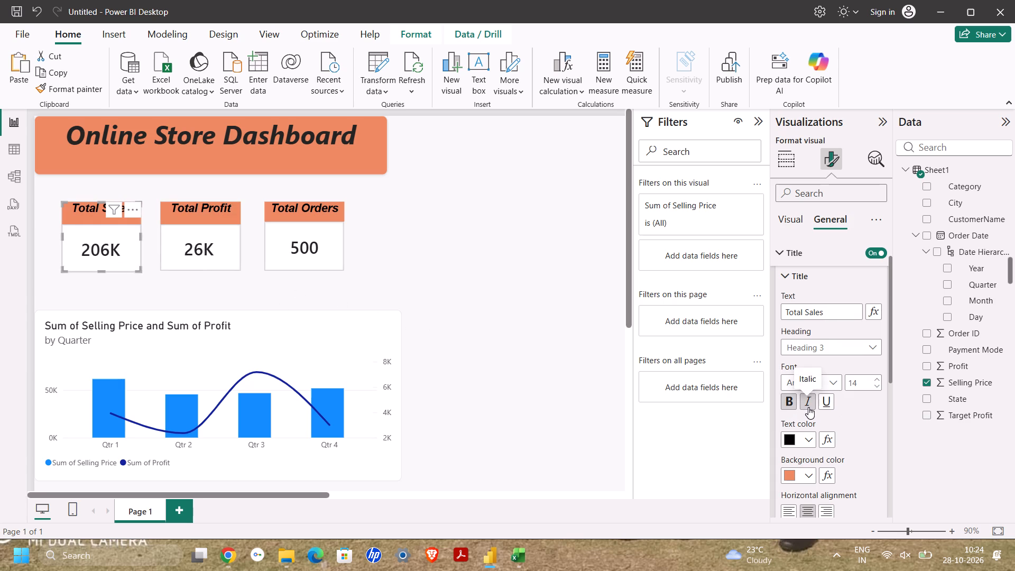
left_click(733, 442)
left_click(837, 245)
left_click(546, 223)
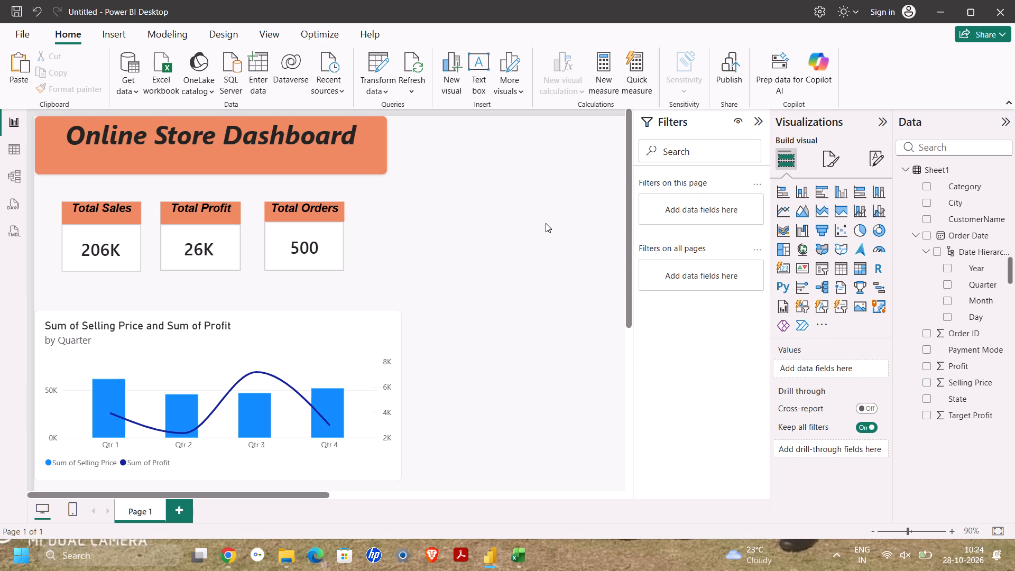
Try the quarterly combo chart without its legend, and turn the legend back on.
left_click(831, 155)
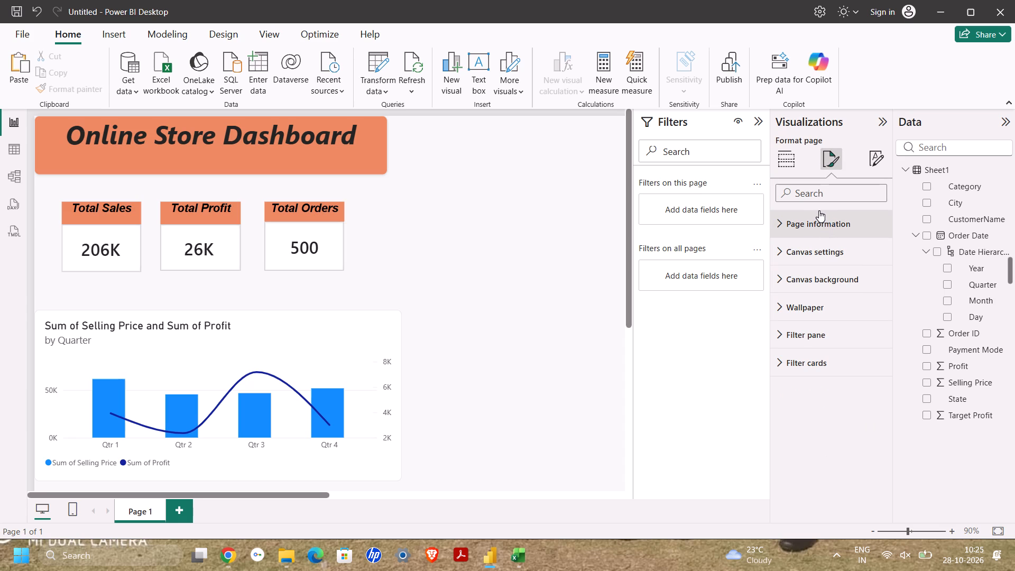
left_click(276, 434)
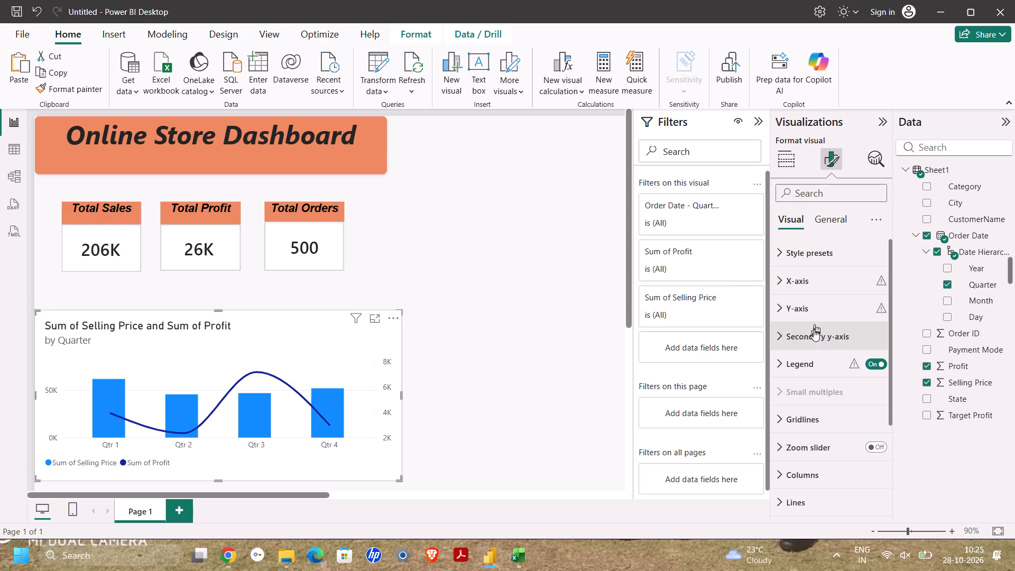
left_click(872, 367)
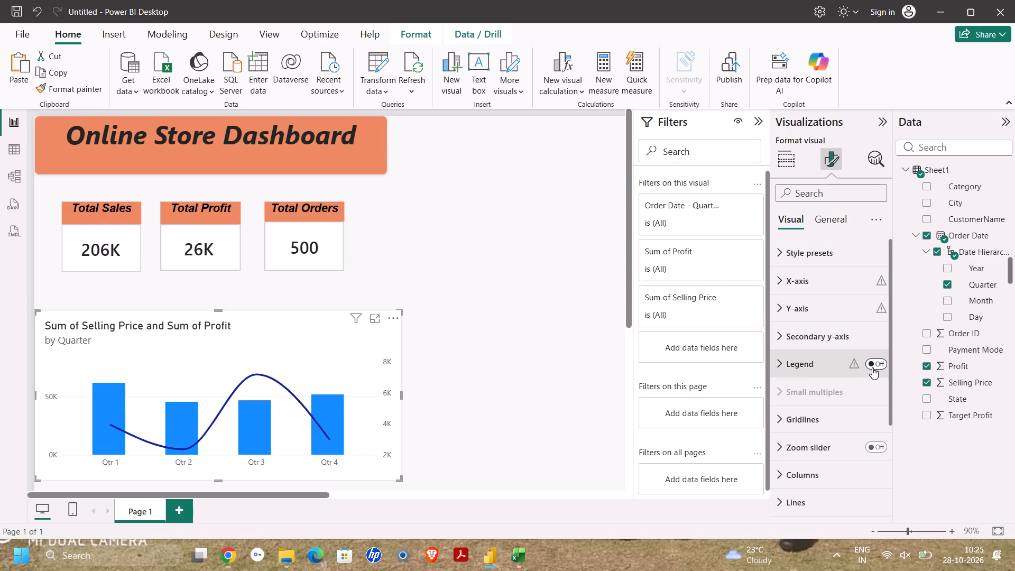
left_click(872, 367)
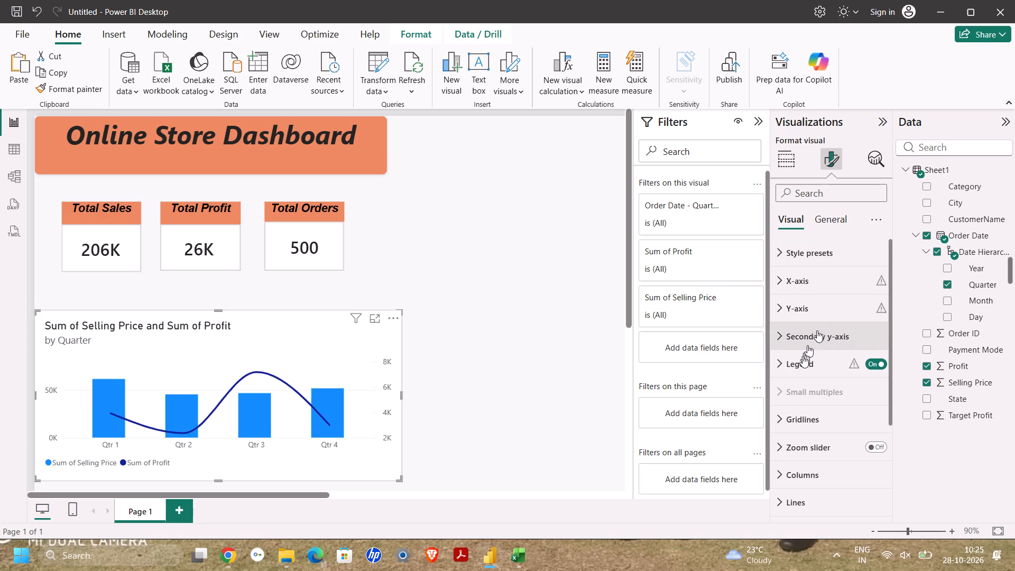
Open the color choices for the combo chart's columns, trying Qtr 1 as the category and returning the setting to All.
scroll(802, 389, "down", 3)
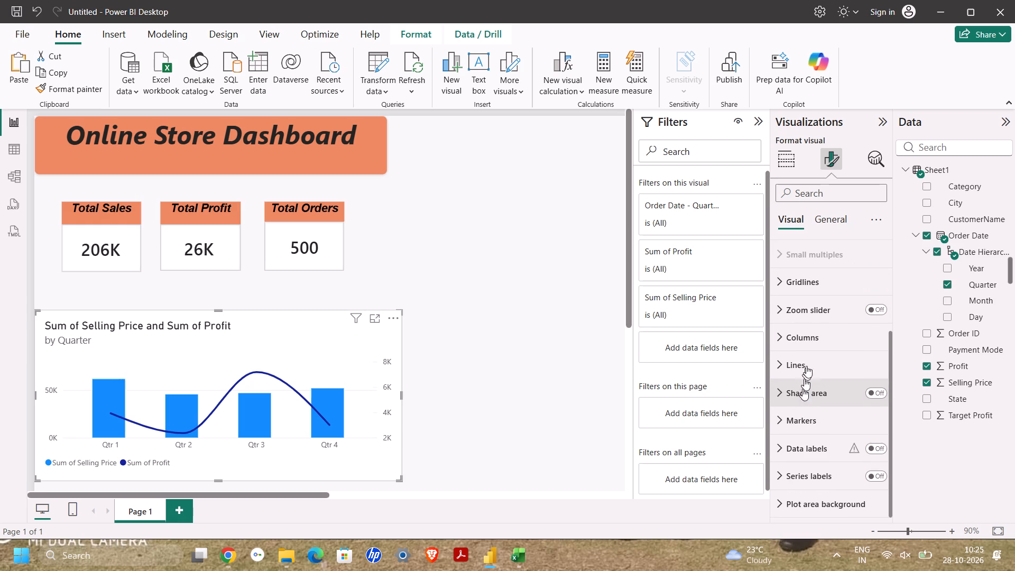
left_click(806, 339)
scroll(806, 339, "down", 2)
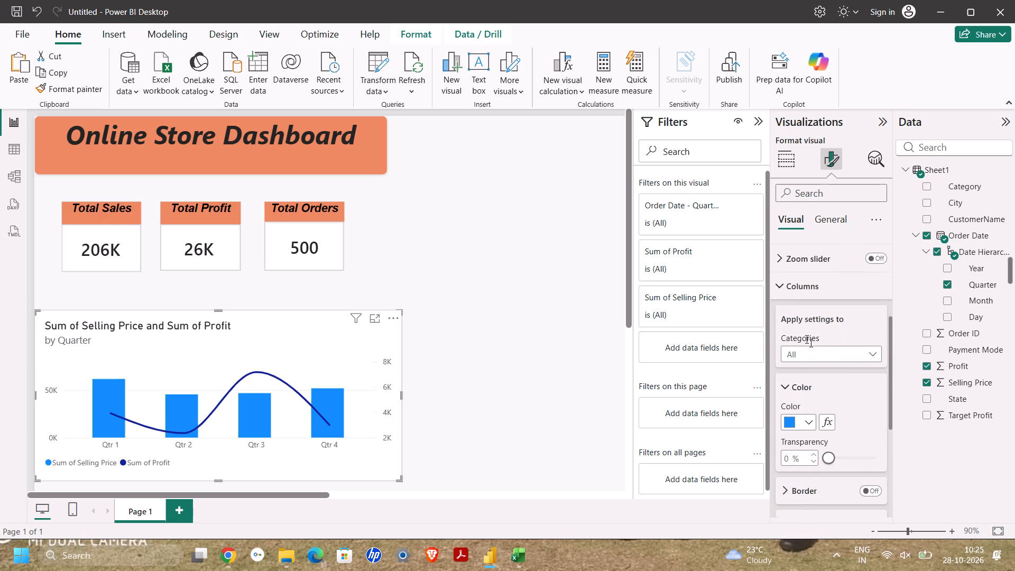
scroll(806, 339, "down", 3)
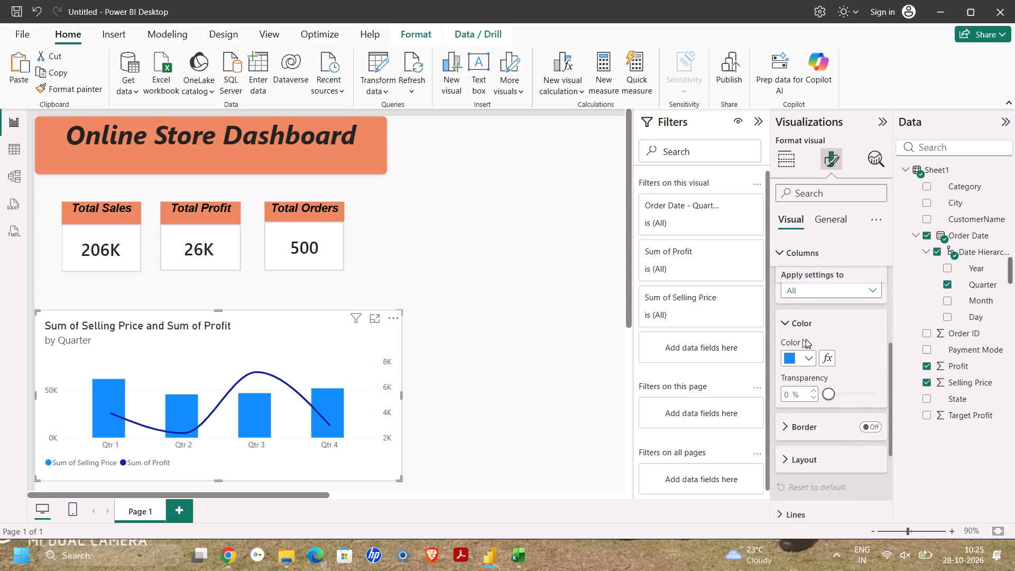
scroll(806, 339, "down", 1)
left_click(846, 282)
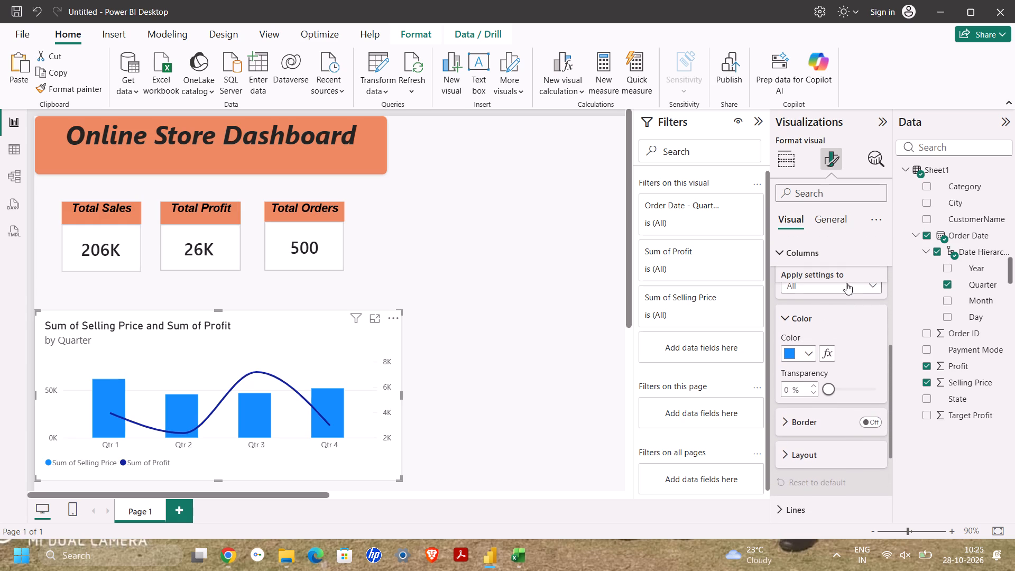
left_click(846, 284)
left_click(824, 320)
left_click(871, 289)
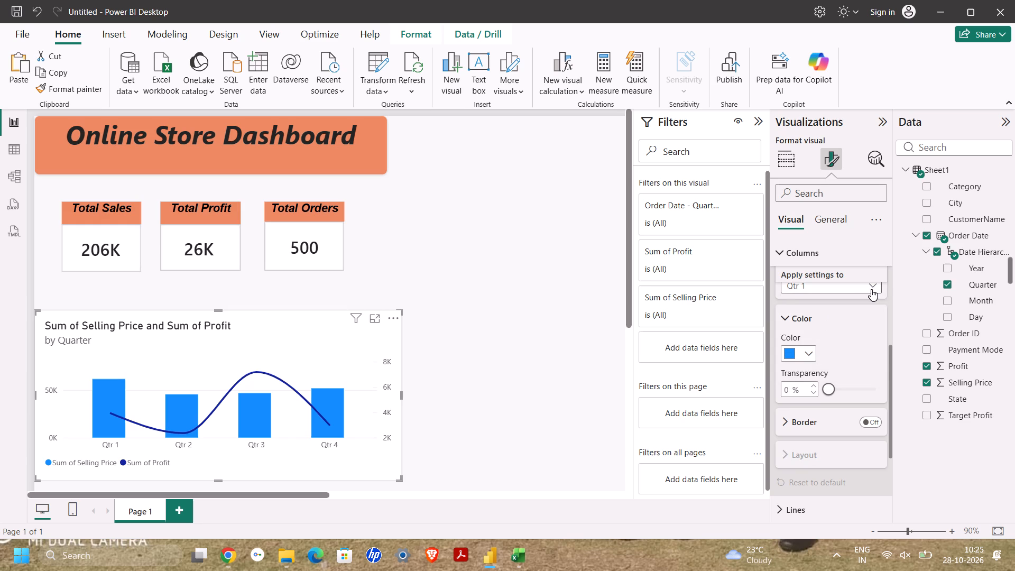
left_click(860, 300)
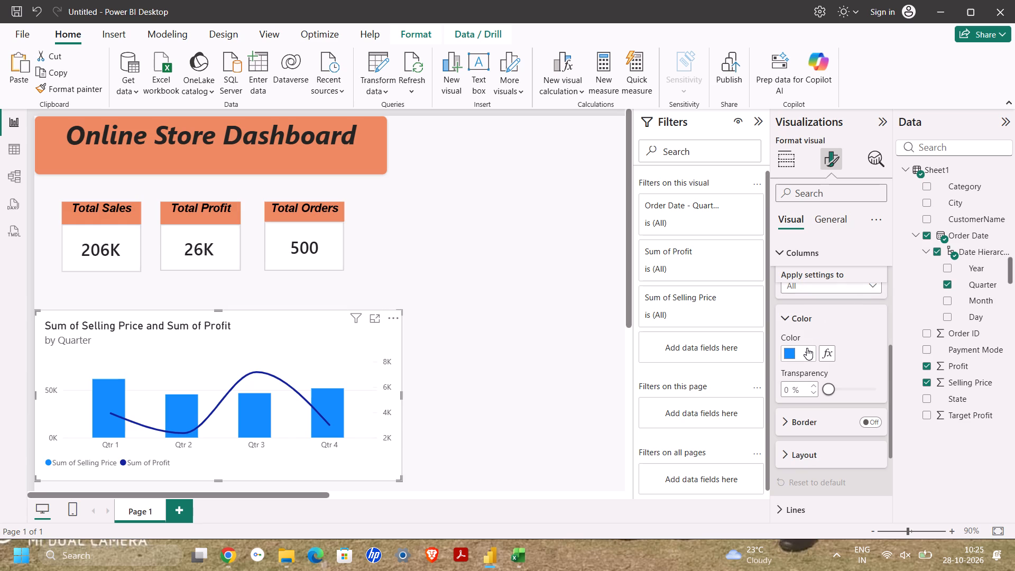
left_click(807, 348)
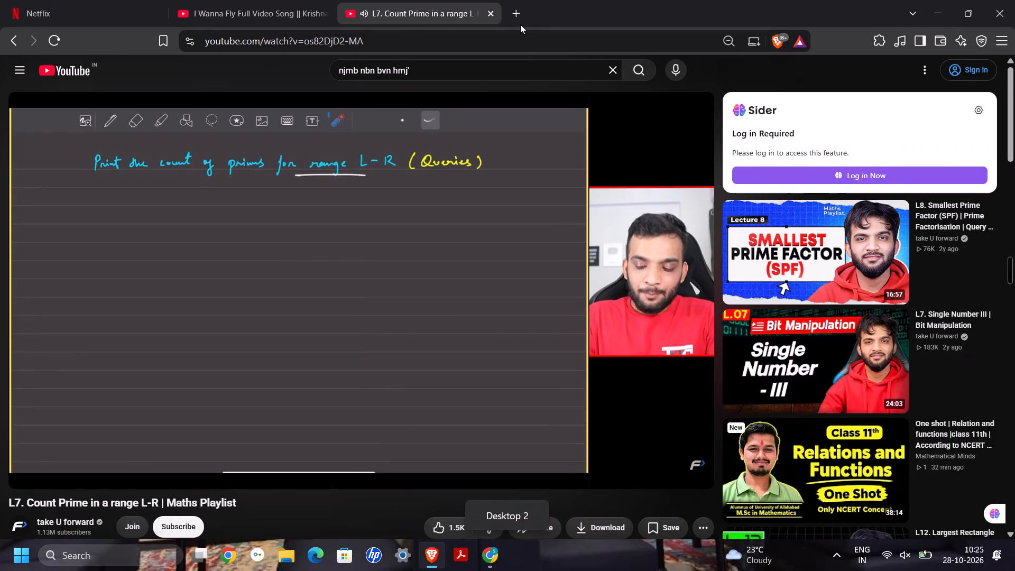
Switch to Brave, pause the playing YouTube video and take the browser window out of its maximized state.
left_click(407, 222)
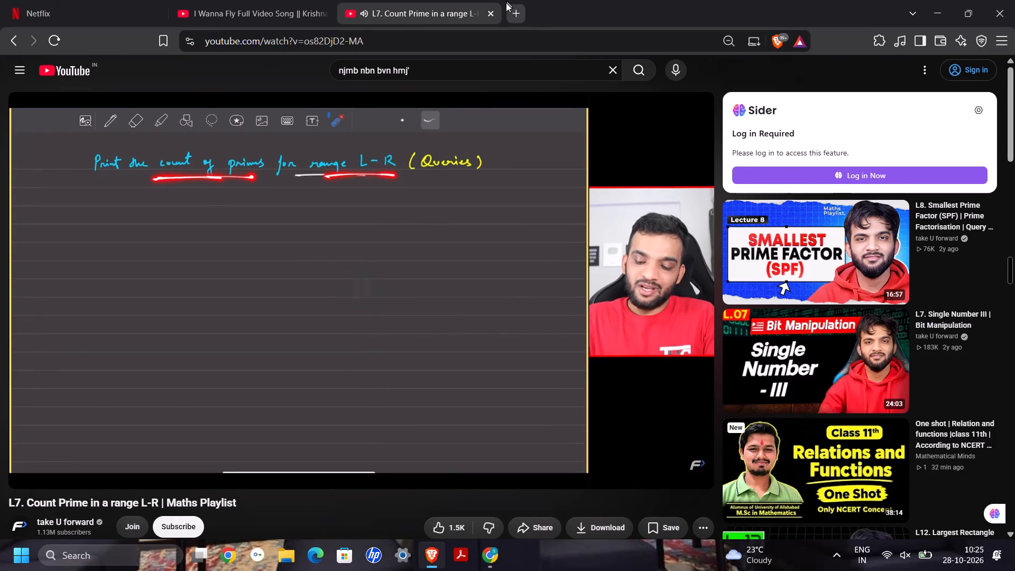
left_click_drag(506, 4, 513, 4)
left_click(513, 4)
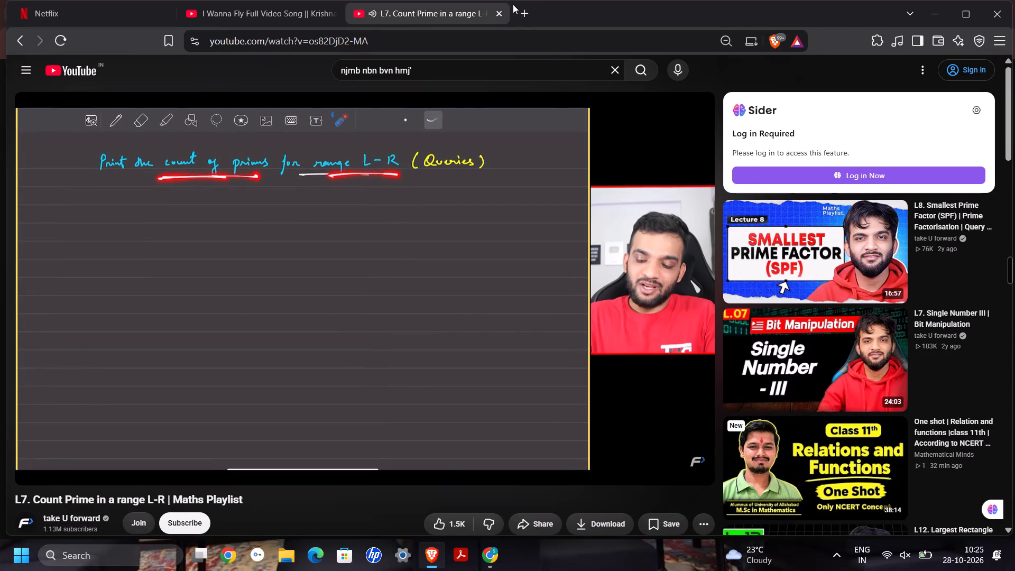
Search the web in a new Brave tab for colors that look good and match #eb895f.
left_click(521, 10)
type("ciolo")
key("BackSpace")
key("BackSpace")
key("BackSpace")
key("BackSpace")
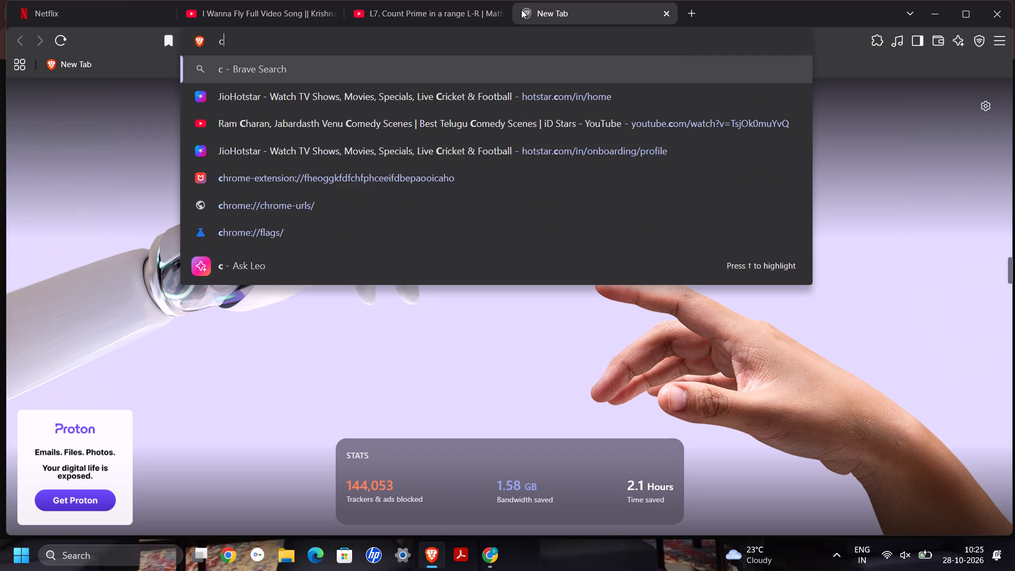
type("olot")
key("BackSpace")
type("r that")
key("space")
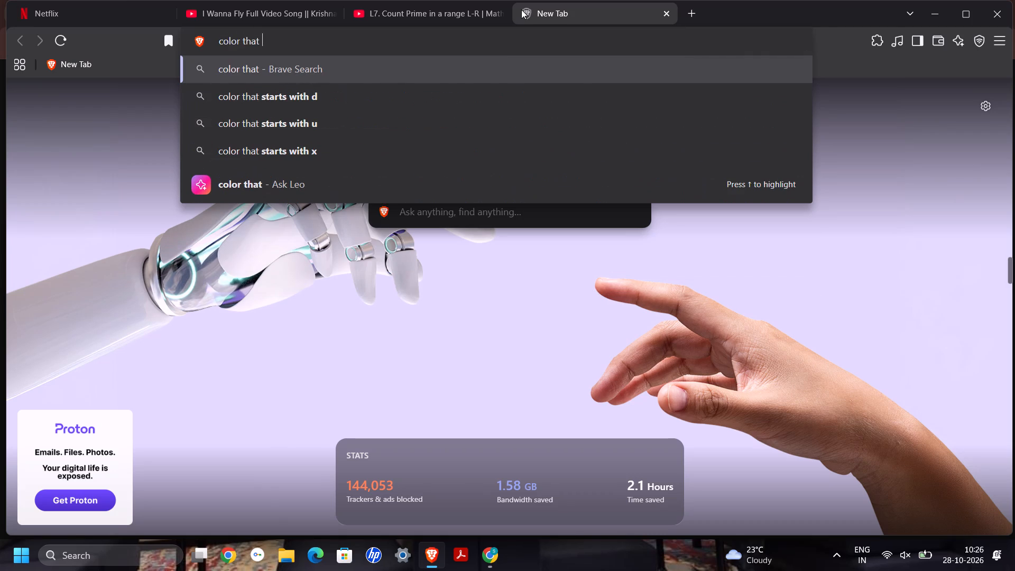
type("look")
type("s goog")
key("BackSpace")
type("d and matcheds to")
key("space")
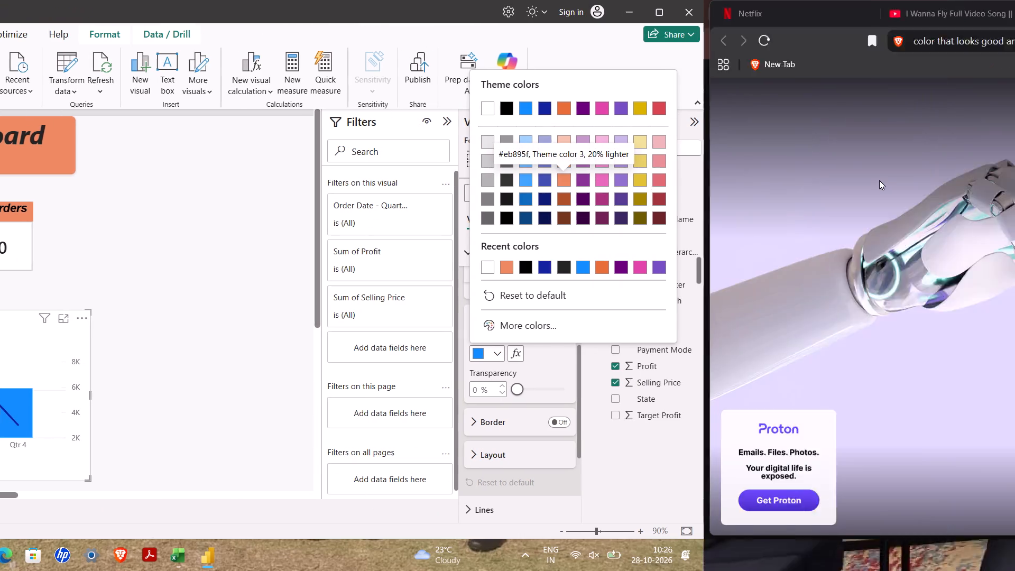
key("shift+numbersign")
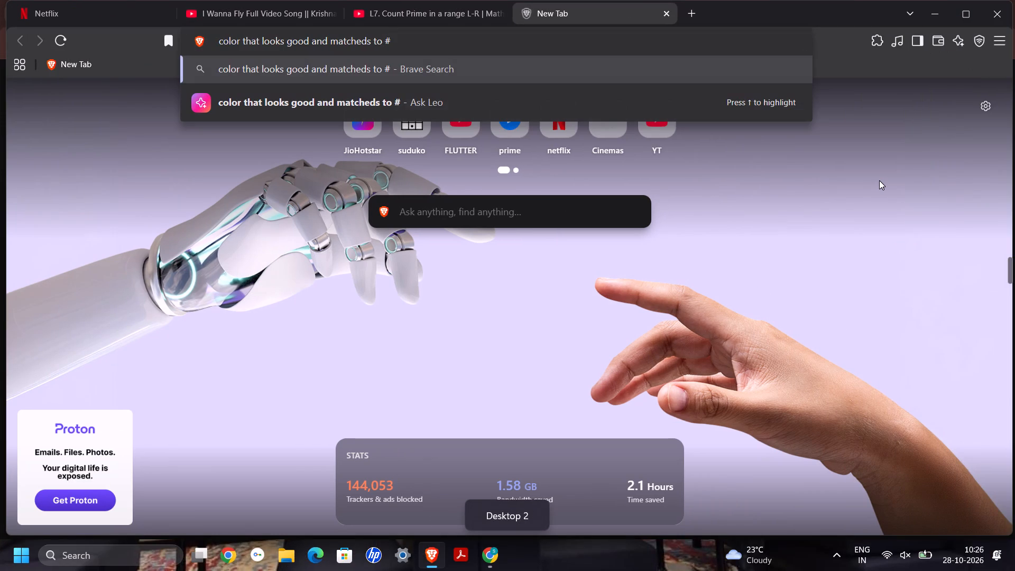
type("eb")
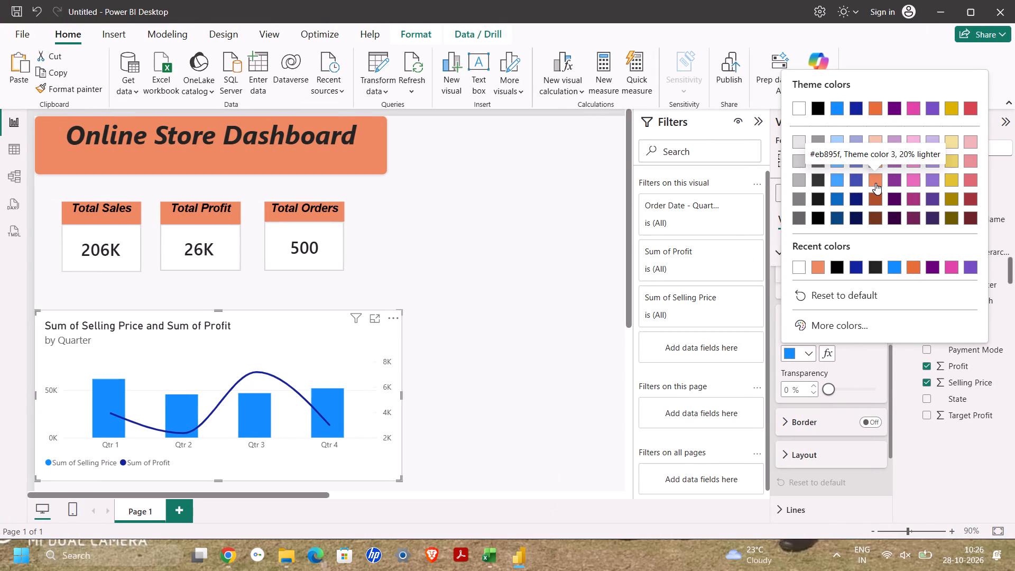
key("8")
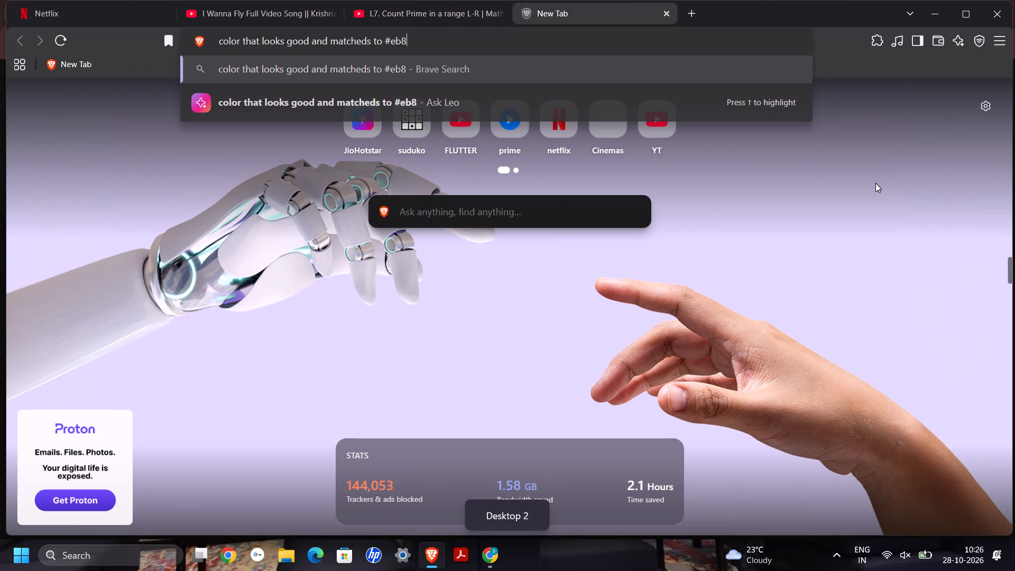
type("95f")
key("Return")
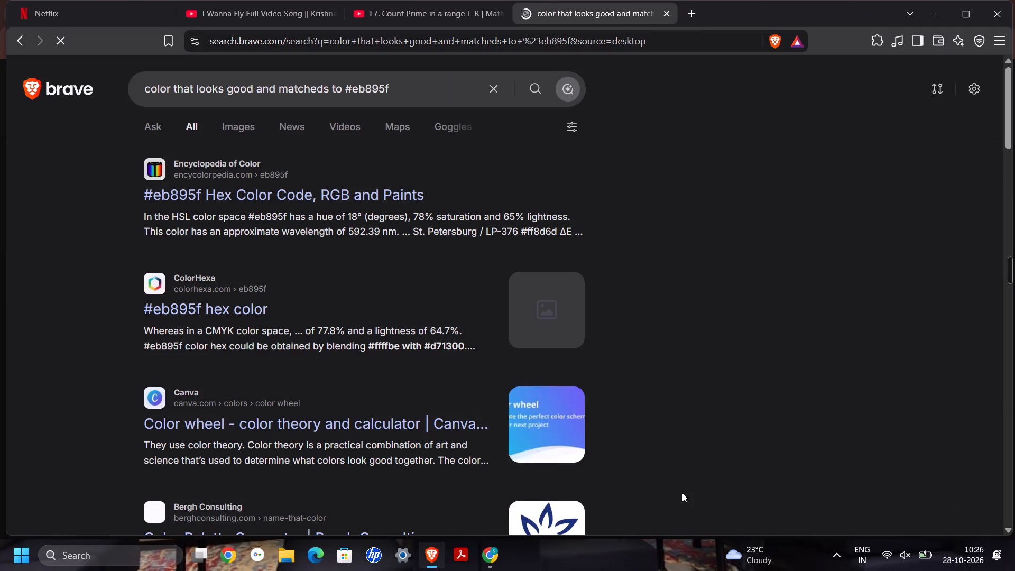
Open the Encyclopedia of Color result for #eb895f and examine its color variations and related named colors.
left_click(348, 192)
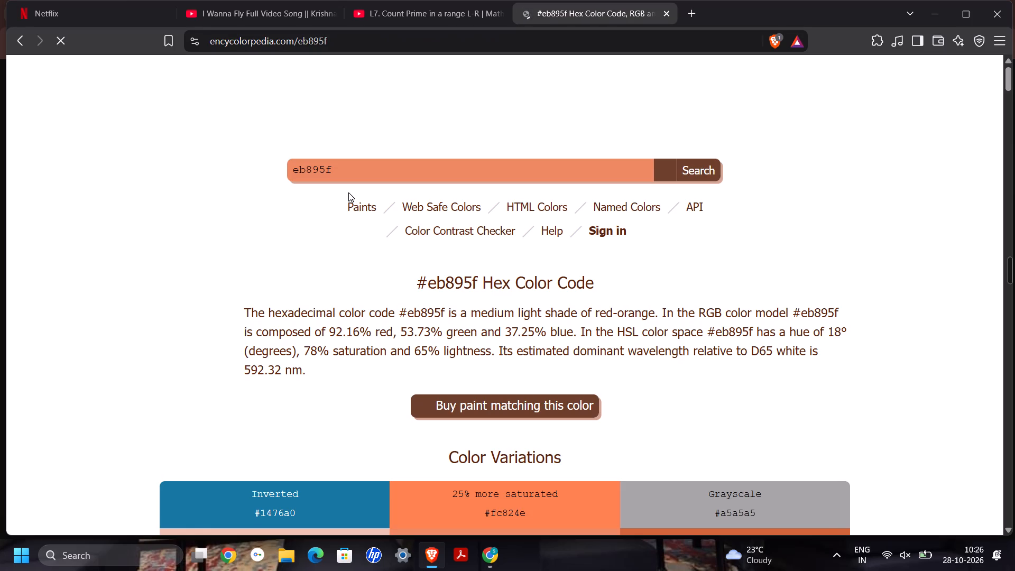
scroll(569, 275, "down", 2)
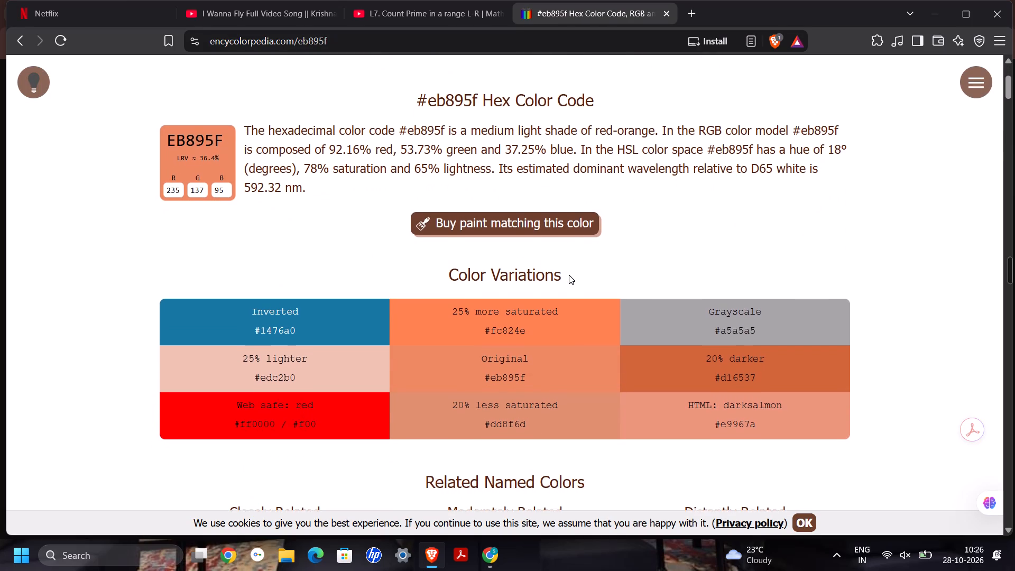
scroll(569, 275, "down", 2)
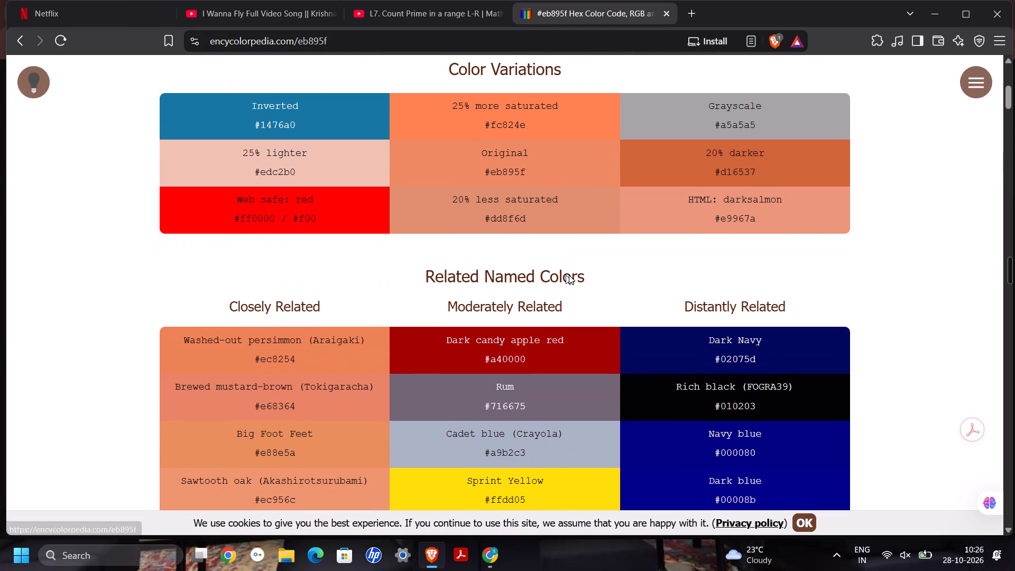
scroll(569, 275, "up", 3)
scroll(531, 254, "up", 2)
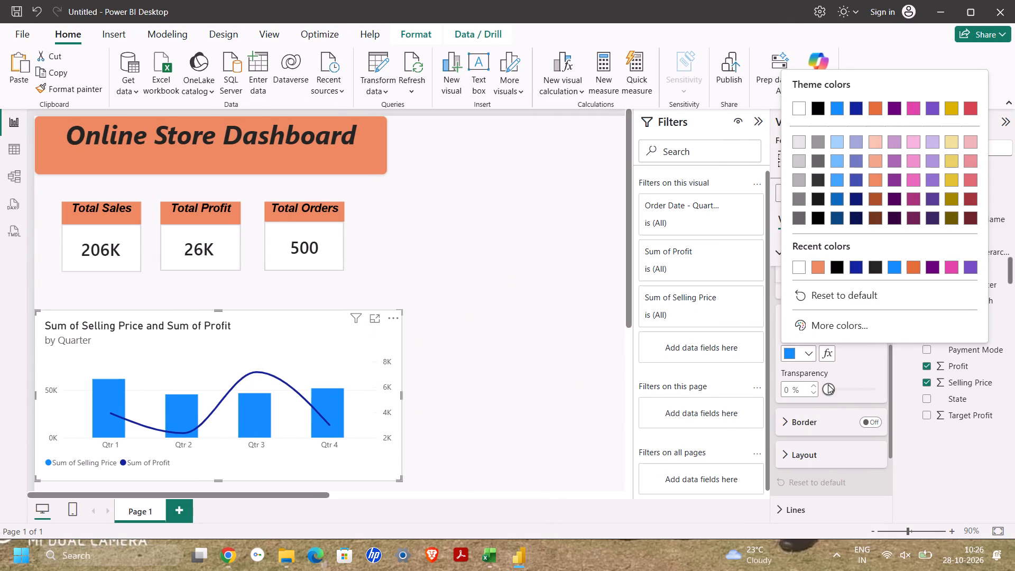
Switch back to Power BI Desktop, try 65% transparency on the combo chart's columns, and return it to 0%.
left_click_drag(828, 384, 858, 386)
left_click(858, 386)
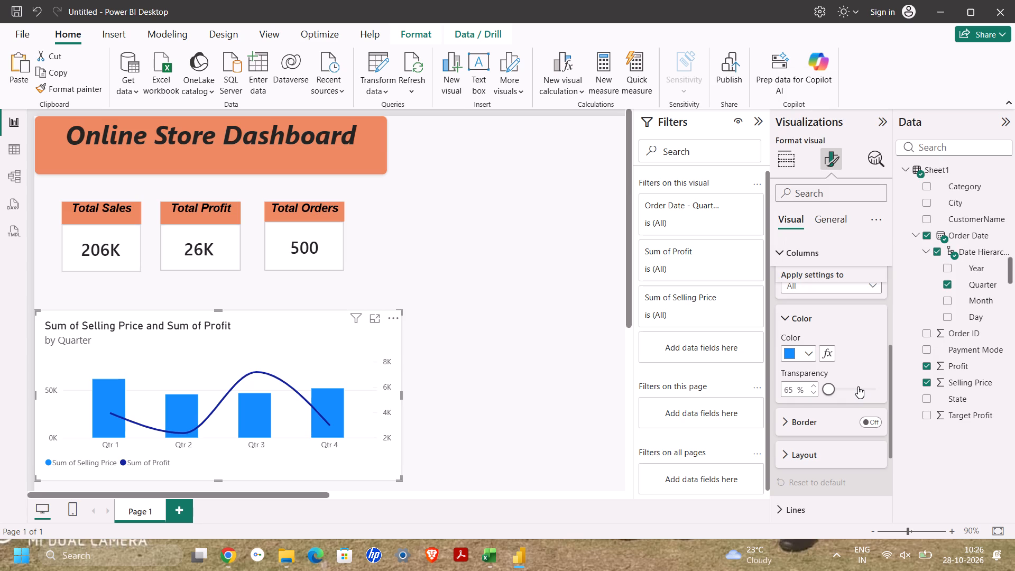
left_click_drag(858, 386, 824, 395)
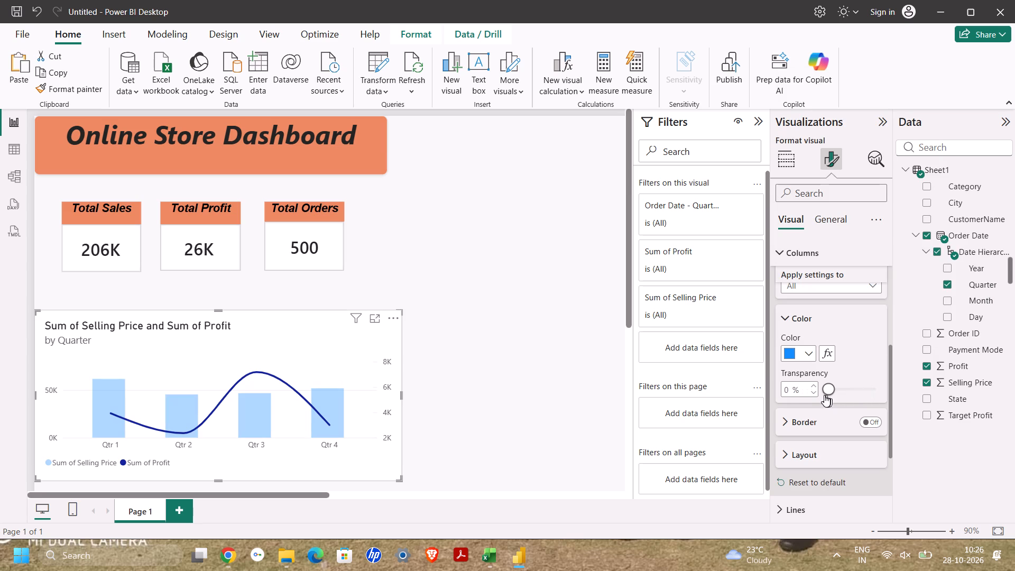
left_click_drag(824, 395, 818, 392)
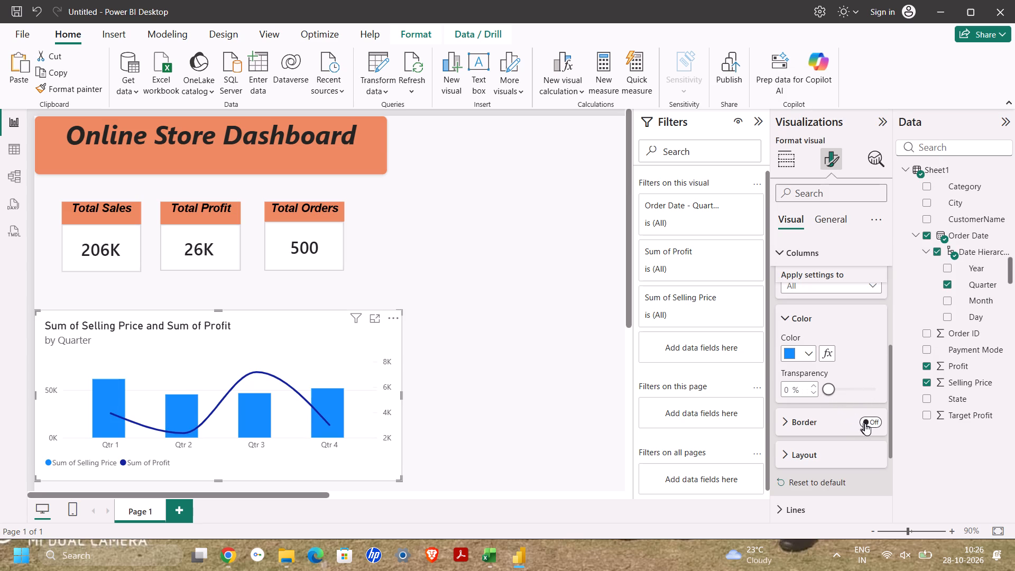
Turn on the border for the combo chart's columns.
left_click(865, 423)
left_click(865, 423)
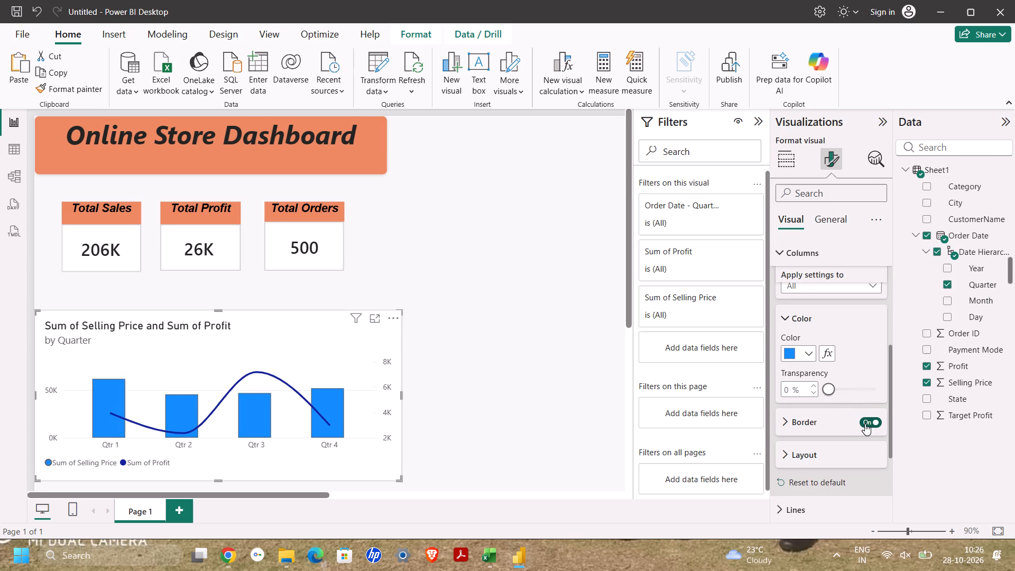
left_click(865, 423)
left_click(918, 439)
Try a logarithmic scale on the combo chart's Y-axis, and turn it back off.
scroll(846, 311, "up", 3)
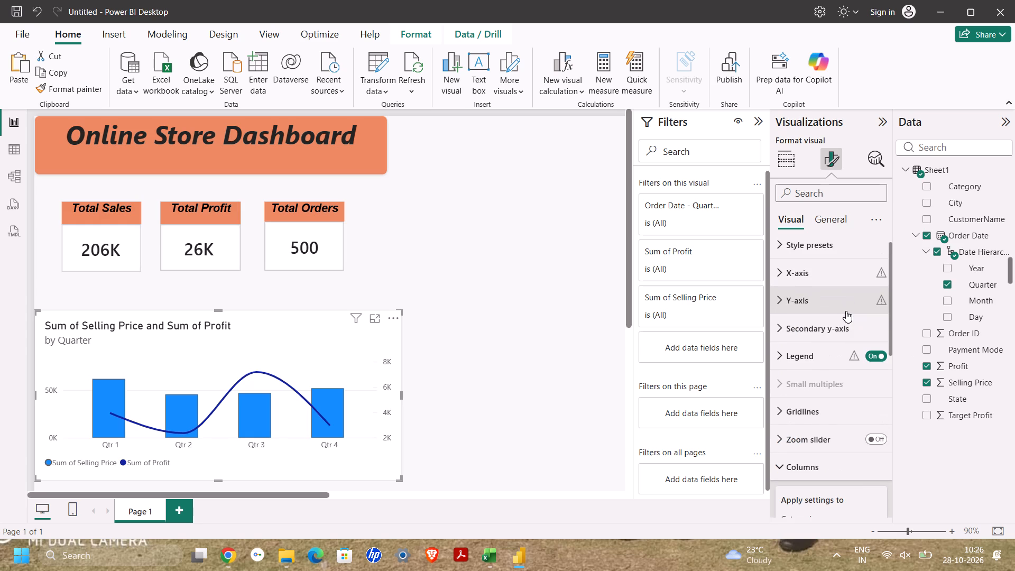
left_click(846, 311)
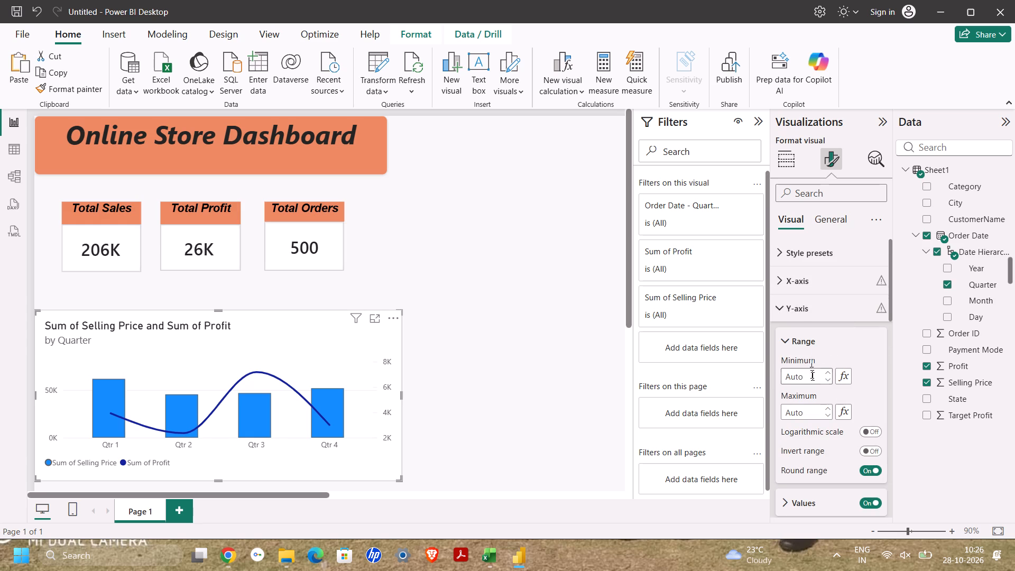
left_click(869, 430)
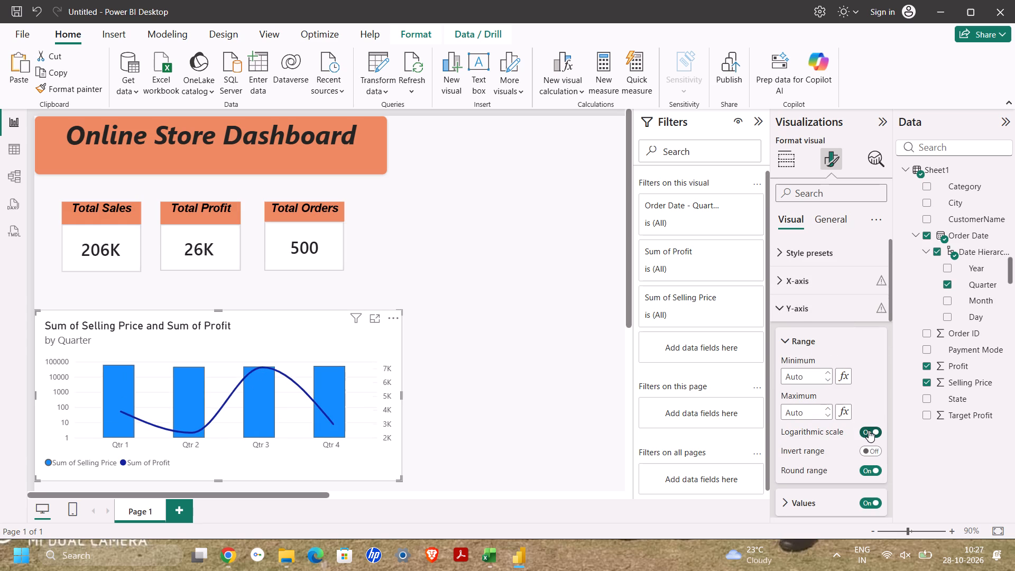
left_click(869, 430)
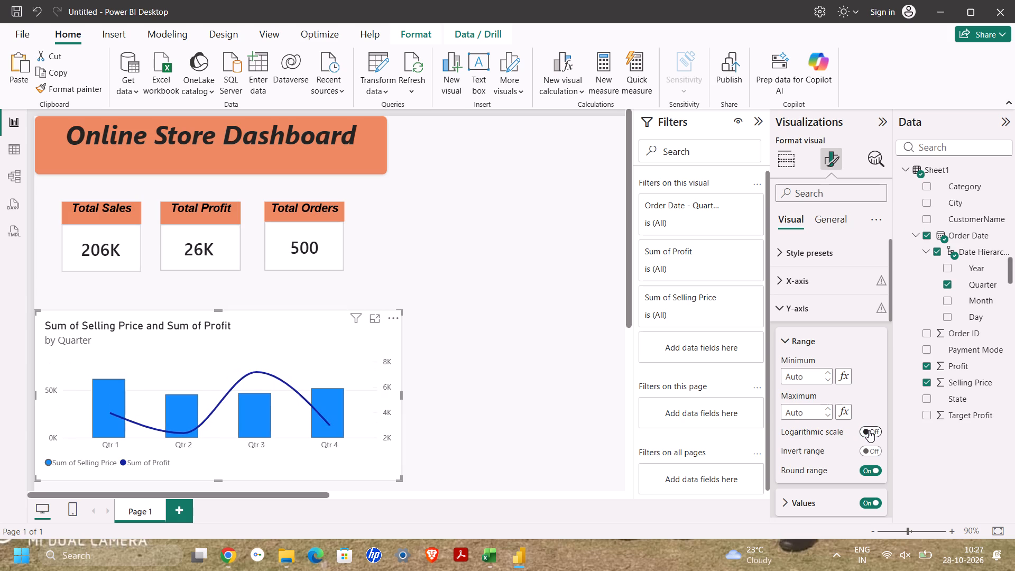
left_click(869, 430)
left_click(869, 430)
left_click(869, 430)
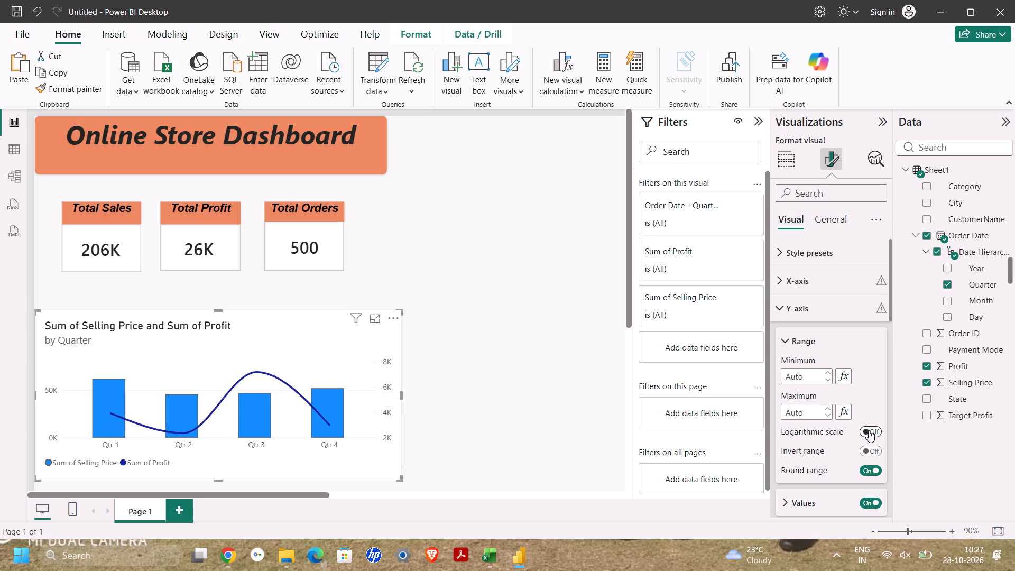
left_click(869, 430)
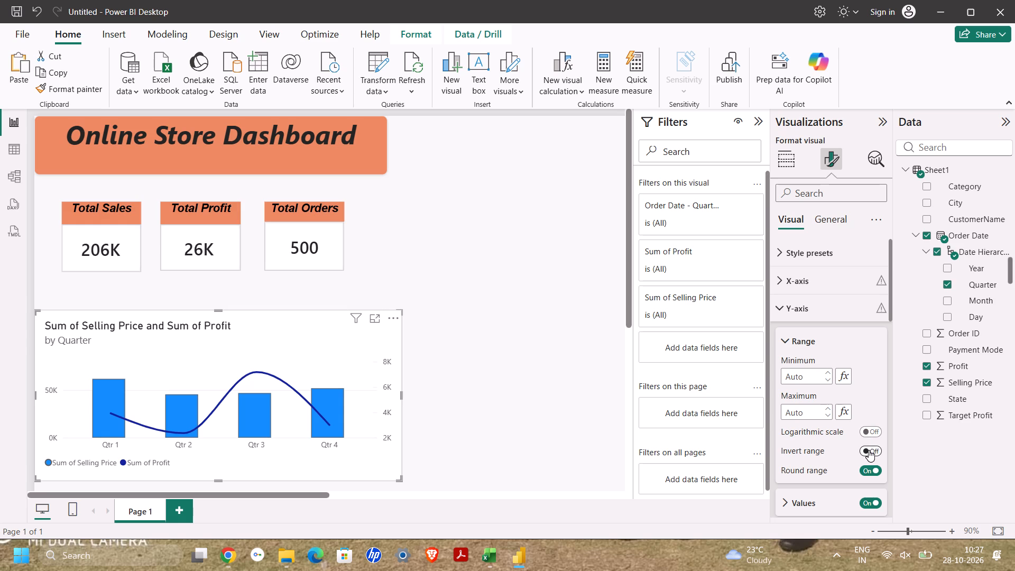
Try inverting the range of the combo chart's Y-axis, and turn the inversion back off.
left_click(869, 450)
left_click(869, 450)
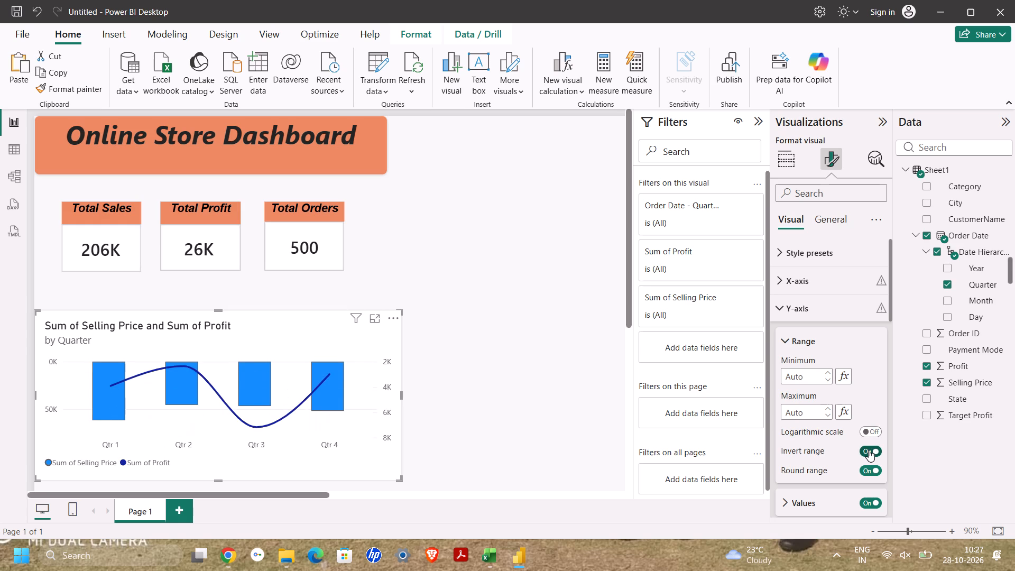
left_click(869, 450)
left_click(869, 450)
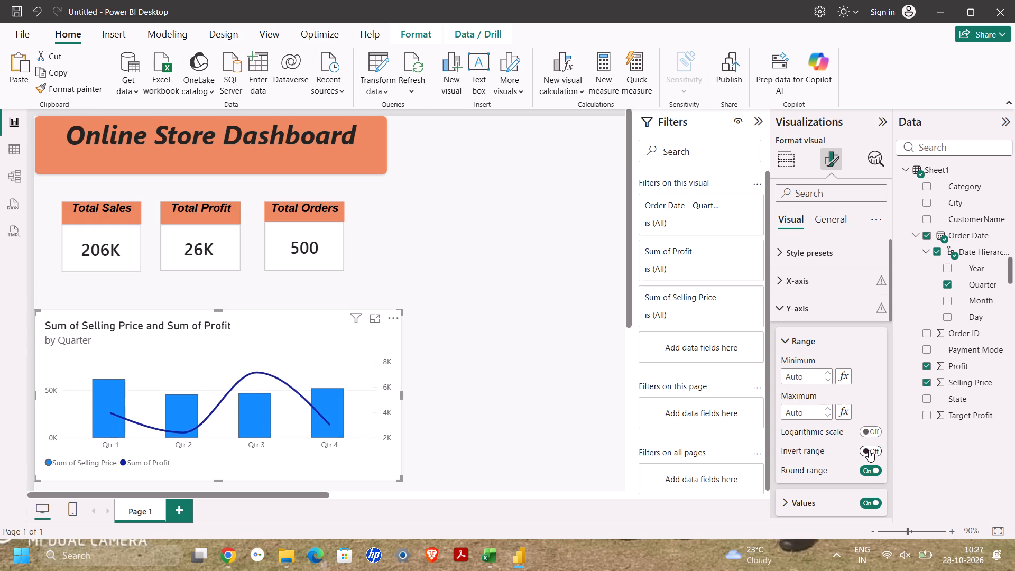
Turn off Round range for the combo chart's Y-axis and collapse the Y-axis settings.
left_click(869, 470)
left_click(869, 470)
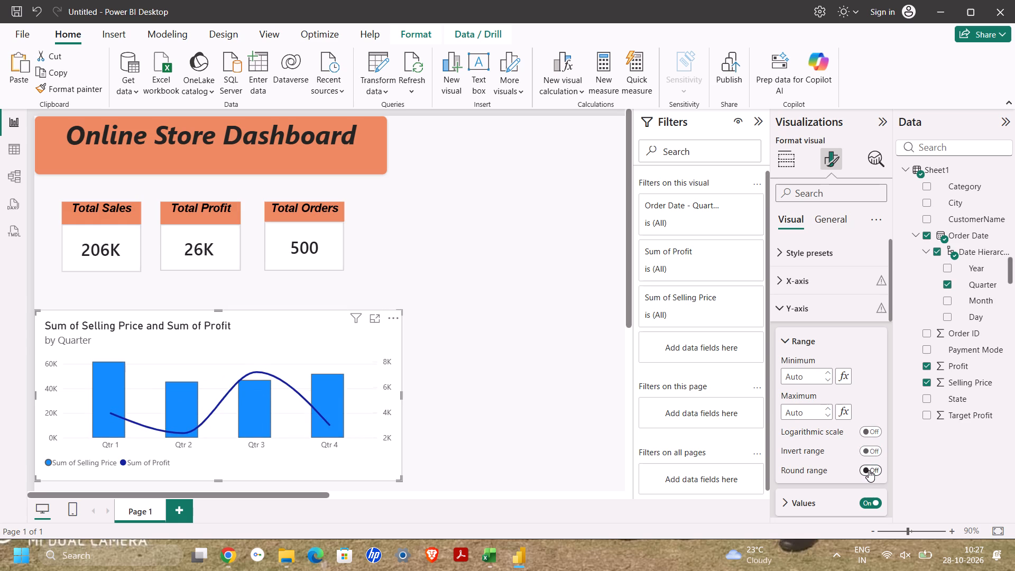
left_click(869, 470)
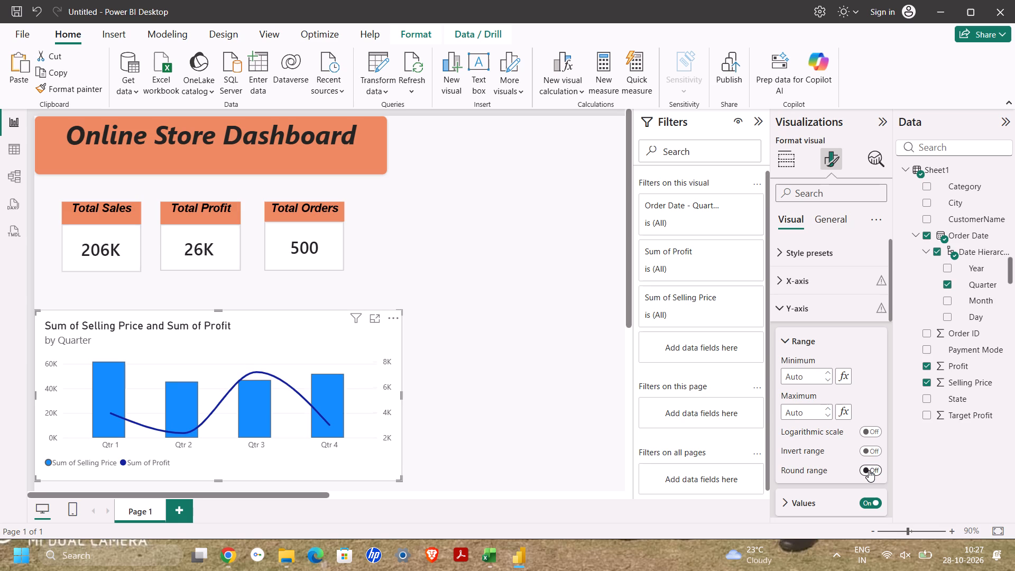
left_click(869, 470)
left_click(869, 470)
left_click(808, 341)
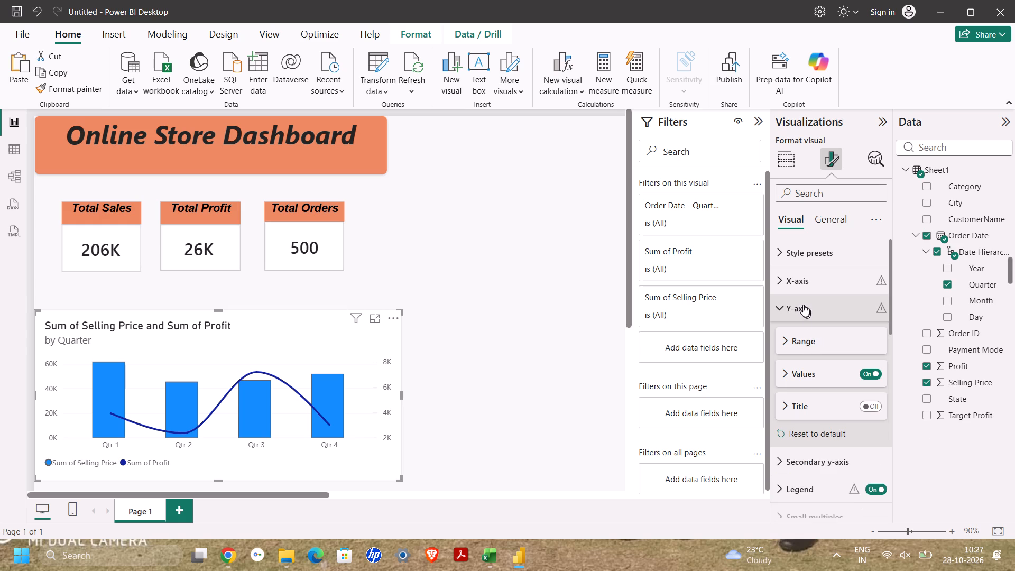
left_click(800, 305)
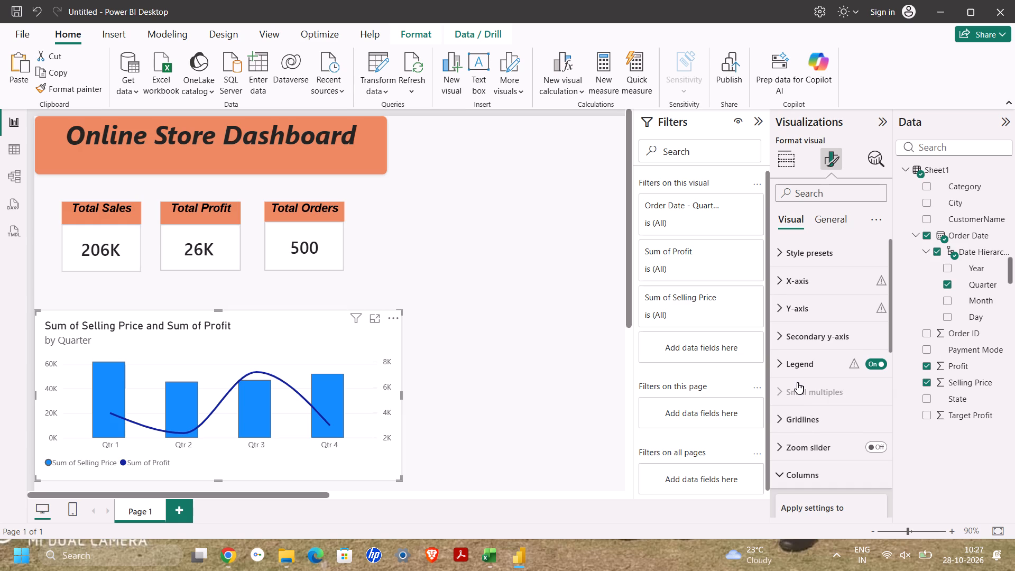
Collapse the column settings and show markers for all categories on the combo chart's line.
scroll(797, 382, "down", 2)
left_click(803, 404)
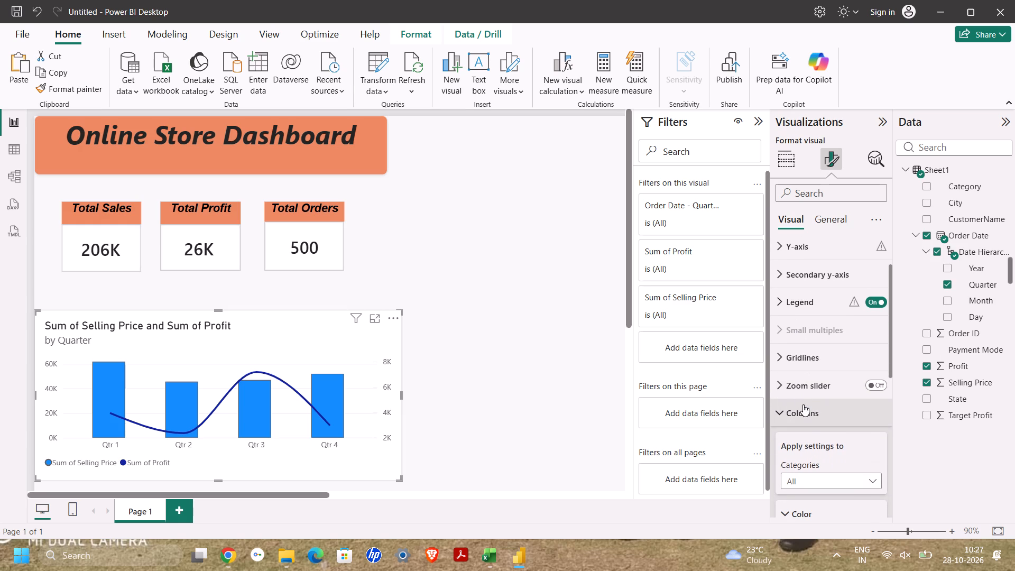
scroll(803, 404, "down", 1)
left_click(804, 417)
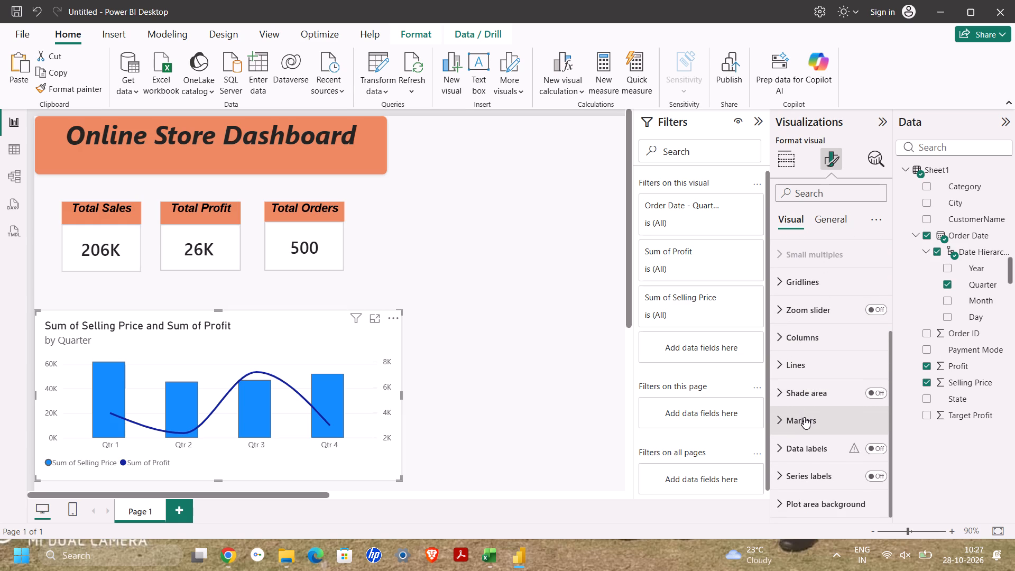
scroll(804, 417, "down", 2)
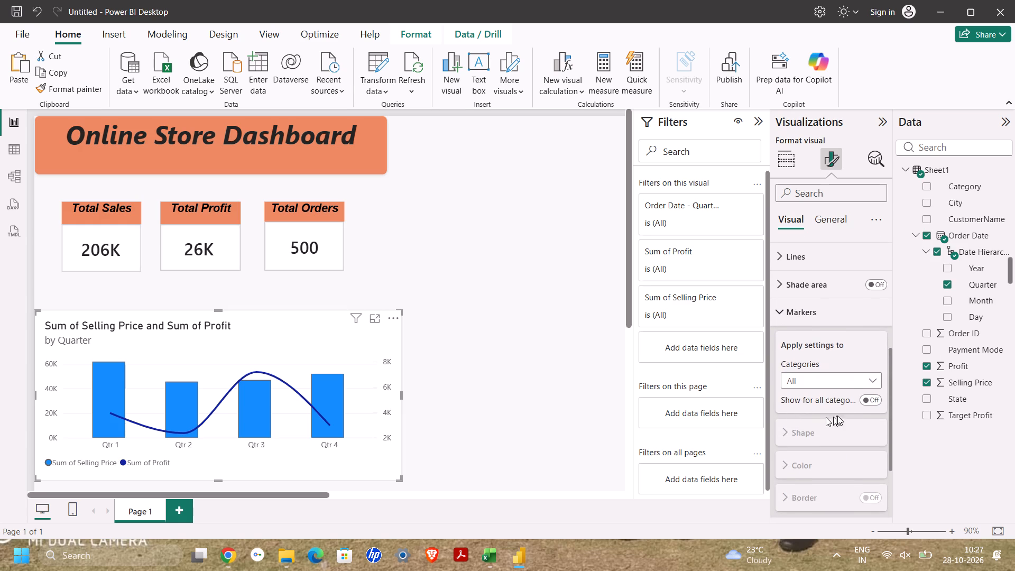
left_click(869, 403)
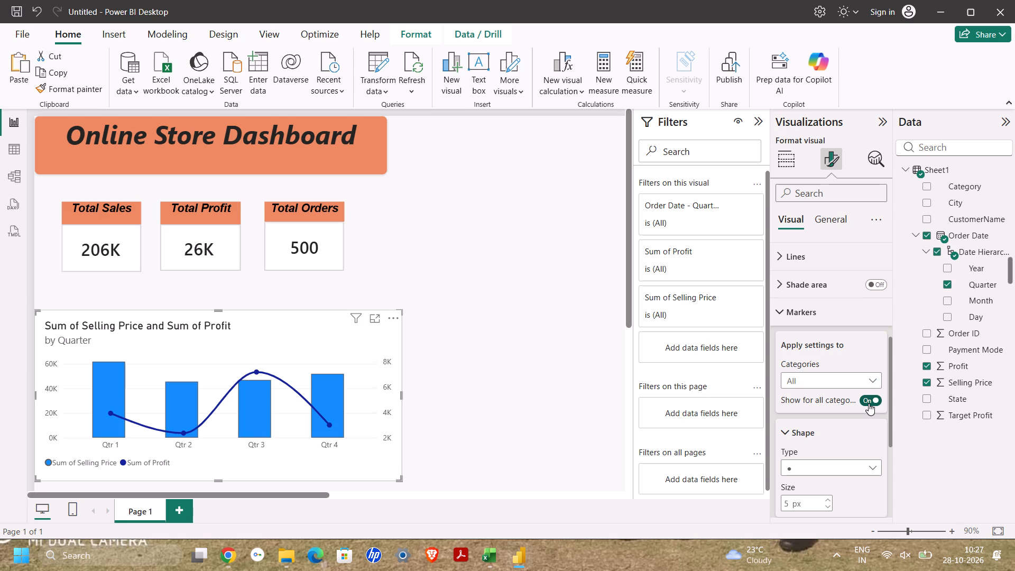
left_click(869, 403)
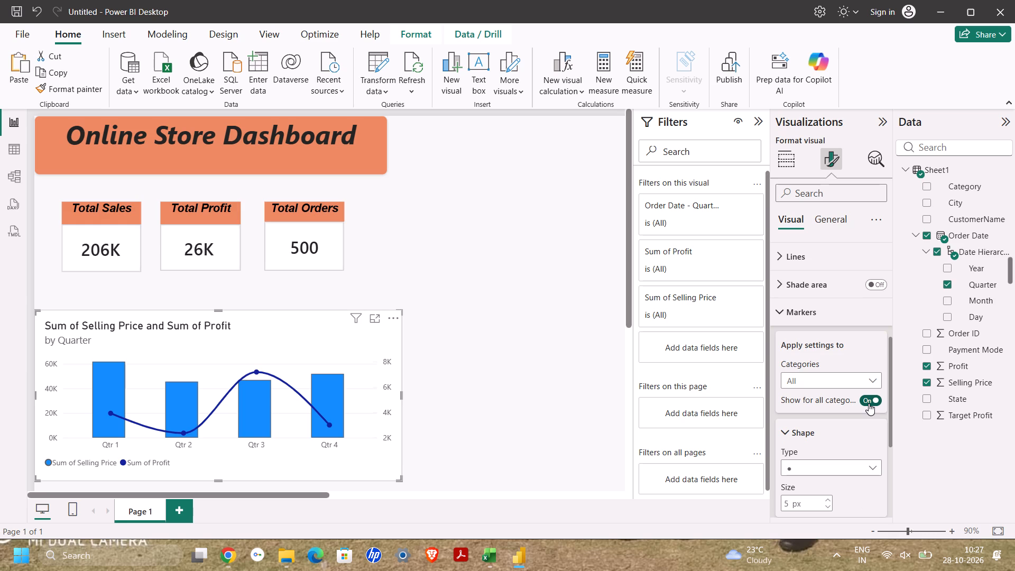
left_click(869, 403)
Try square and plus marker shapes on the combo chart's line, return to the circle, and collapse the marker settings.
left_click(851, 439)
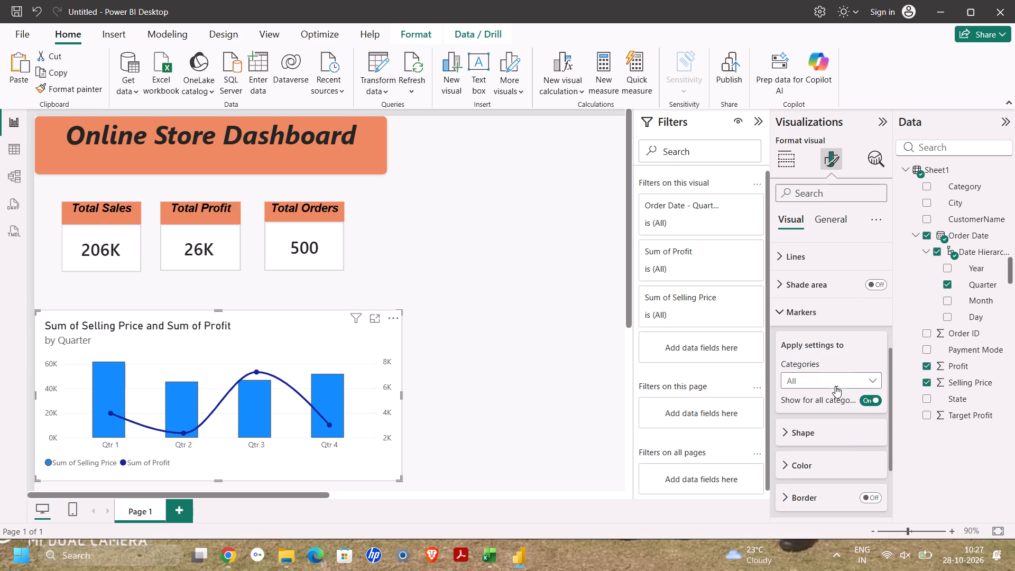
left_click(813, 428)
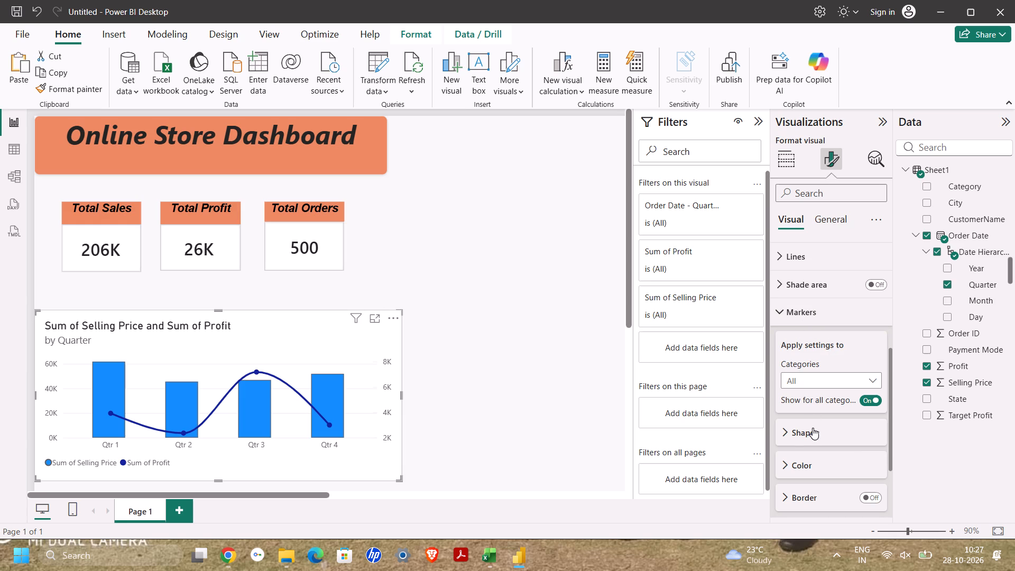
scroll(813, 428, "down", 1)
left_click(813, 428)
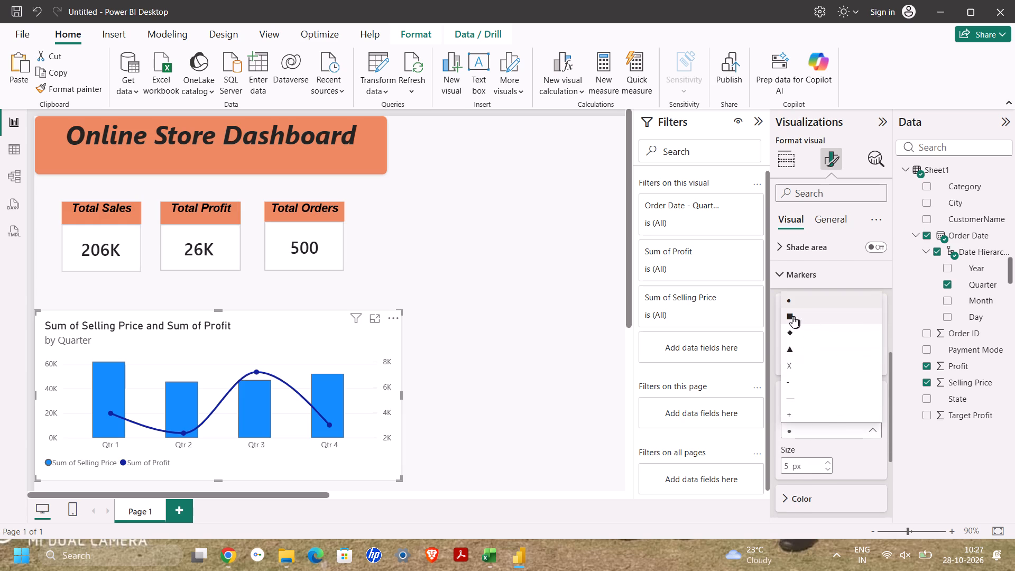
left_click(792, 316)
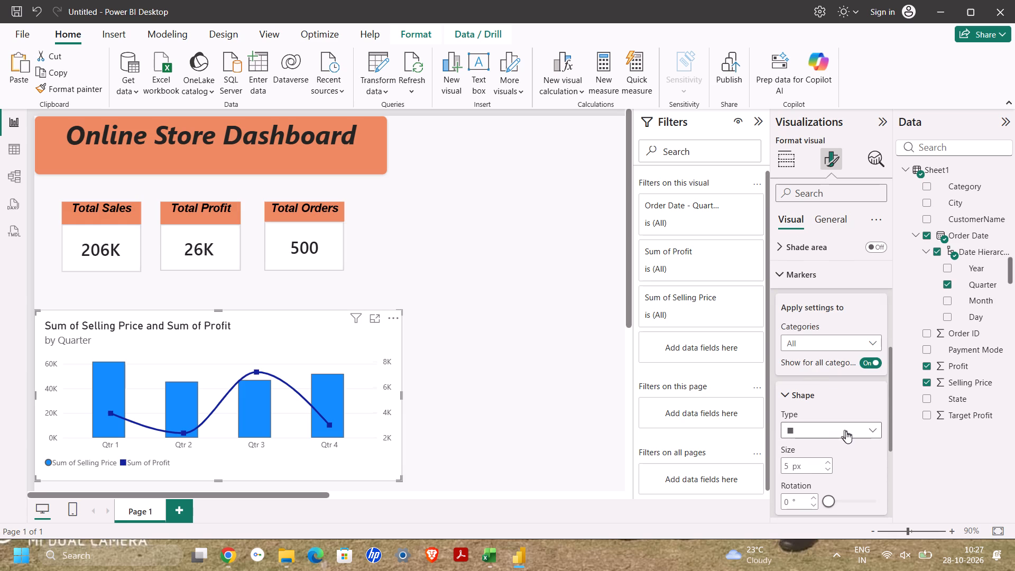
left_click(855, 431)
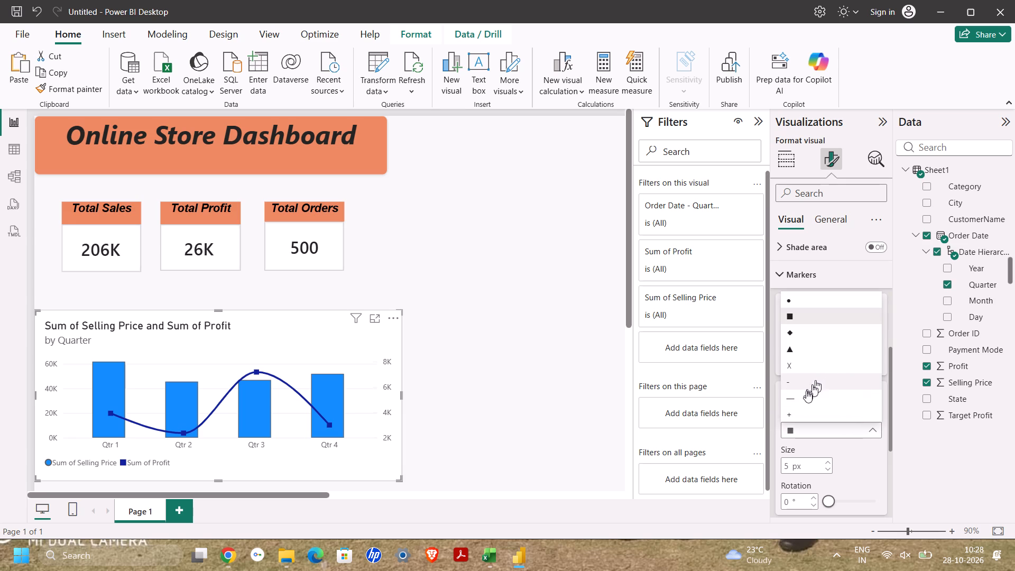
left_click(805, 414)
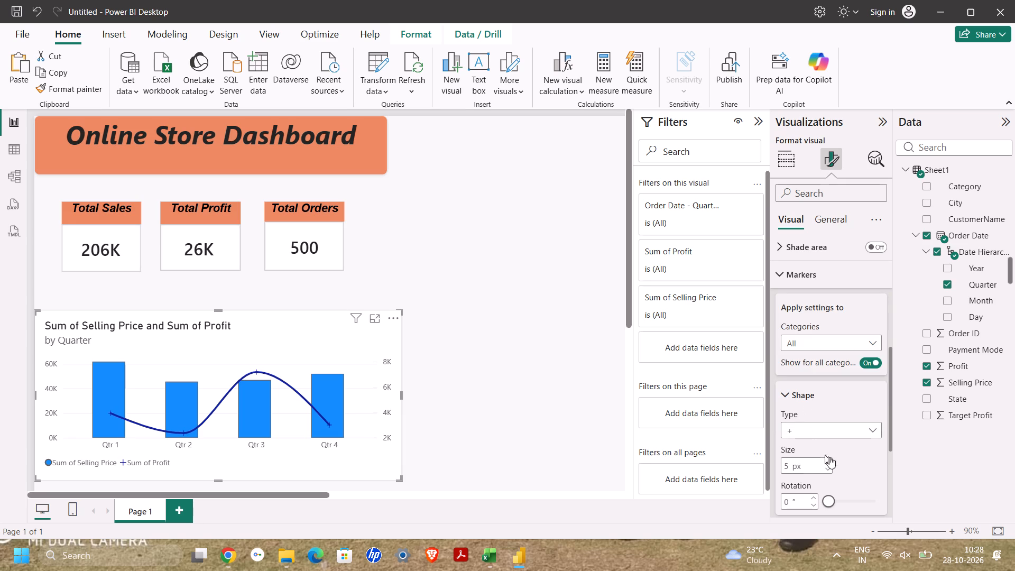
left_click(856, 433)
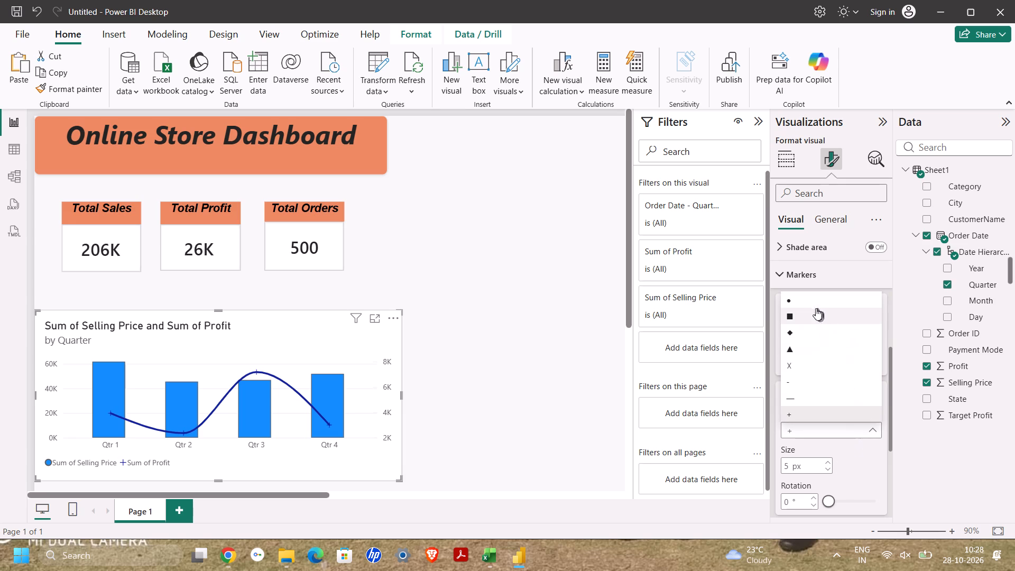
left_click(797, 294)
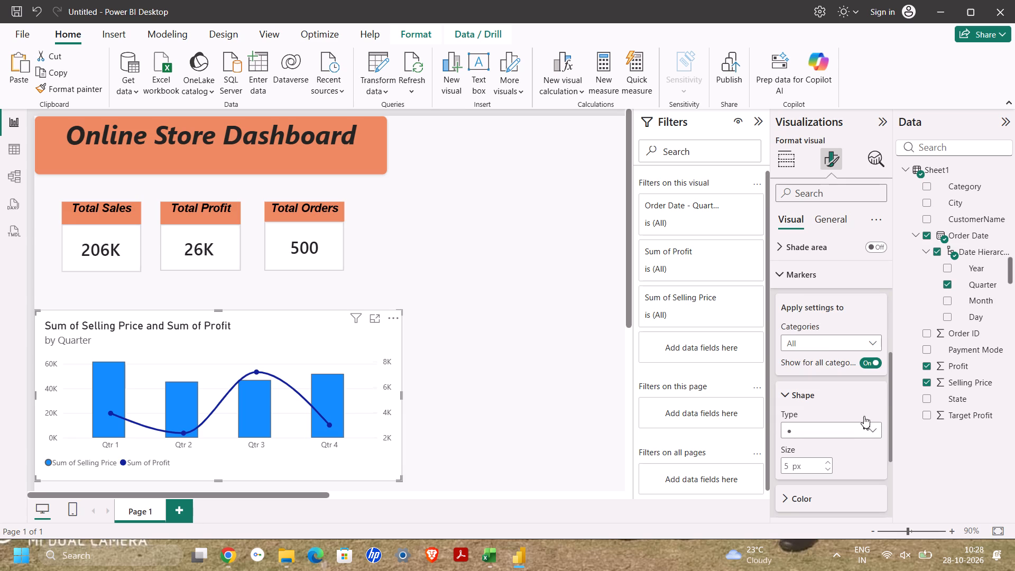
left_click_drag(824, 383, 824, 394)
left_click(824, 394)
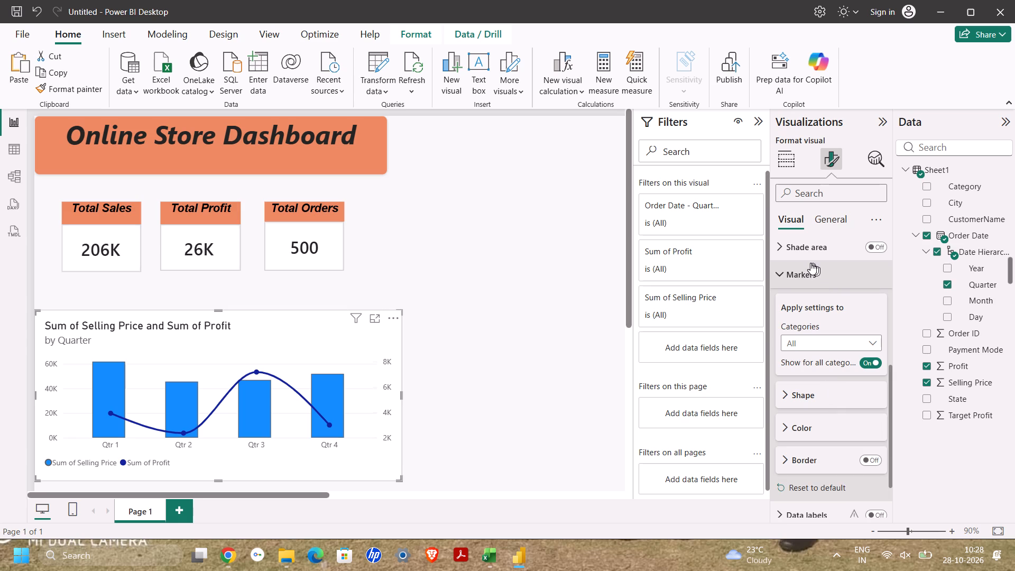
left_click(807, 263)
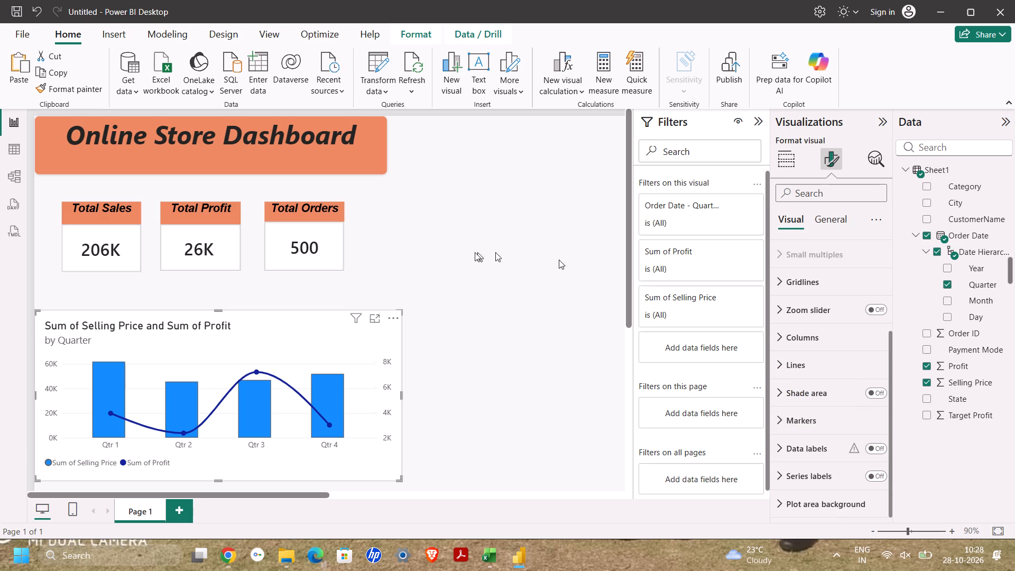
Deselect the chart and save the report in the Documents folder as Online Store Practice Project.
left_click(461, 252)
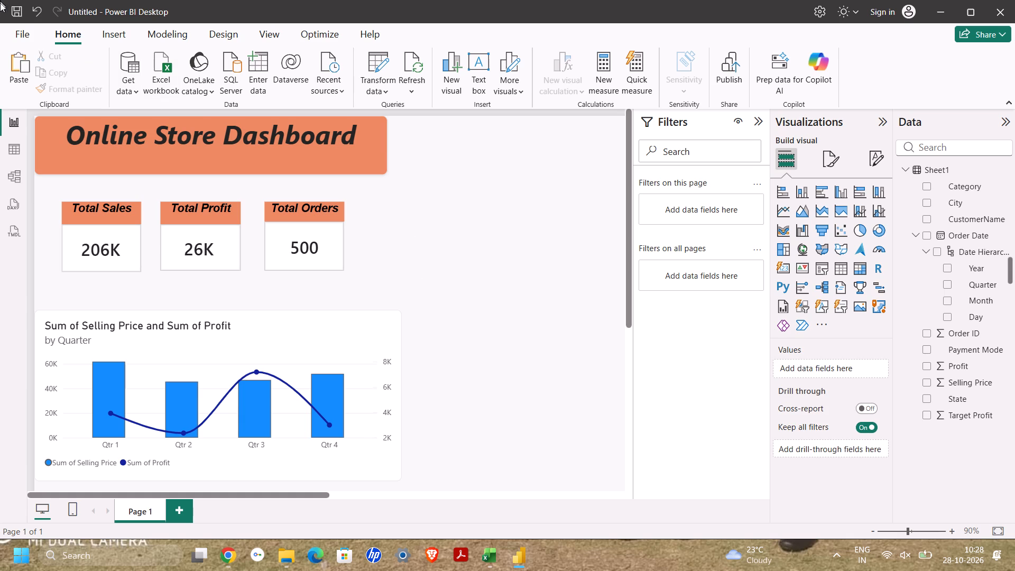
left_click(16, 16)
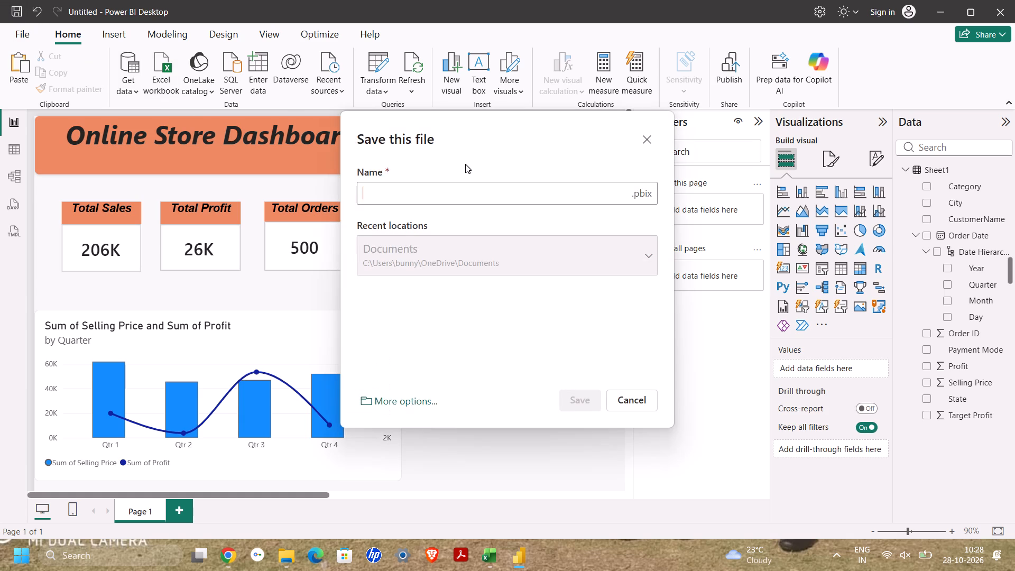
type("Online Storre")
key("BackSpace")
key("BackSpace")
type("e")
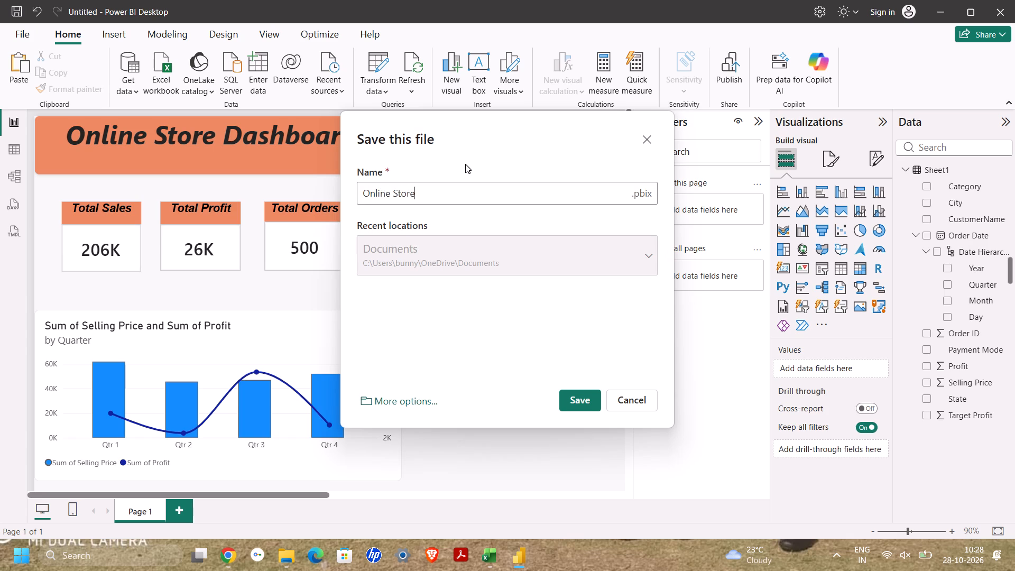
key("space")
type("Pro")
type("ject")
key("Left")
key("Left")
key("Left")
key("Left")
key("Left")
key("Left")
key("Left")
key("Left")
key("space")
type("Practice")
key("Return")
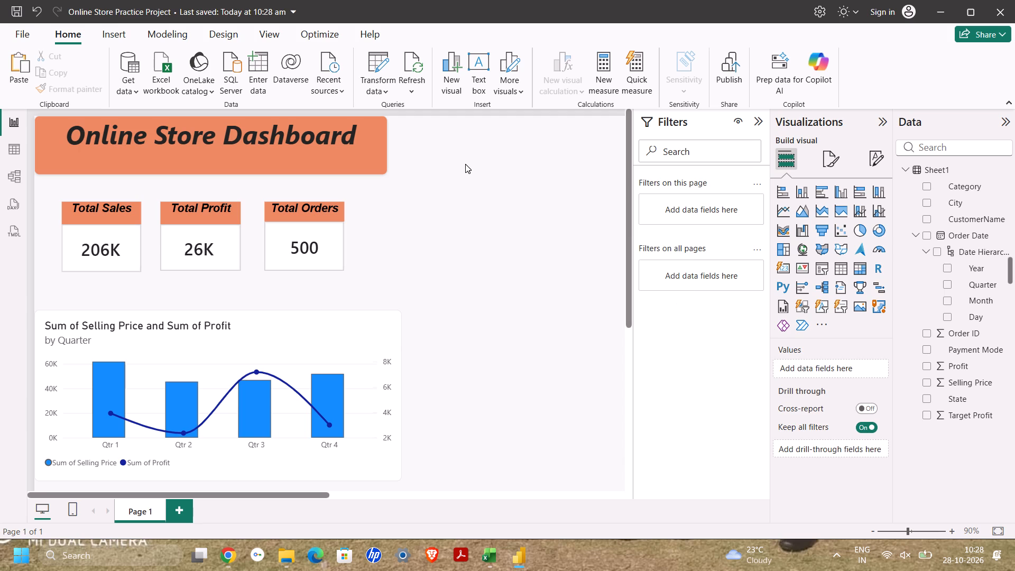
Check the saved report's file name and location, and return to the report canvas.
left_click(117, 12)
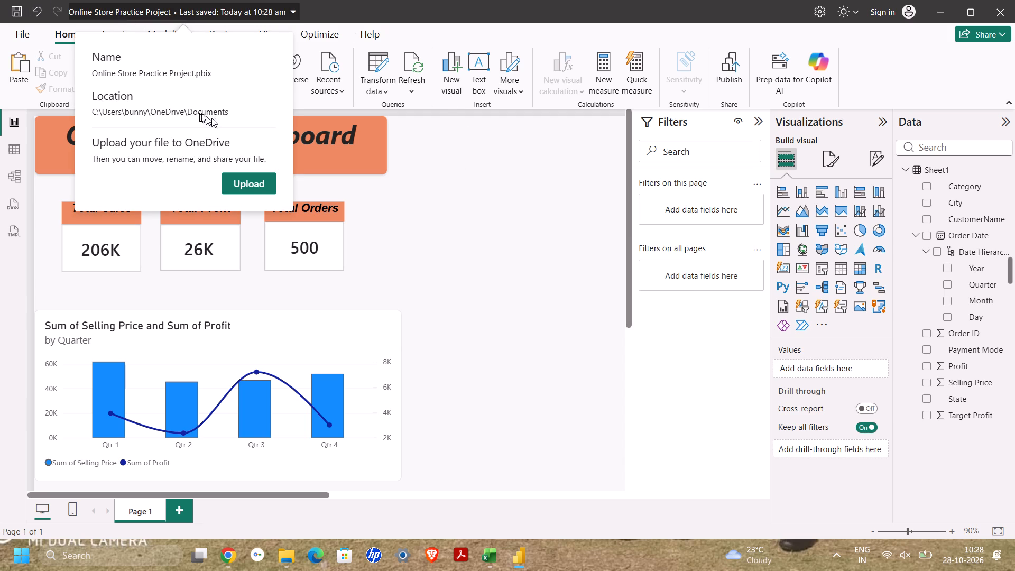
left_click(393, 194)
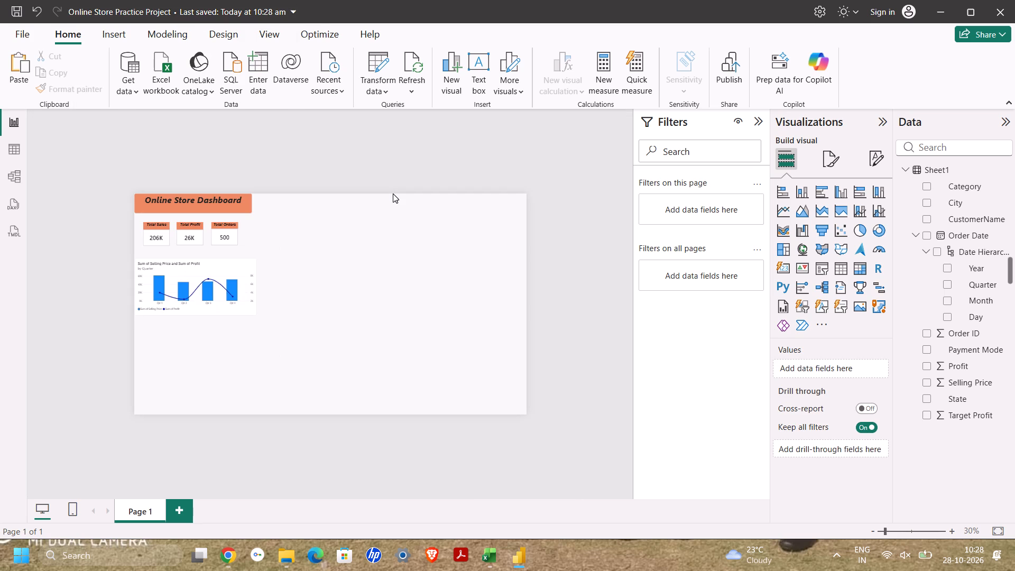
left_click(421, 267)
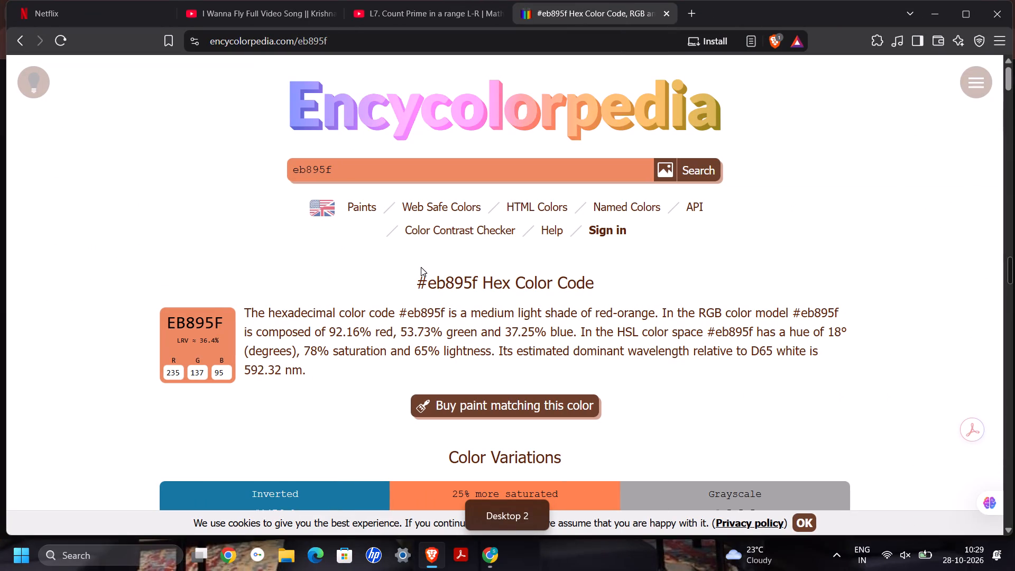
In the Brave browser, examine the named colors related to #eb895f on Encycolorpedia and open the Brewed mustard-brown #e68364 page.
scroll(421, 267, "down", 2)
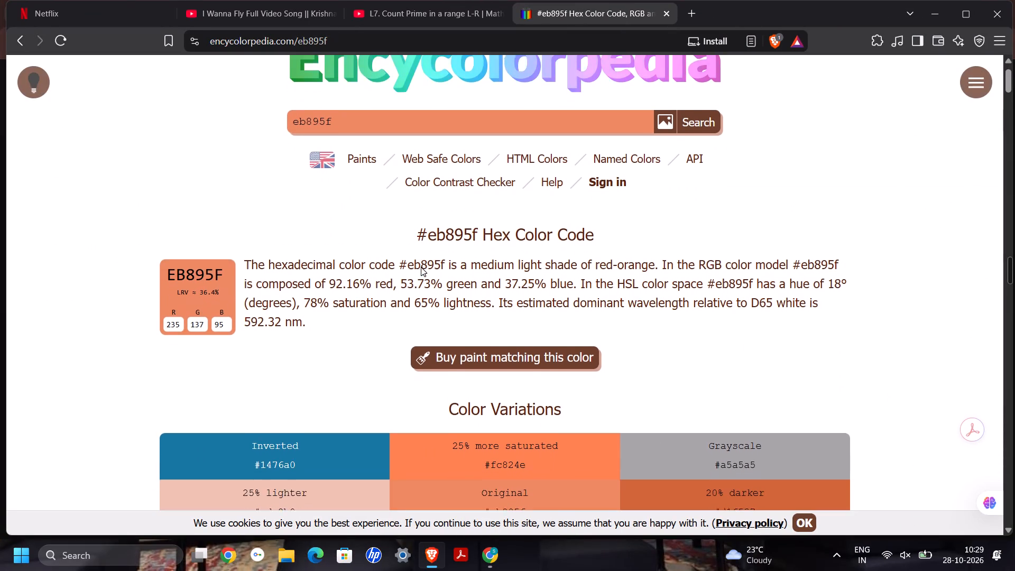
scroll(421, 267, "down", 3)
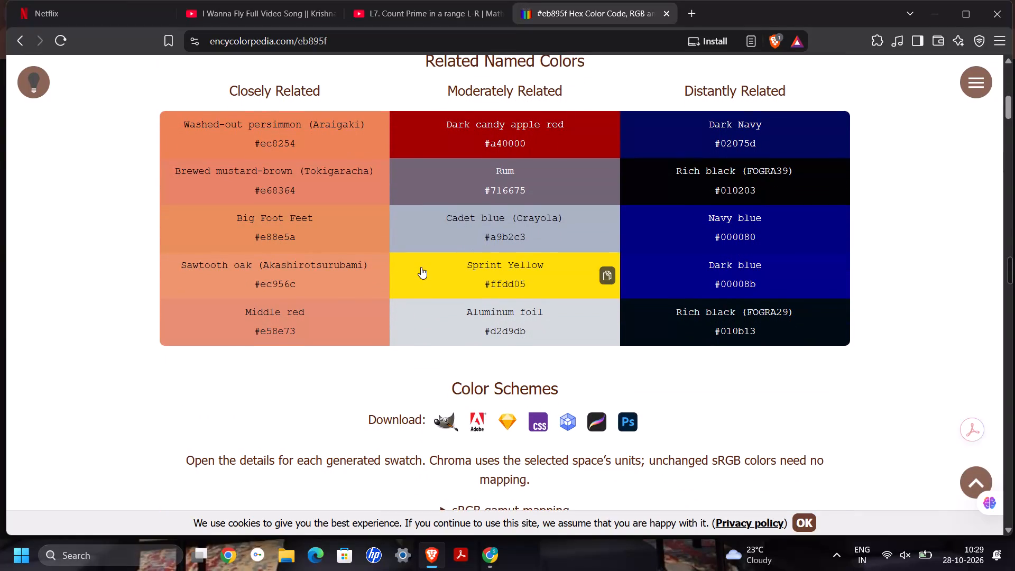
scroll(421, 267, "down", 1)
scroll(421, 267, "up", 2)
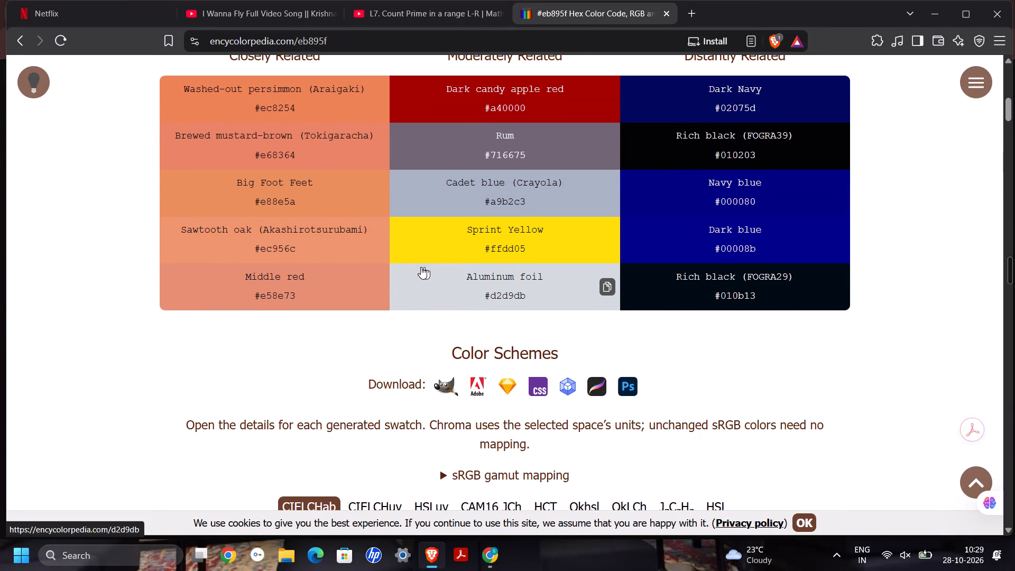
scroll(421, 267, "up", 3)
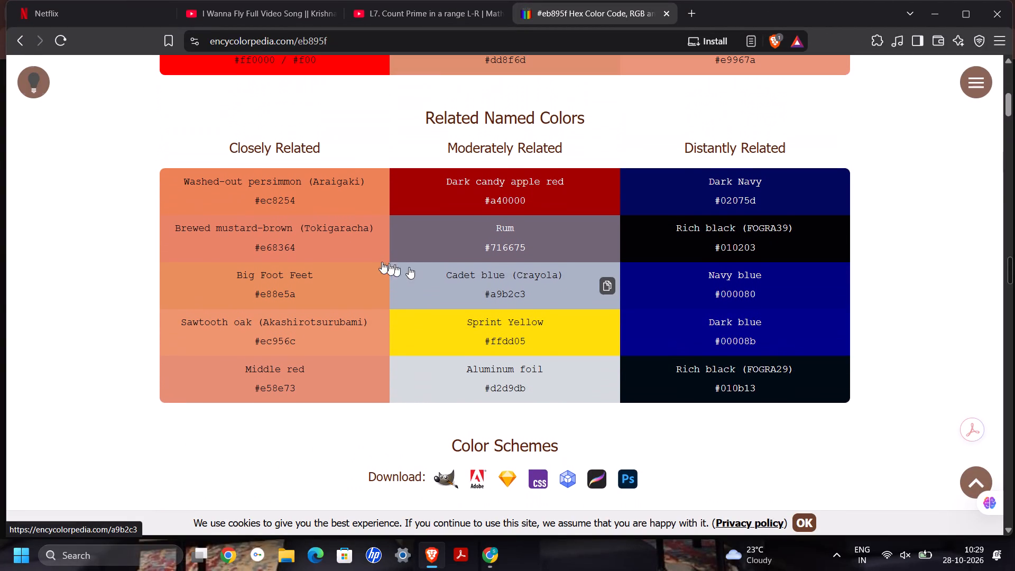
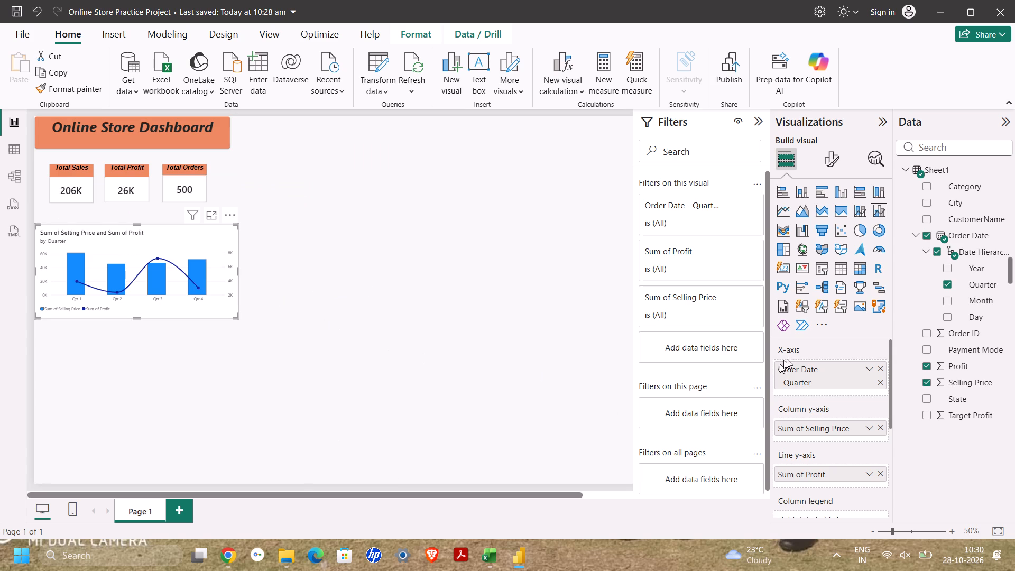
left_click(226, 260)
left_click(193, 179)
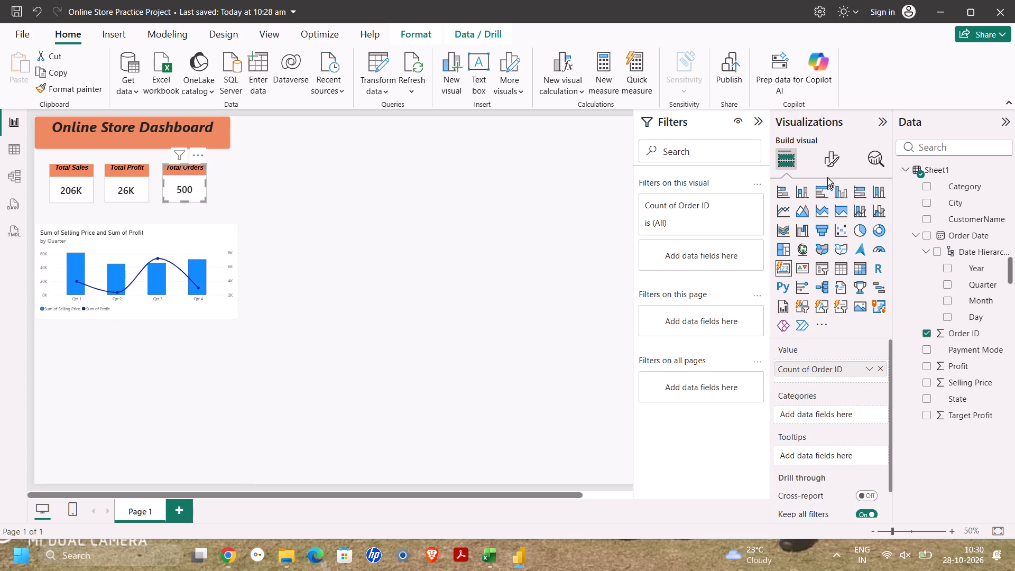
left_click(825, 160)
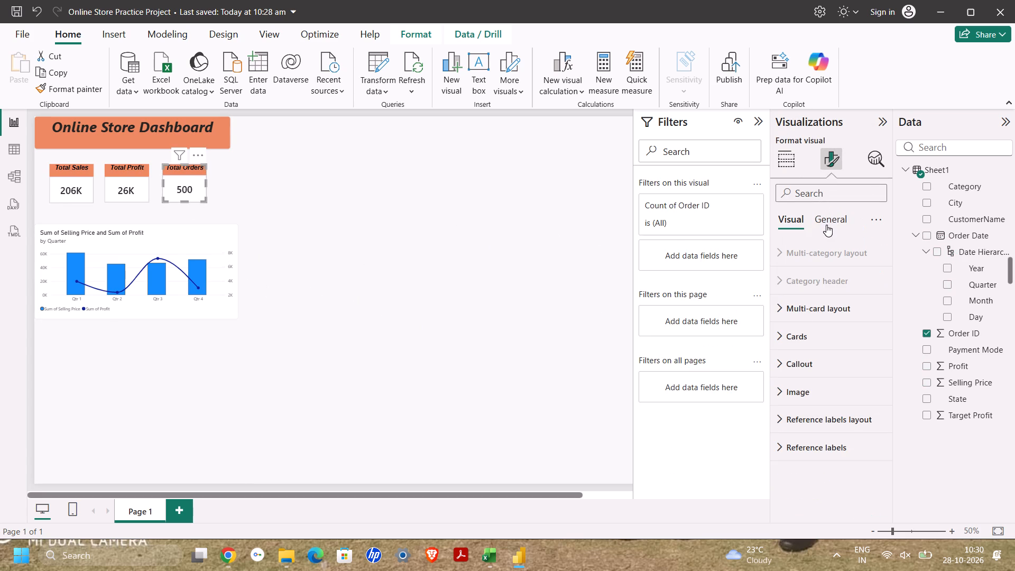
left_click(826, 225)
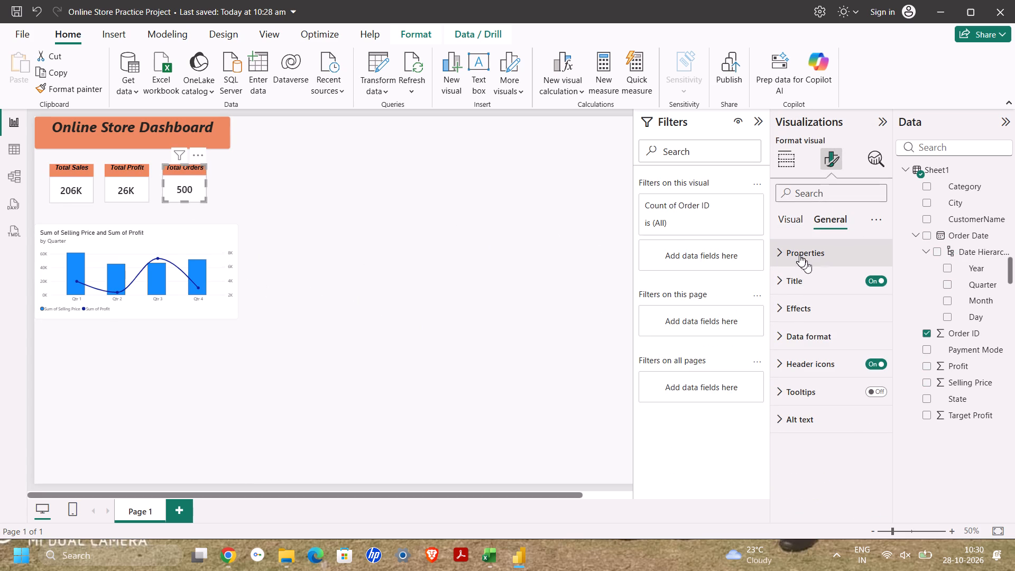
double_click(799, 255)
left_click(799, 255)
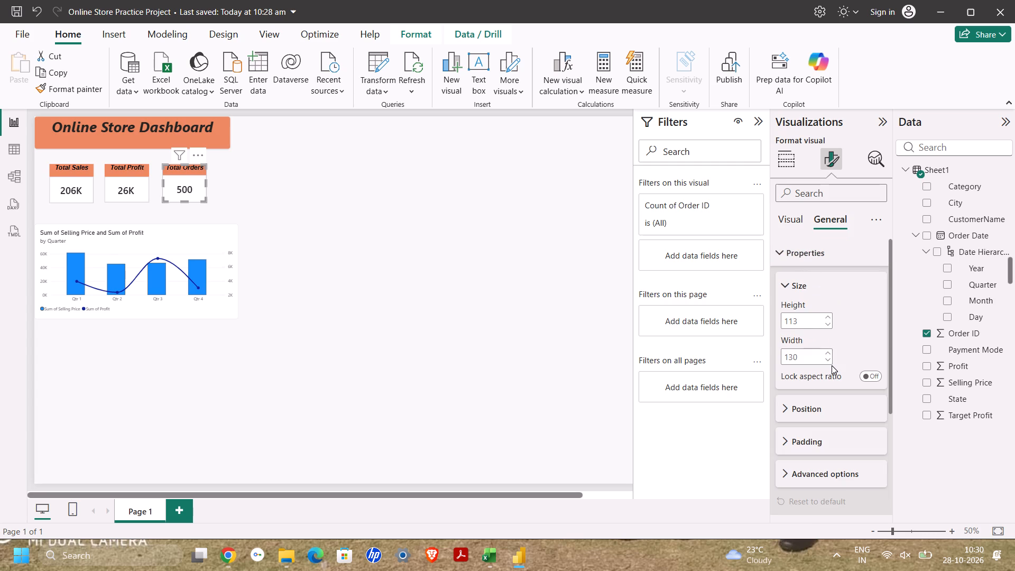
triple_click(830, 328)
triple_click(830, 328)
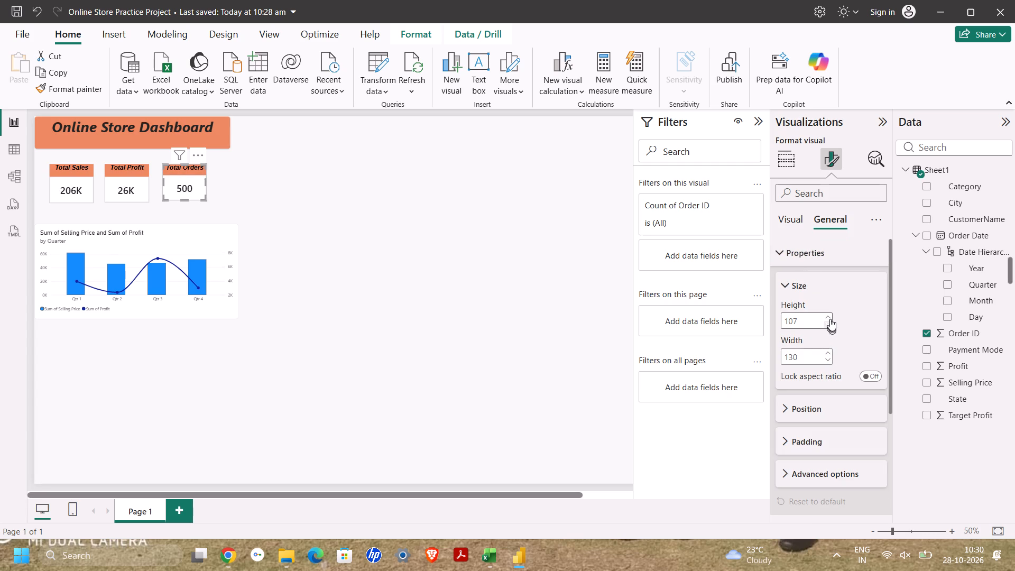
left_click(830, 317)
left_click(830, 317)
double_click(830, 317)
Move the Total Orders and Total Sales cards slightly closer to the Total Profit card between them, and deselect.
left_click(203, 187)
left_click(203, 187)
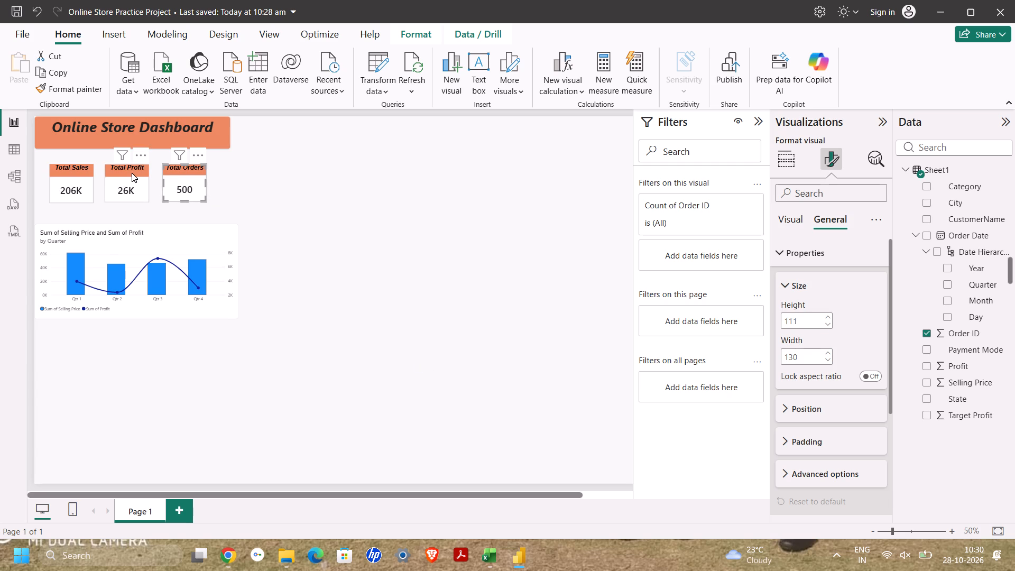
left_click(132, 173)
left_click_drag(172, 182, 170, 182)
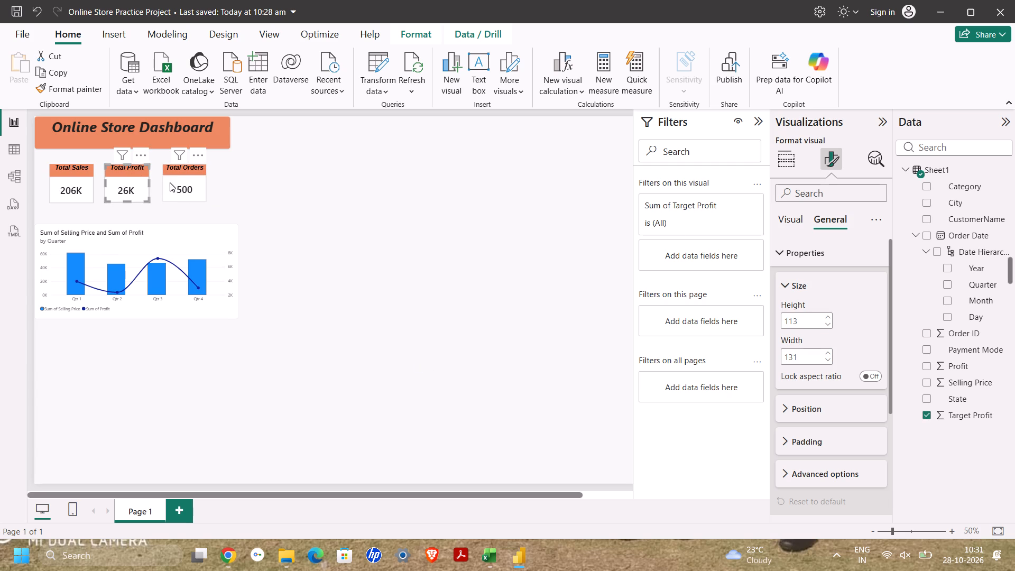
left_click_drag(170, 182, 167, 182)
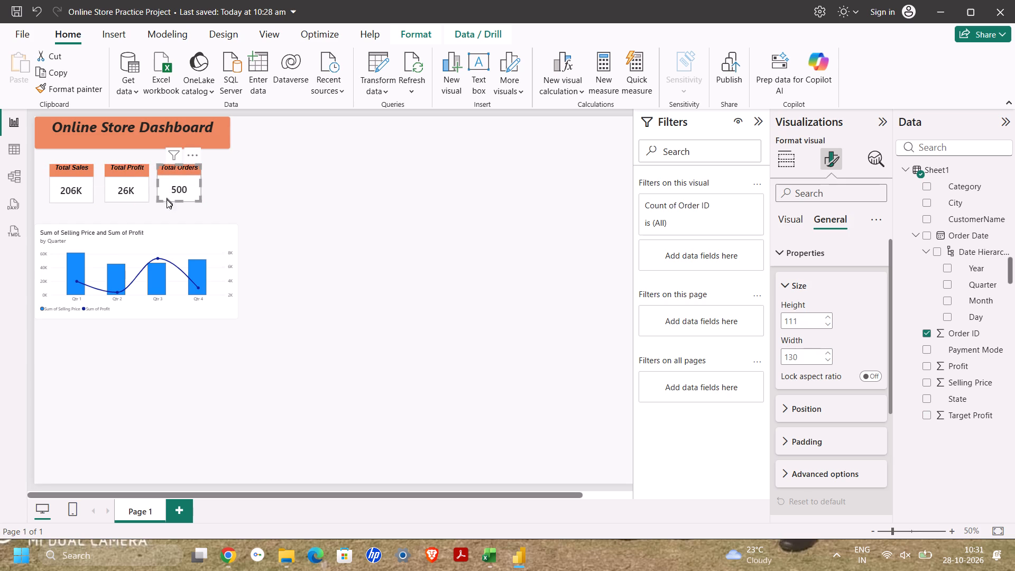
left_click(85, 189)
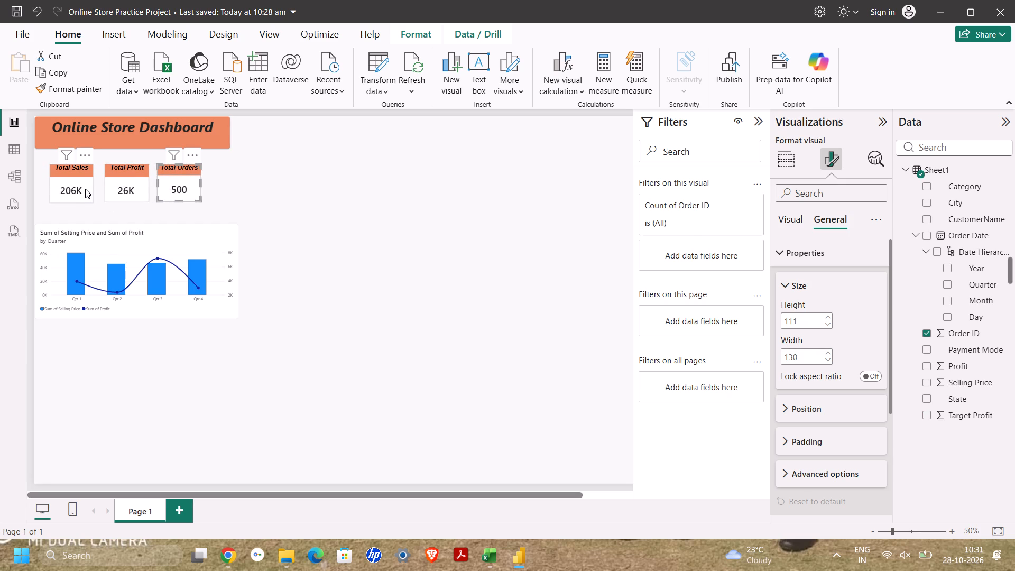
left_click(85, 189)
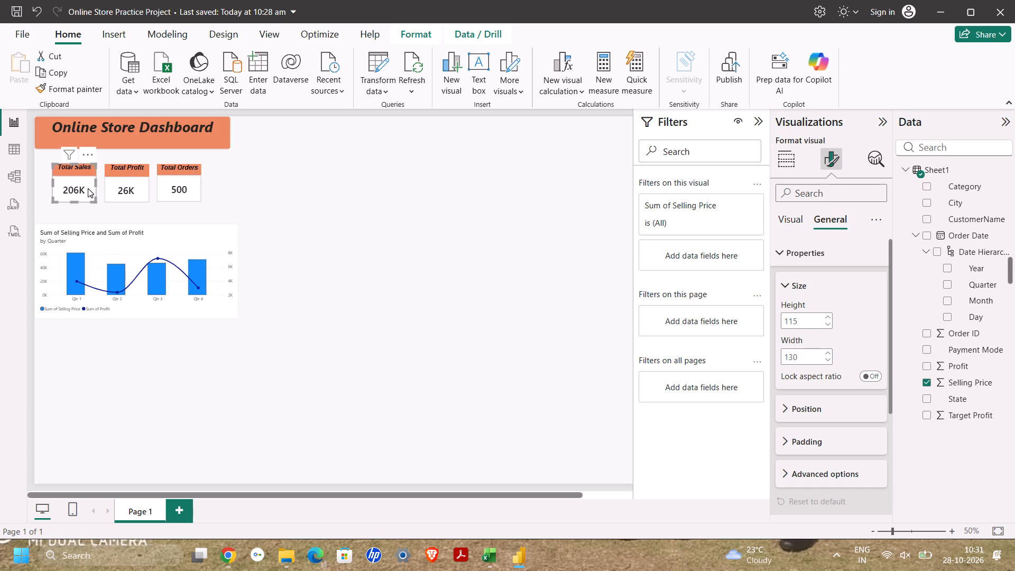
left_click(88, 188)
left_click(275, 164)
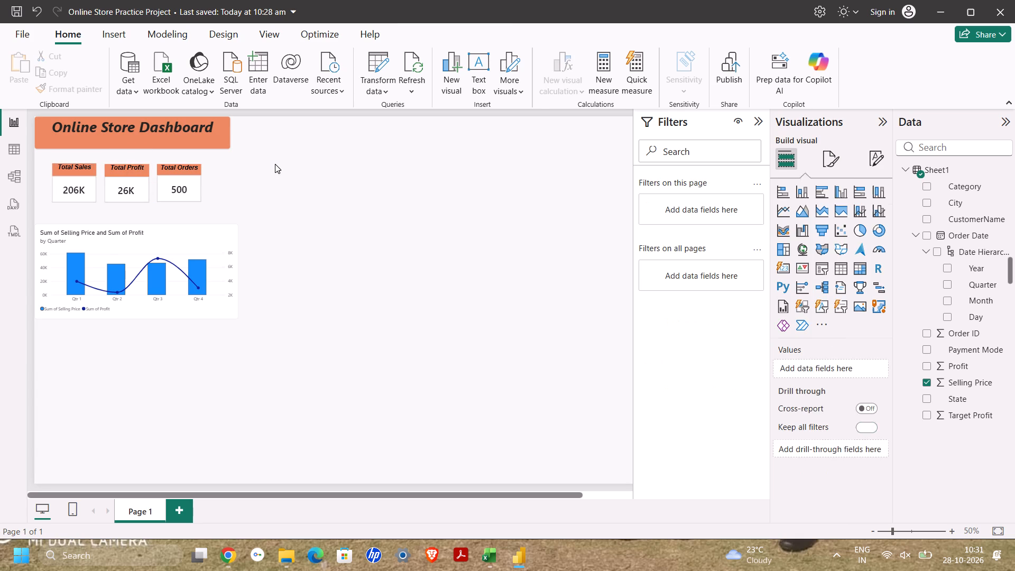
left_click(340, 221)
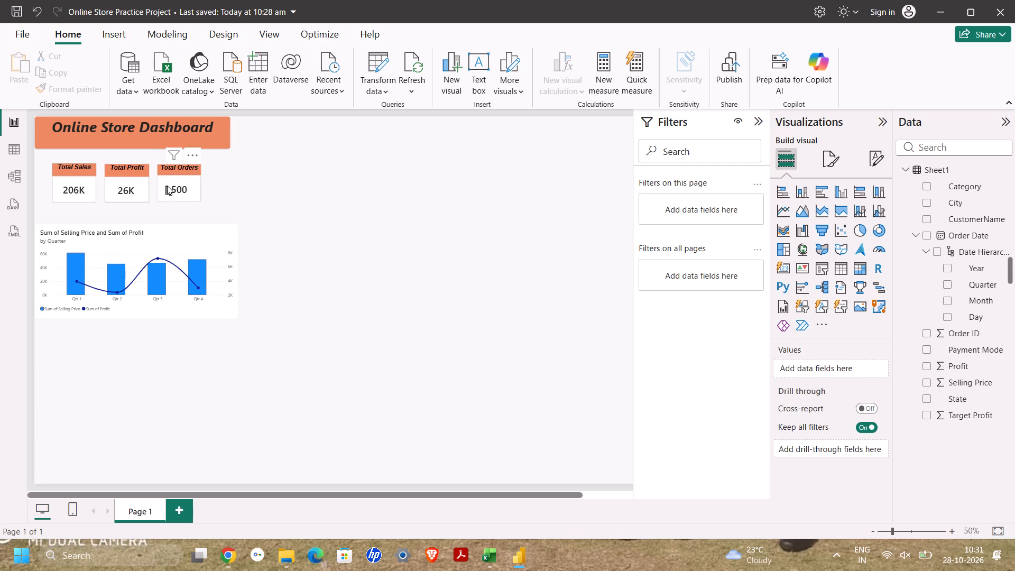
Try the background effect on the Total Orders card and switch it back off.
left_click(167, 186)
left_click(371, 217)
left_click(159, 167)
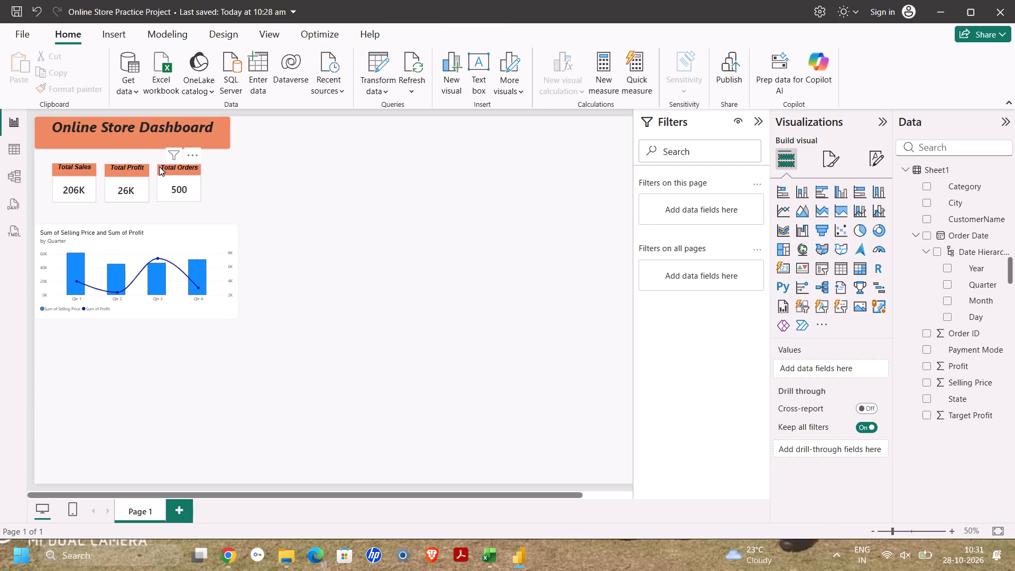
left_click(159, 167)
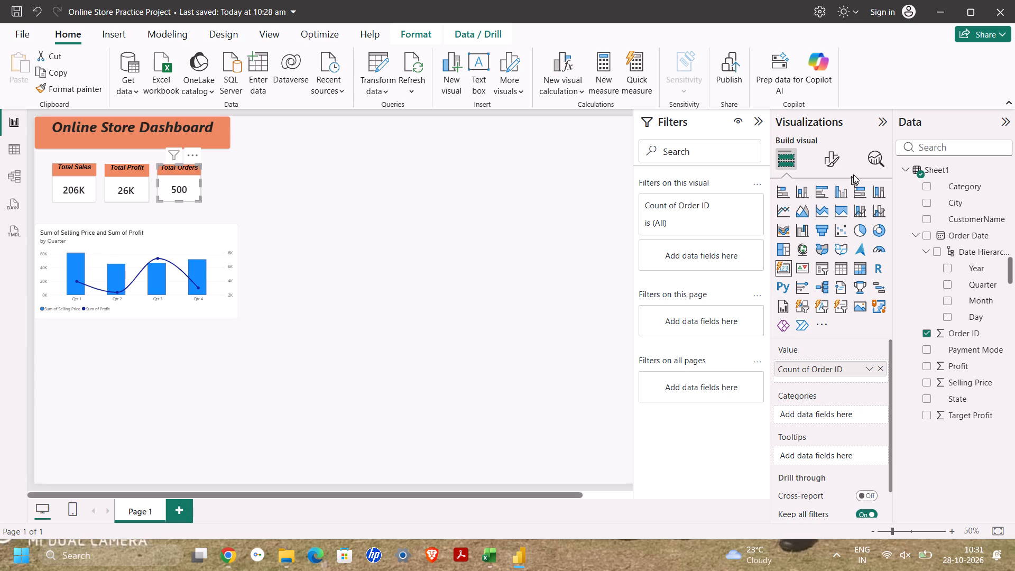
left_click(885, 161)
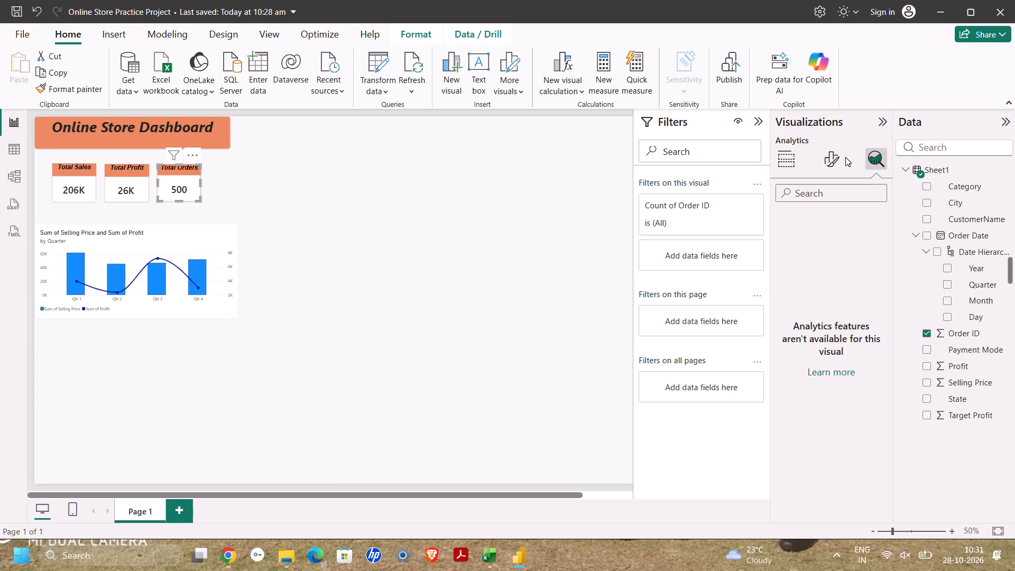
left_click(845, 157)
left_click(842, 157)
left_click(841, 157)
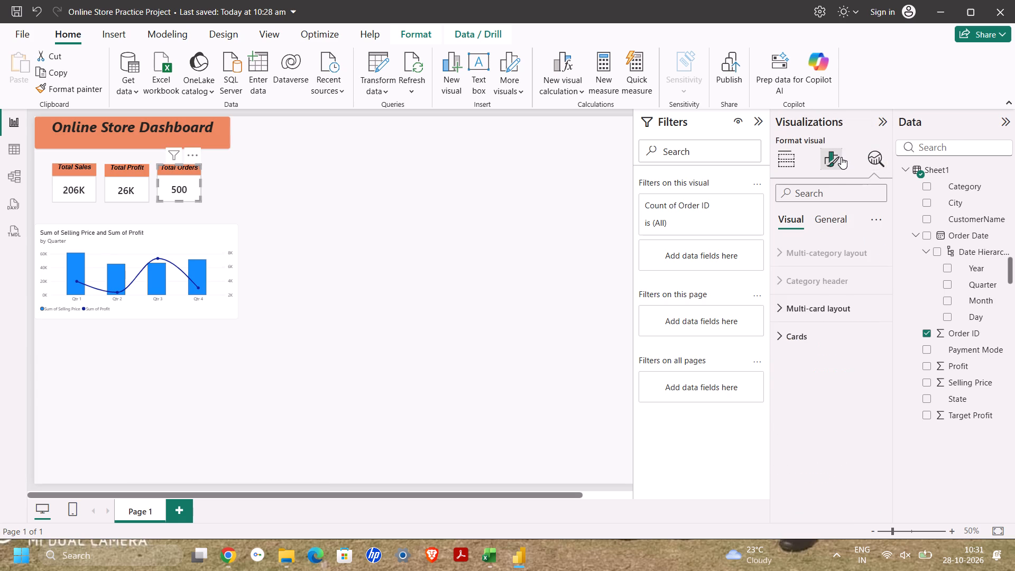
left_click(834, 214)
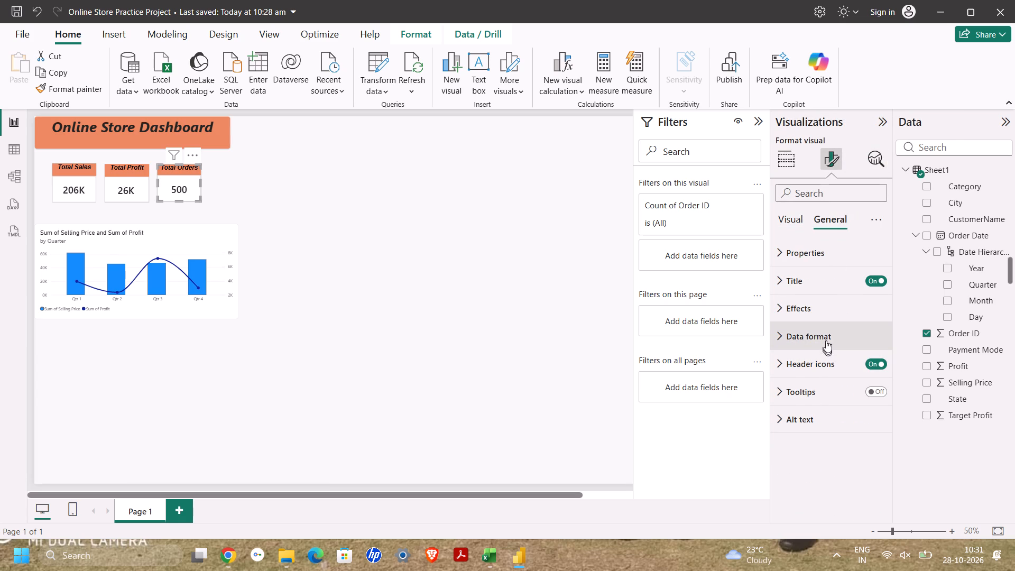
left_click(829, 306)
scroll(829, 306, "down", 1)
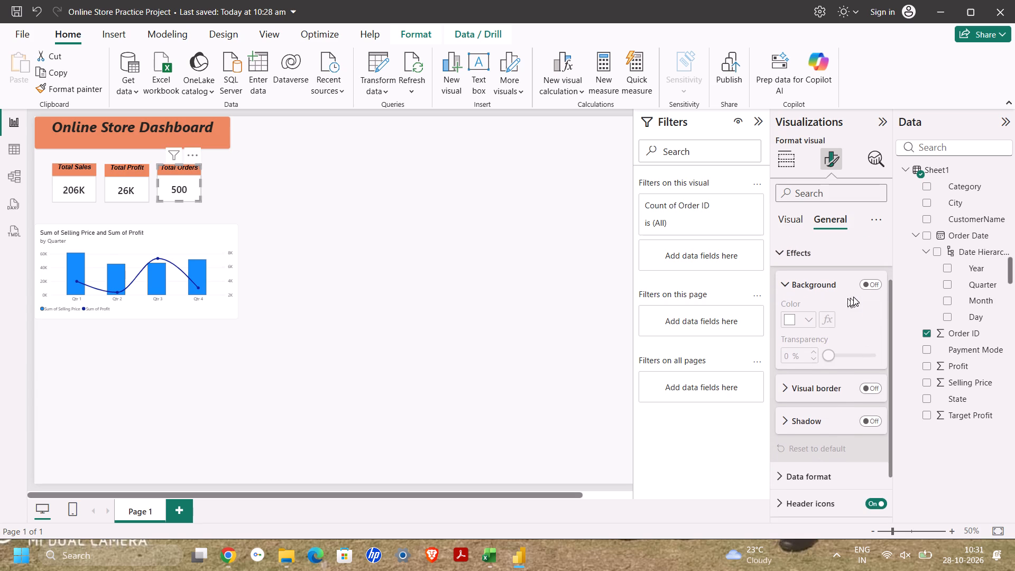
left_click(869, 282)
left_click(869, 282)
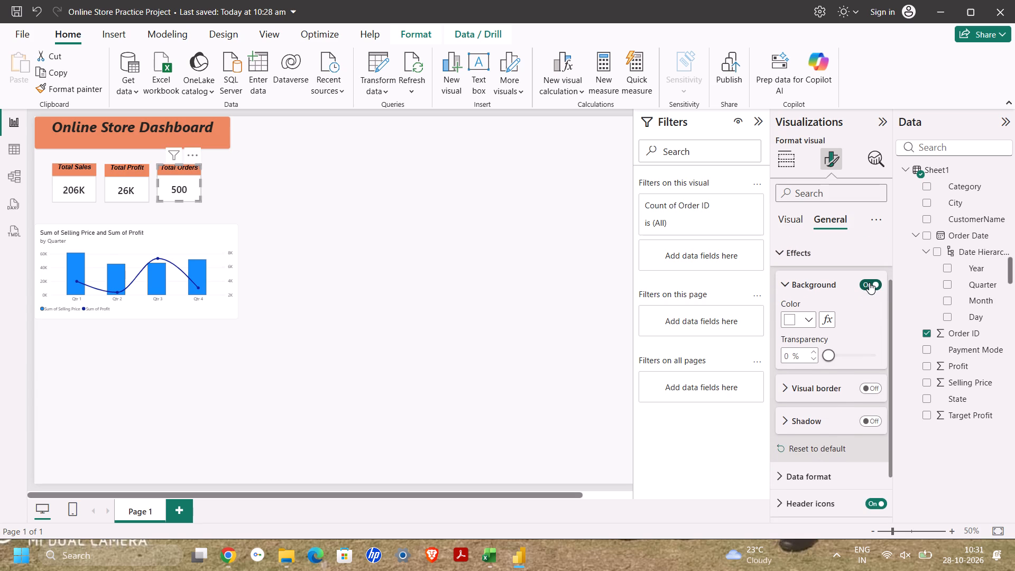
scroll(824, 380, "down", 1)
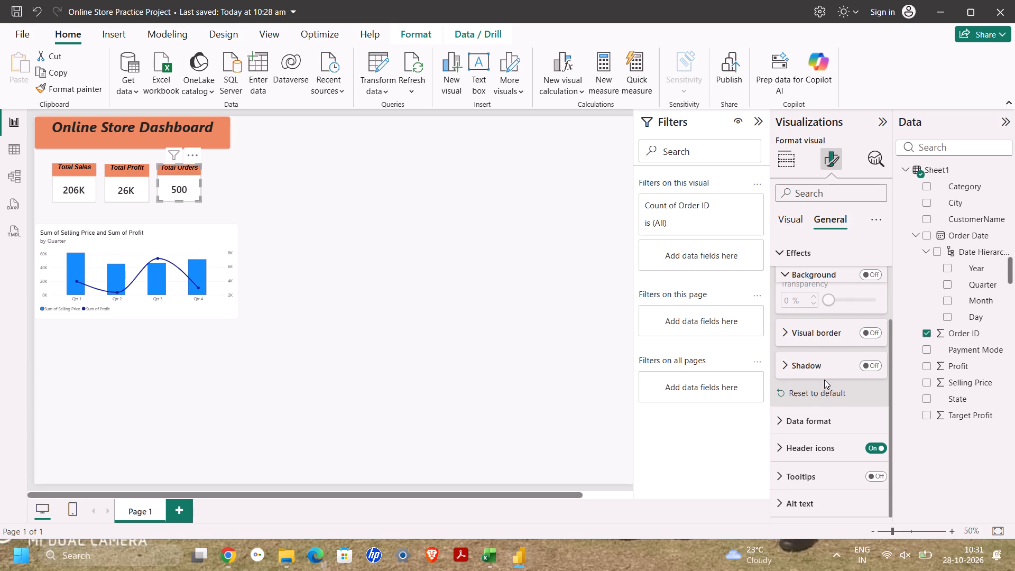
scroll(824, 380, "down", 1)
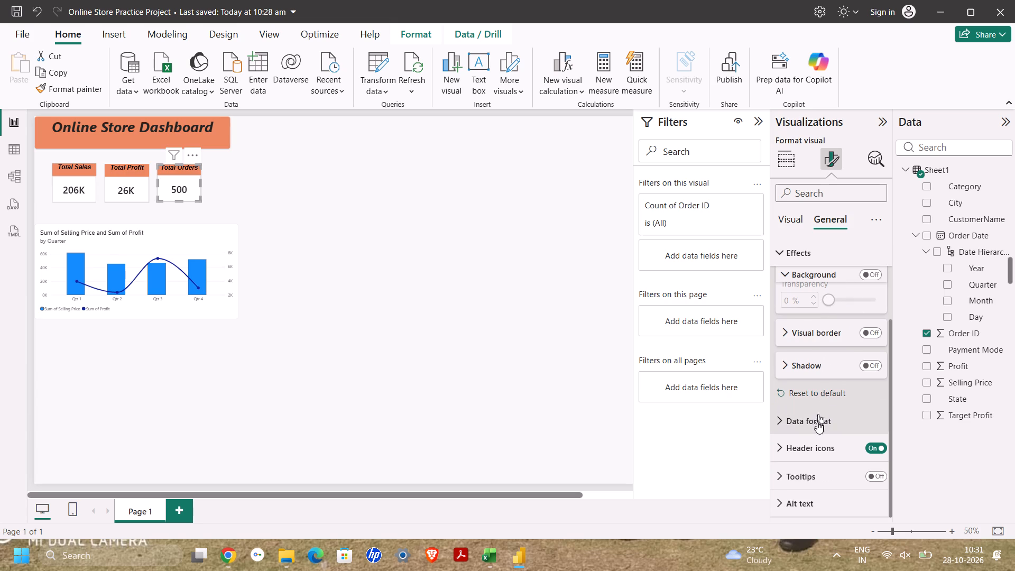
Examine the Total Orders card's general formatting options, including Data format, Tooltips and Alt text.
left_click(817, 423)
scroll(817, 423, "down", 2)
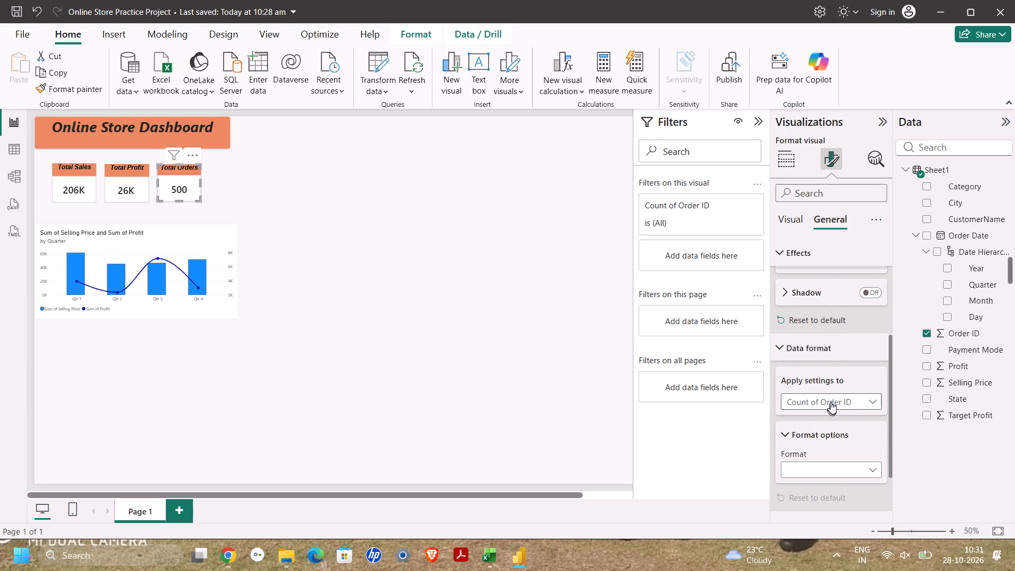
left_click(833, 401)
left_click(833, 401)
left_click(805, 352)
scroll(805, 352, "up", 2)
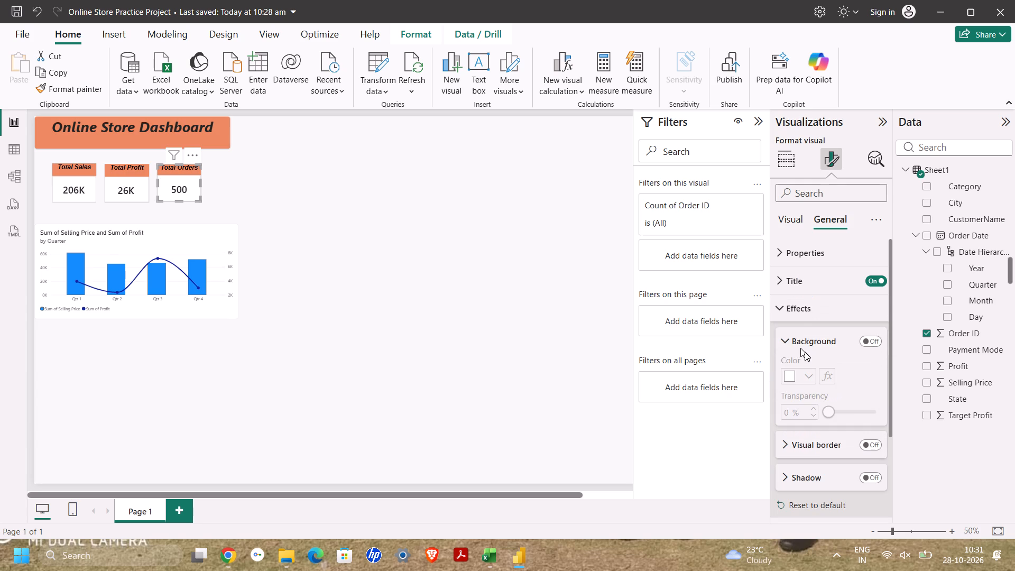
left_click(796, 313)
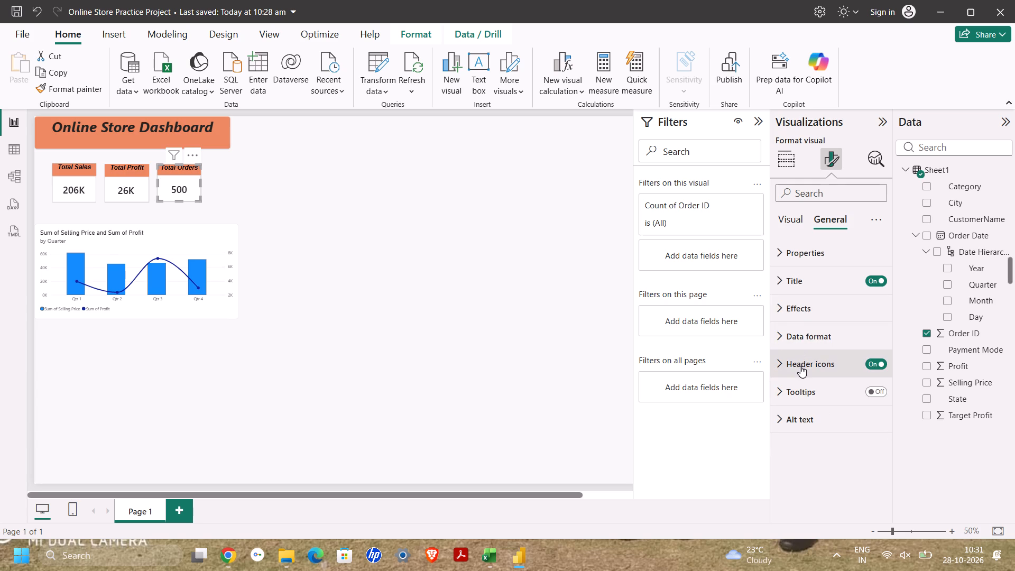
left_click(797, 393)
scroll(797, 393, "down", 1)
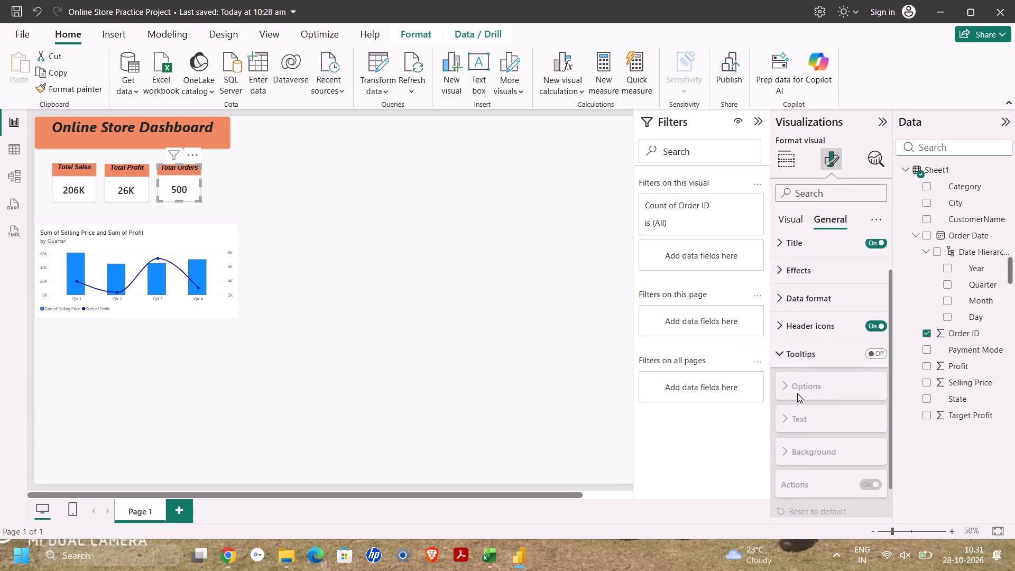
left_click(827, 345)
scroll(827, 345, "down", 1)
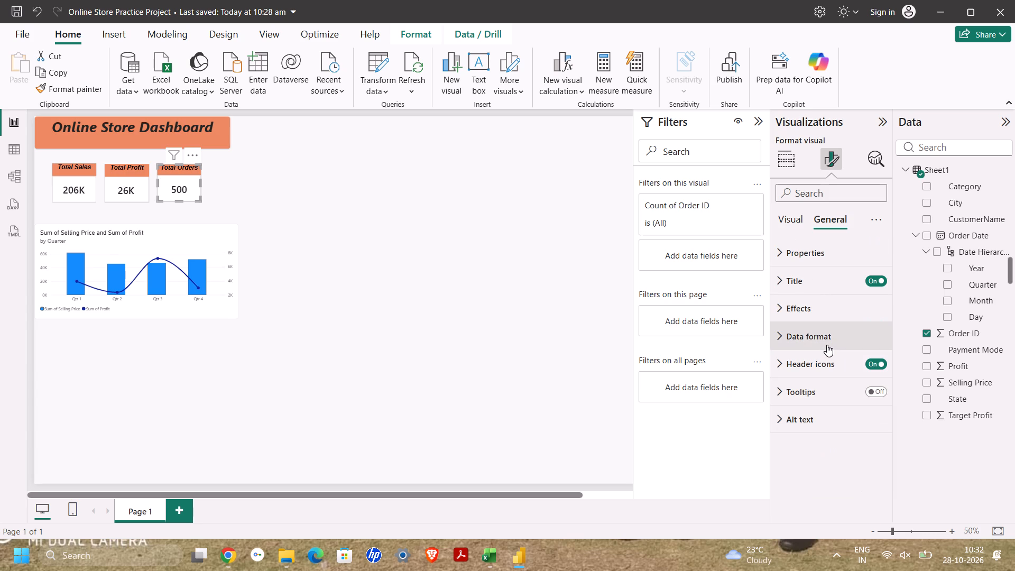
left_click(807, 413)
scroll(807, 413, "down", 1)
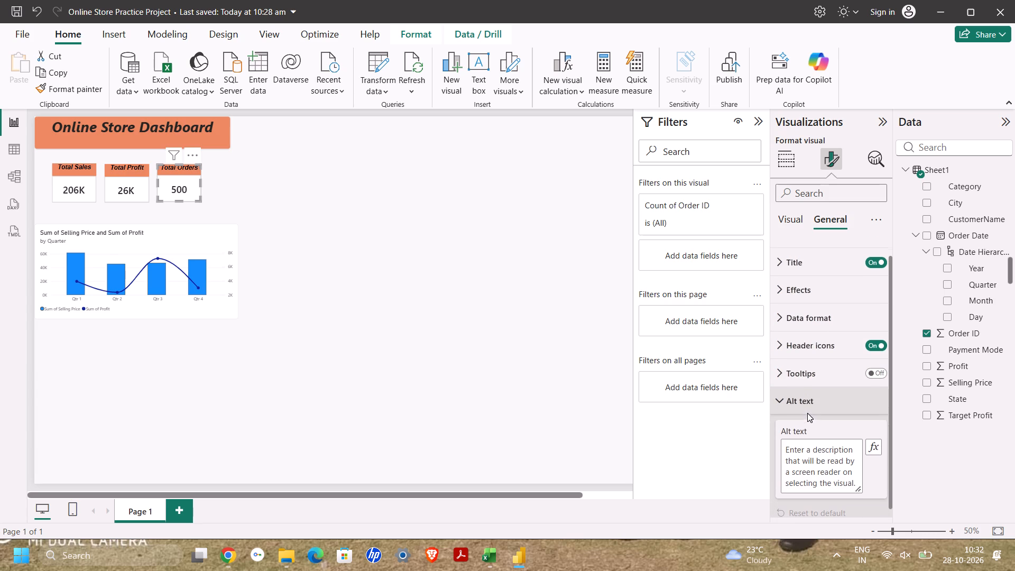
scroll(807, 413, "down", 1)
left_click(805, 395)
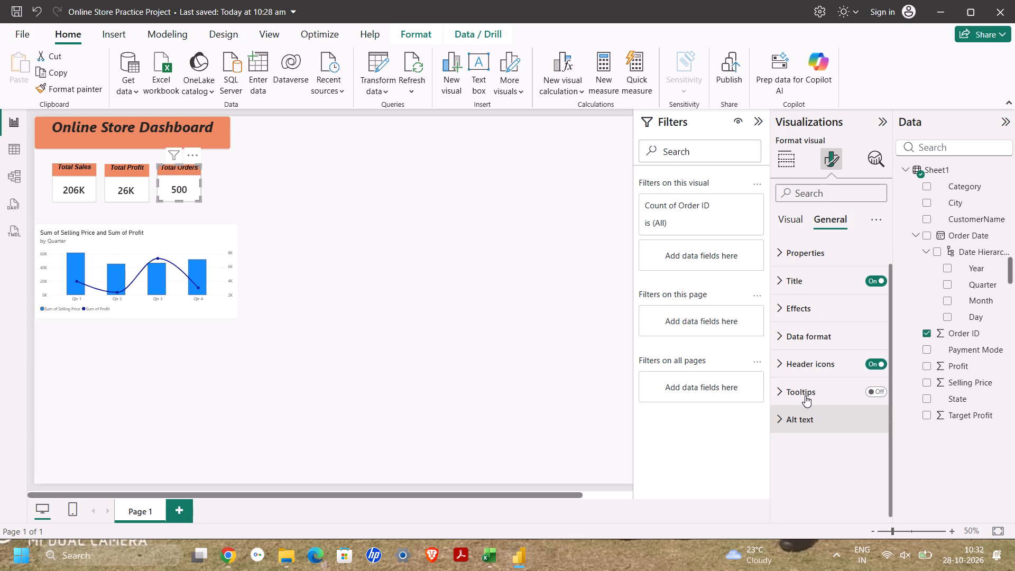
scroll(805, 395, "down", 1)
scroll(805, 395, "up", 3)
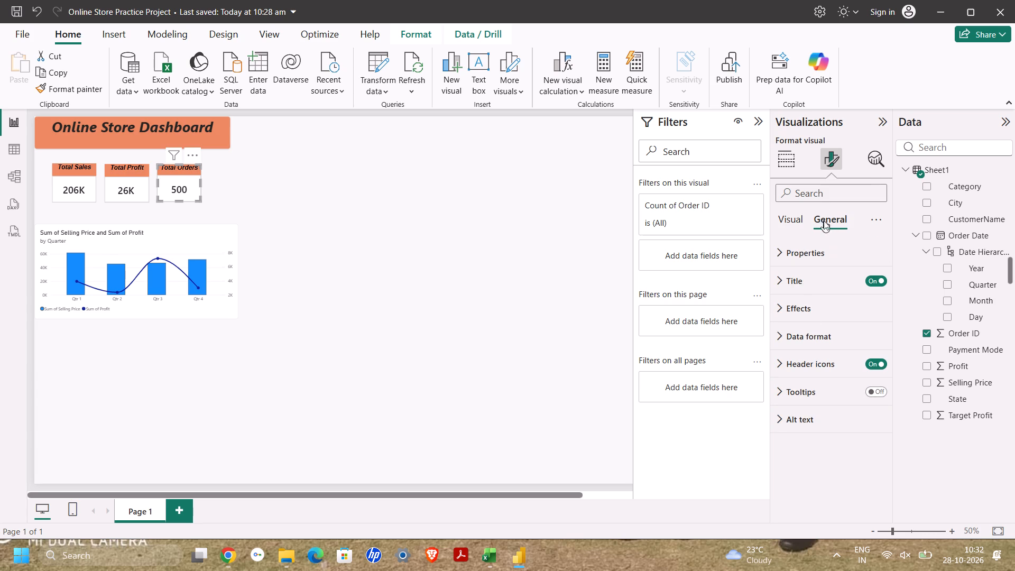
Shift the Total Sales, Total Profit and Total Orders cards slightly to the right, widening the gaps between them, and deselect.
left_click(205, 245)
left_click(389, 275)
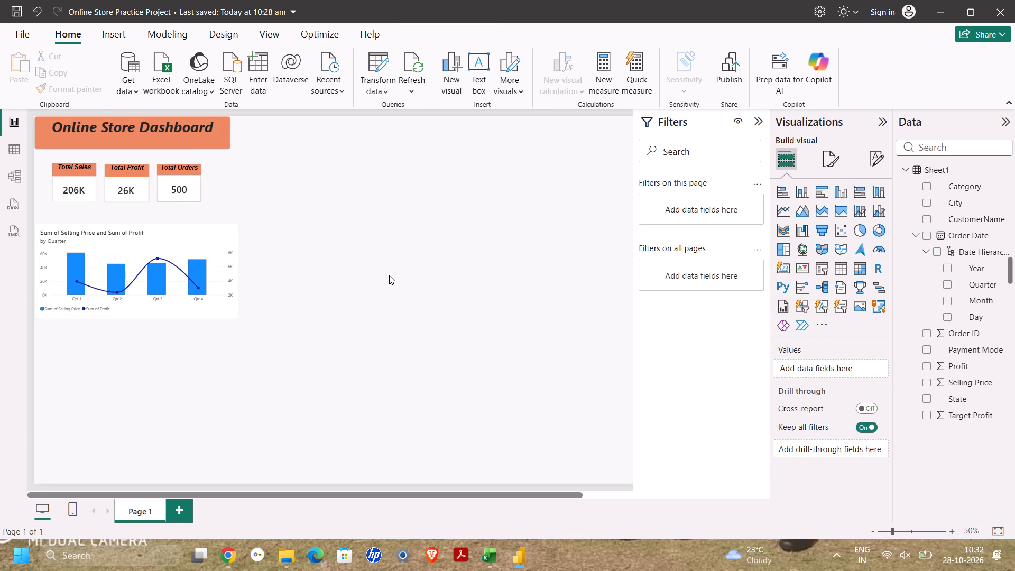
left_click(82, 186)
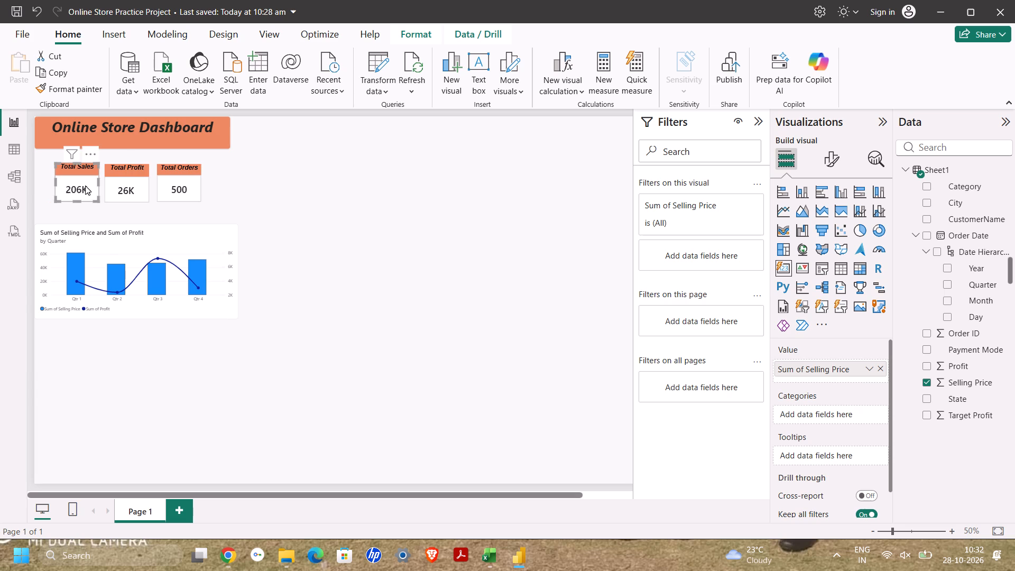
double_click(122, 186)
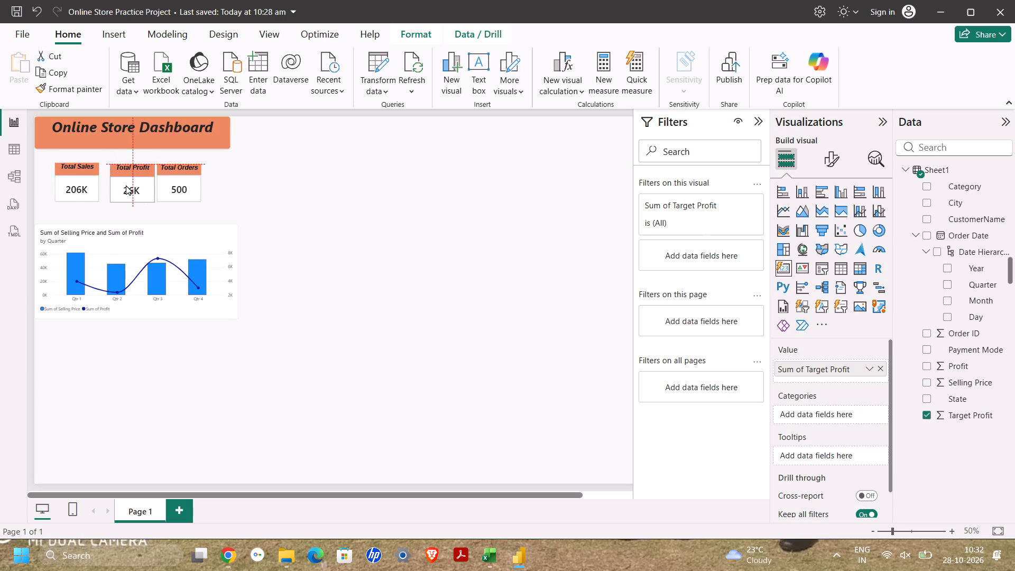
left_click(169, 186)
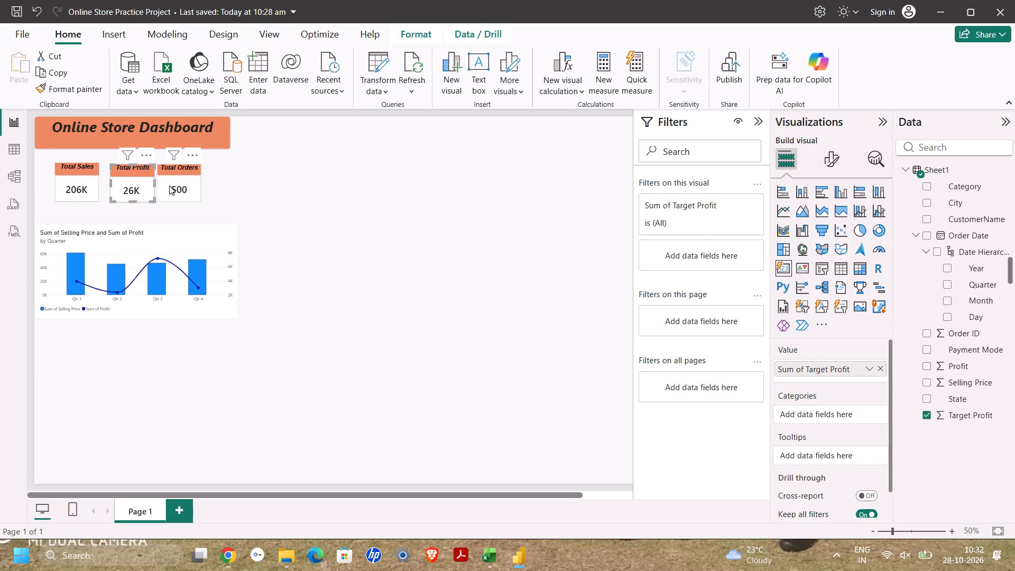
left_click(172, 186)
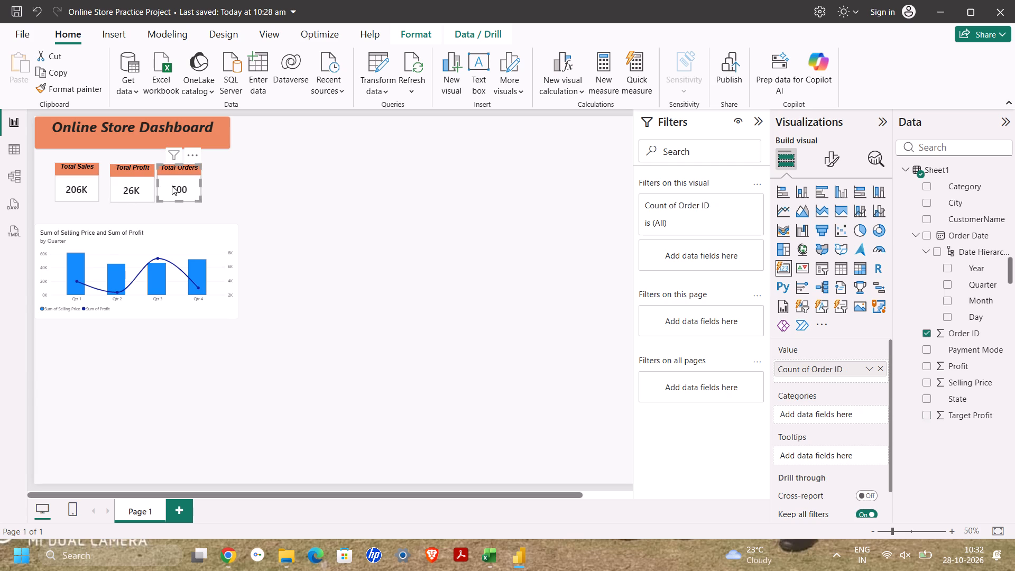
left_click_drag(172, 186, 180, 186)
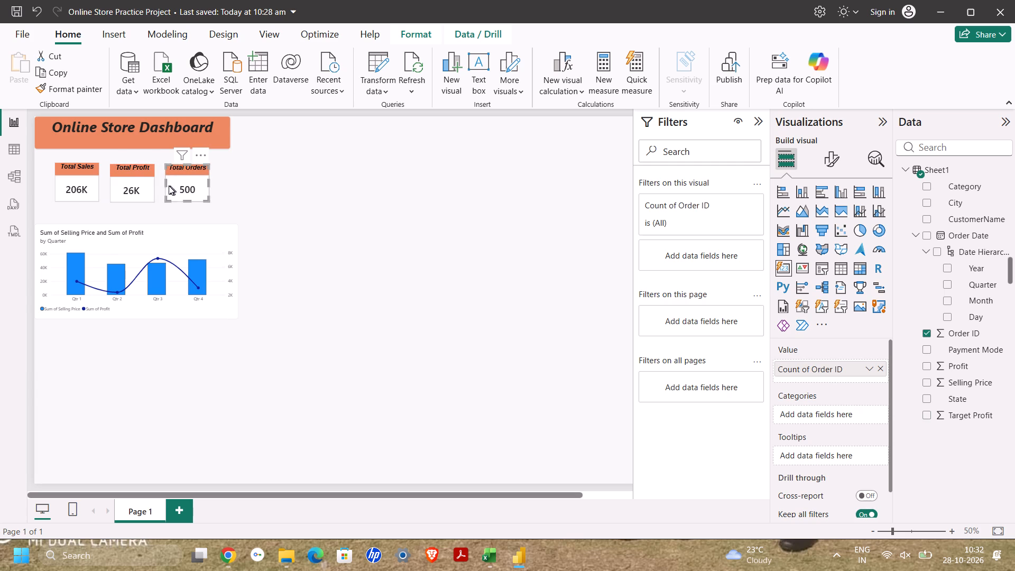
triple_click(142, 186)
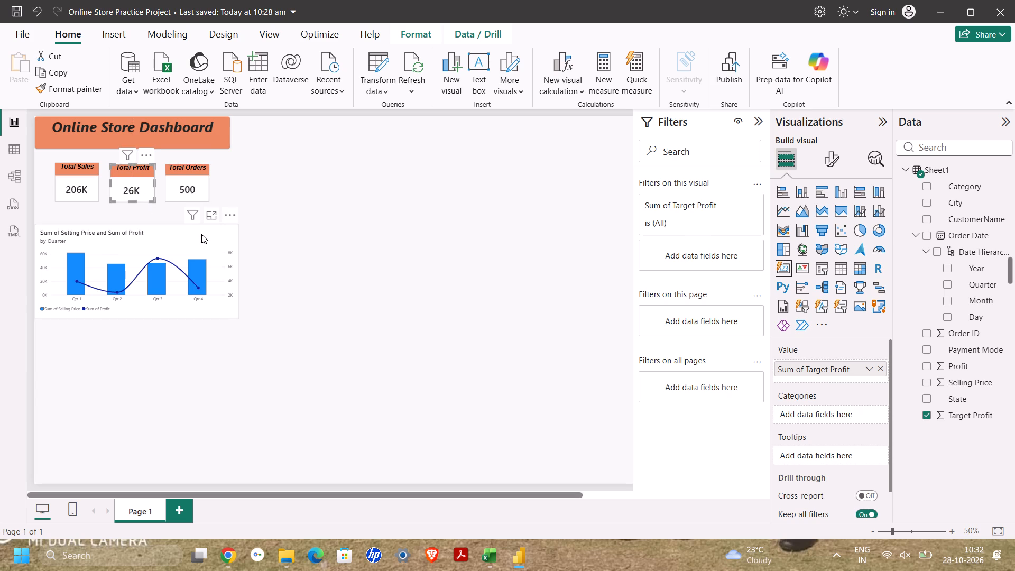
left_click(287, 208)
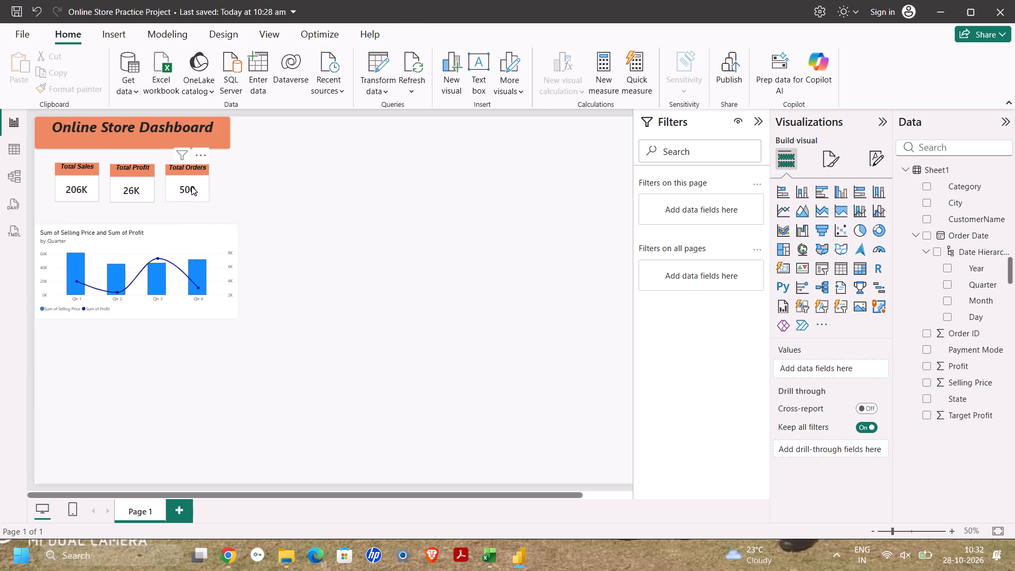
Align the tops of the Total Profit and Total Orders cards with the Total Sales card and even out the gaps.
left_click(192, 189)
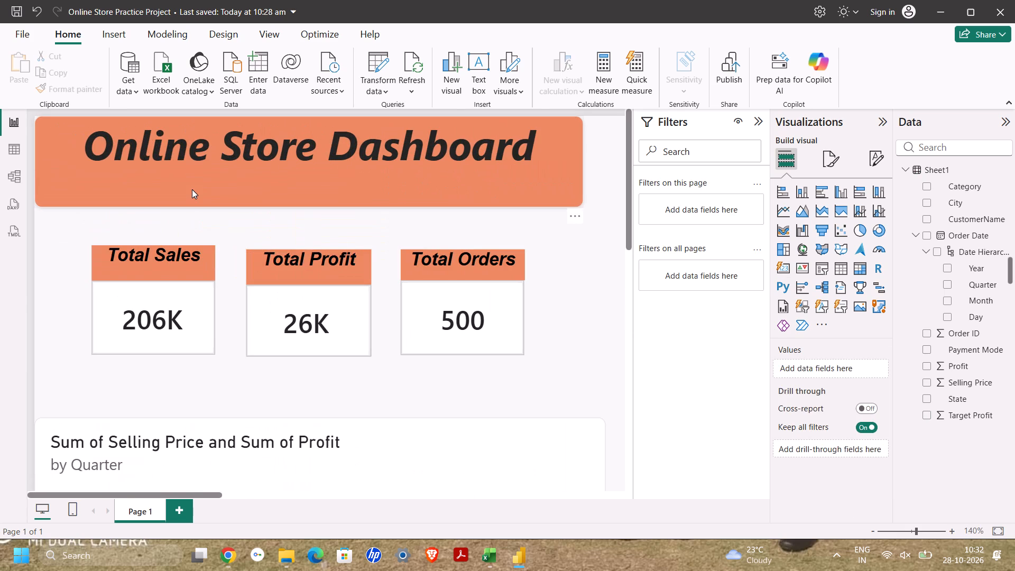
left_click_drag(294, 276, 294, 271)
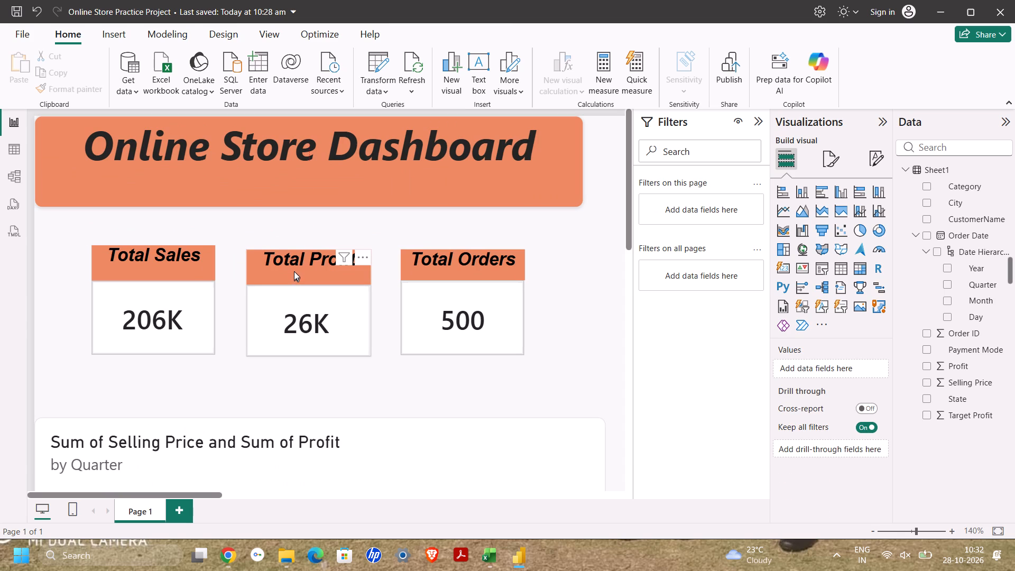
left_click_drag(294, 271, 294, 268)
left_click_drag(458, 294, 457, 289)
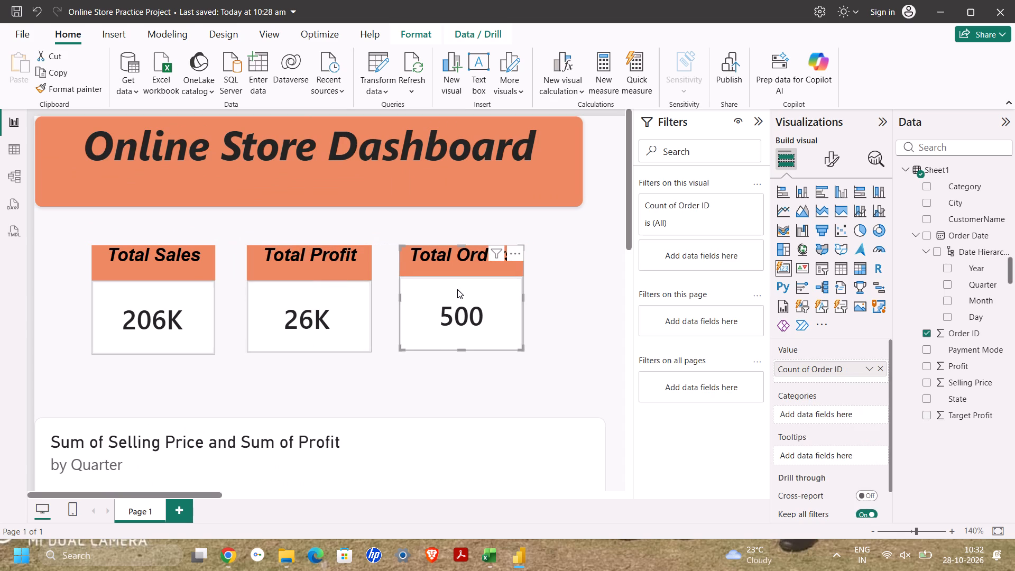
left_click_drag(457, 289, 462, 289)
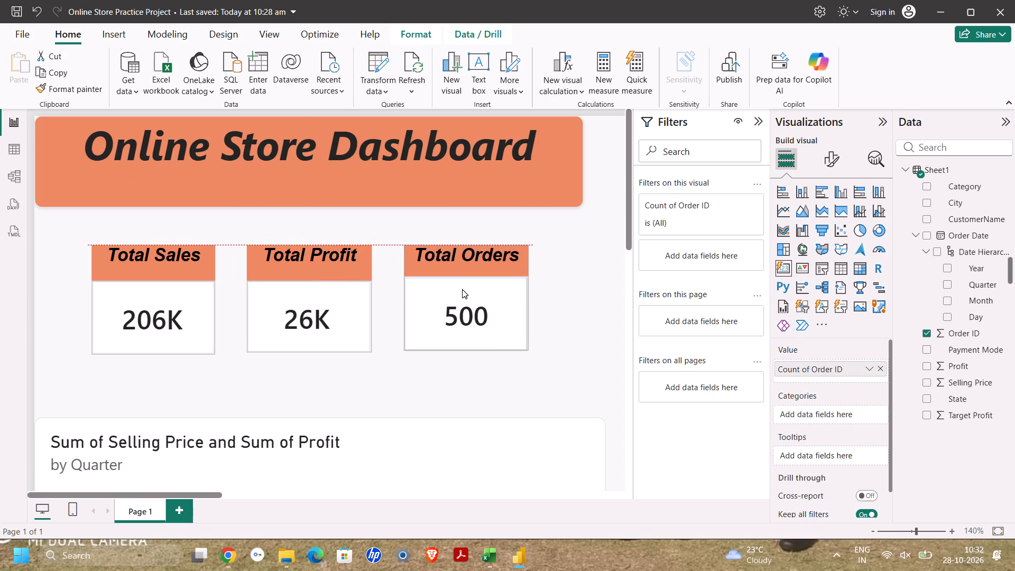
left_click_drag(462, 289, 462, 290)
Shorten the Total Profit and Total Sales cards slightly so their bottom edges line up with the Total Orders card, and deselect.
left_click(356, 342)
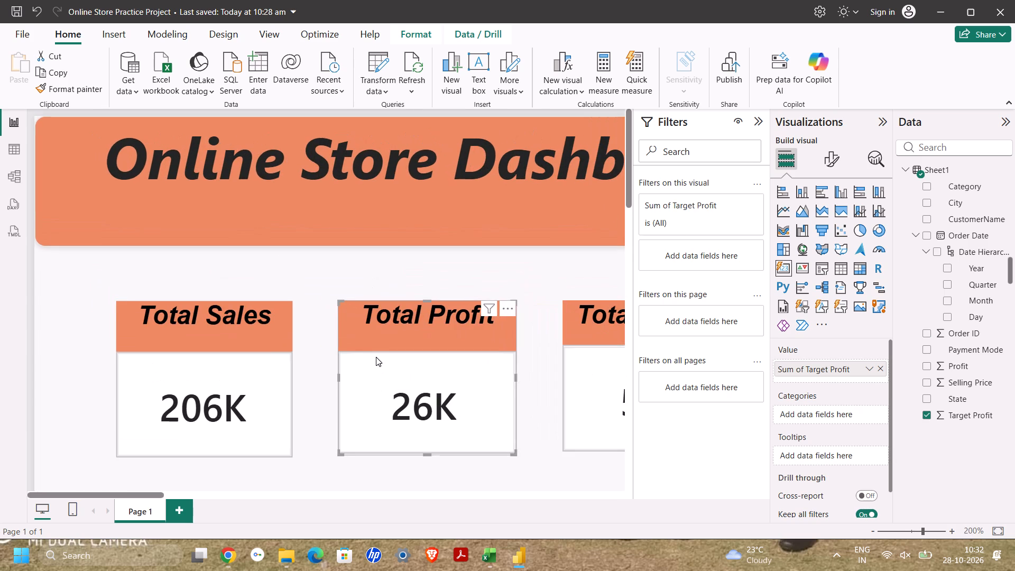
scroll(376, 357, "left", 1)
scroll(376, 357, "up", 1)
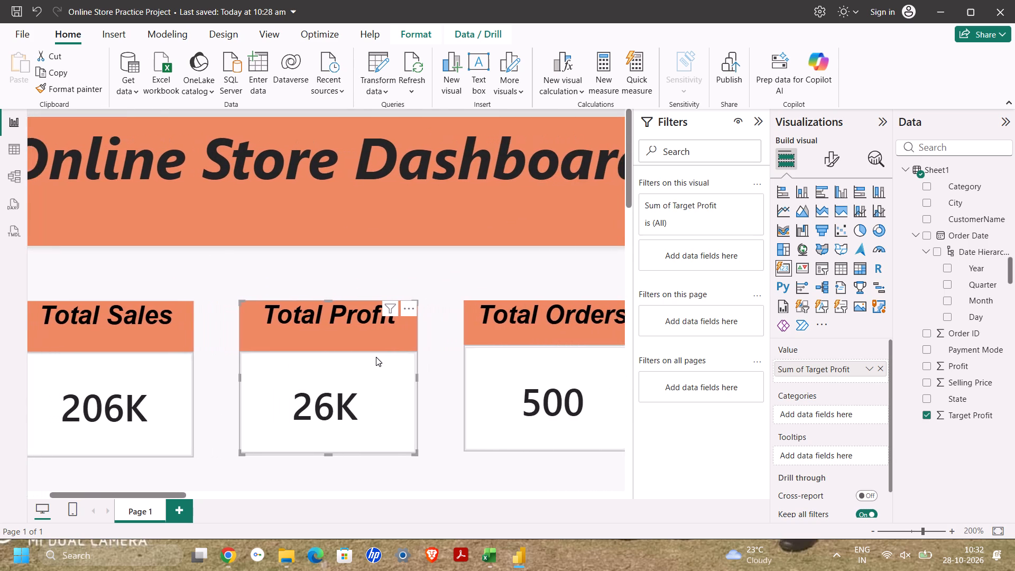
scroll(376, 357, "up", 1)
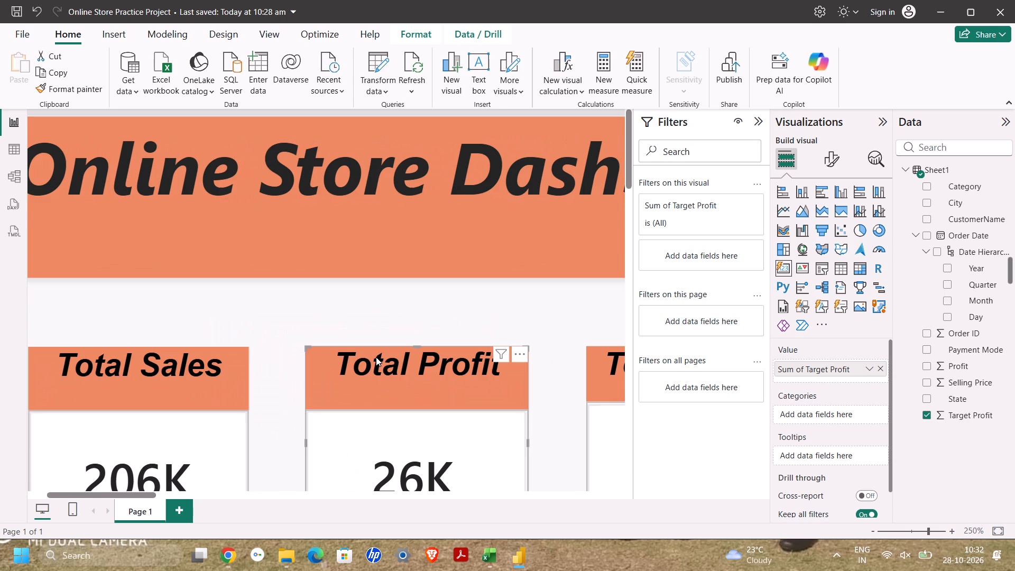
scroll(376, 357, "up", 1)
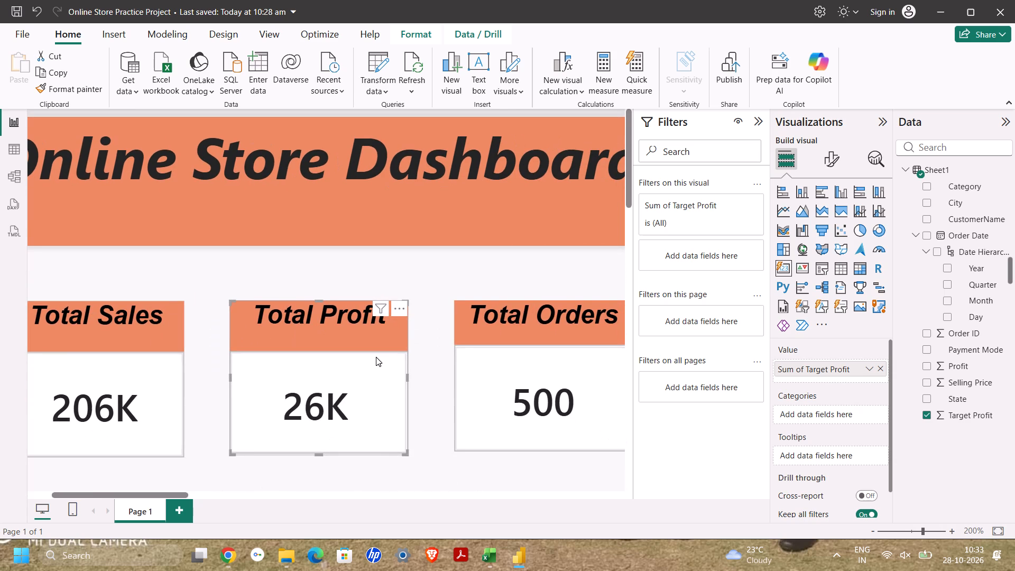
scroll(376, 357, "down", 4)
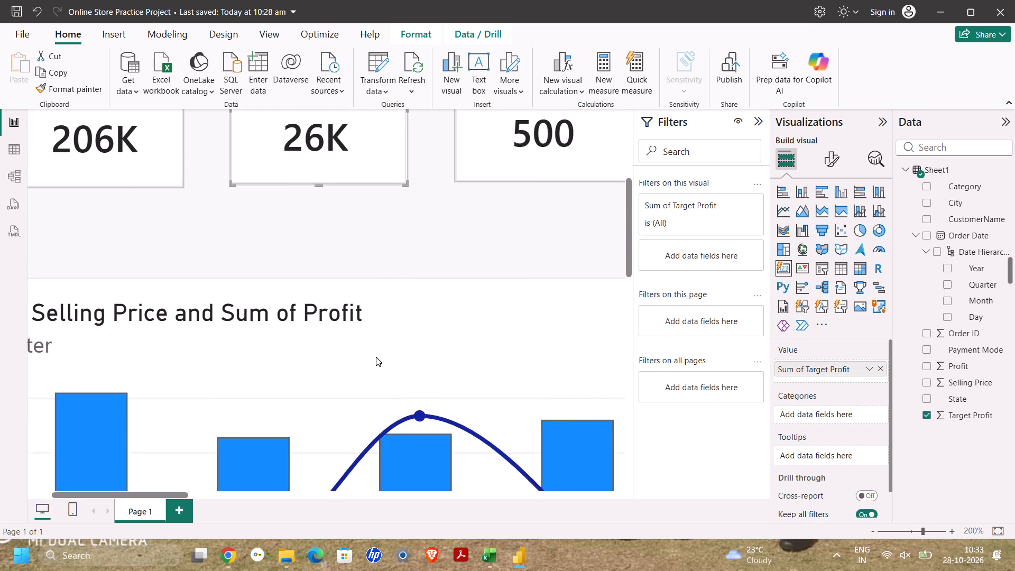
scroll(376, 357, "down", 1)
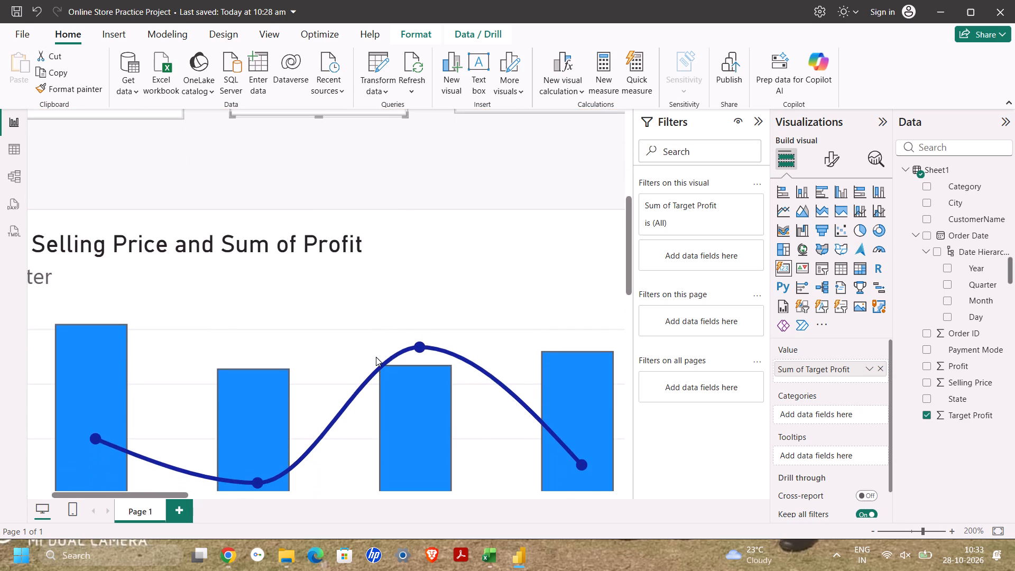
scroll(376, 357, "down", 2)
left_click(405, 113)
left_click(178, 118)
left_click_drag(182, 117, 183, 109)
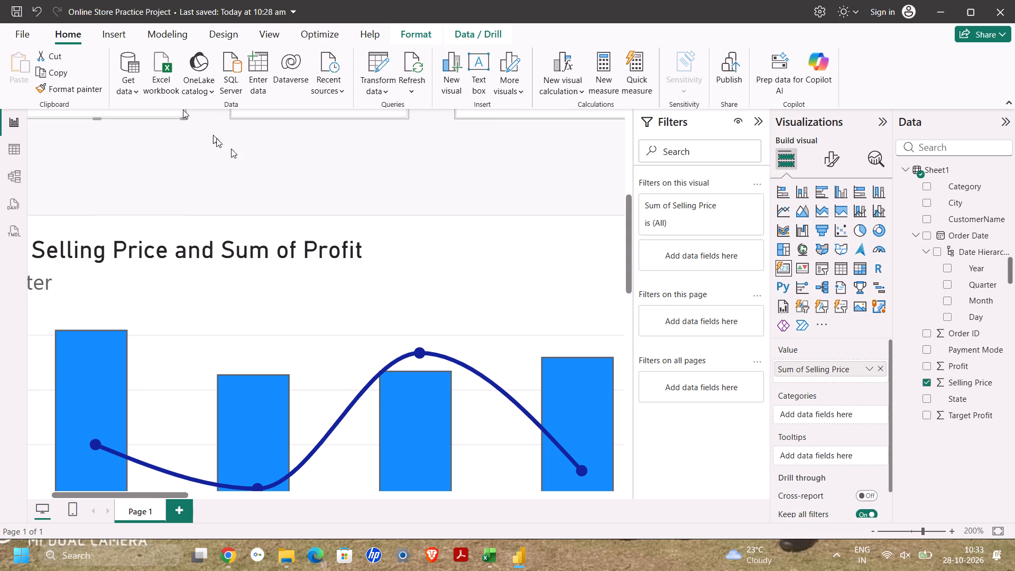
left_click(261, 165)
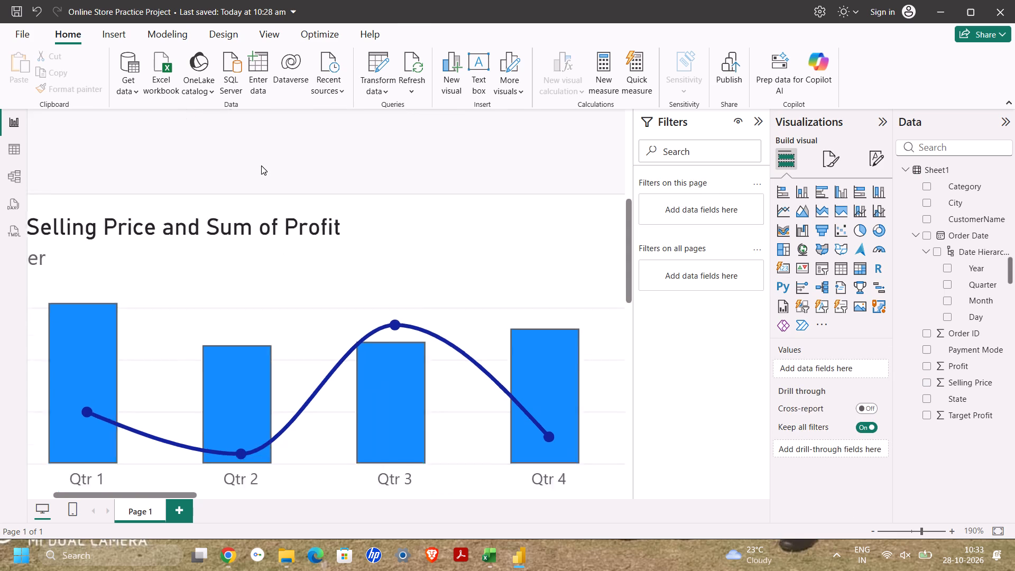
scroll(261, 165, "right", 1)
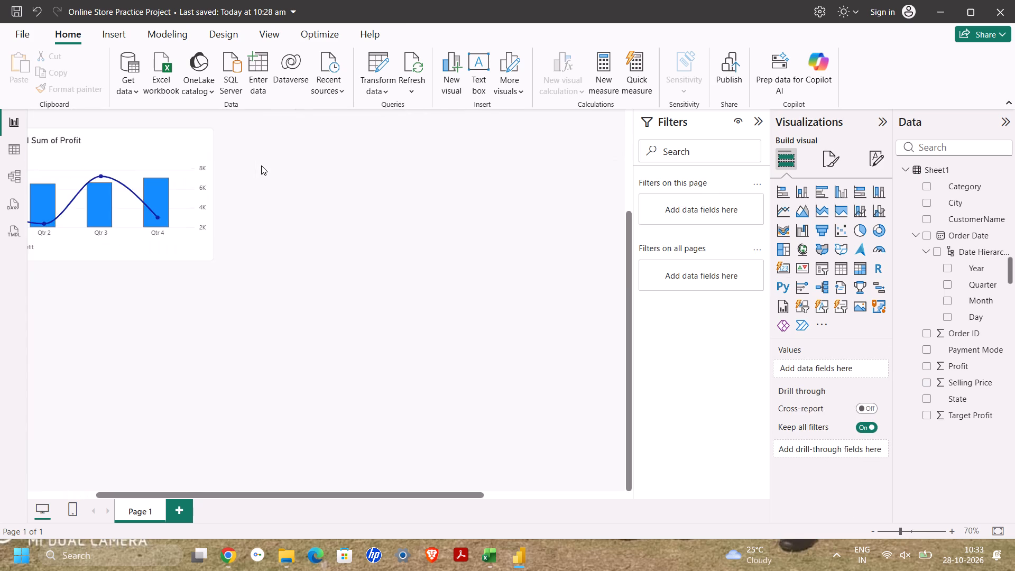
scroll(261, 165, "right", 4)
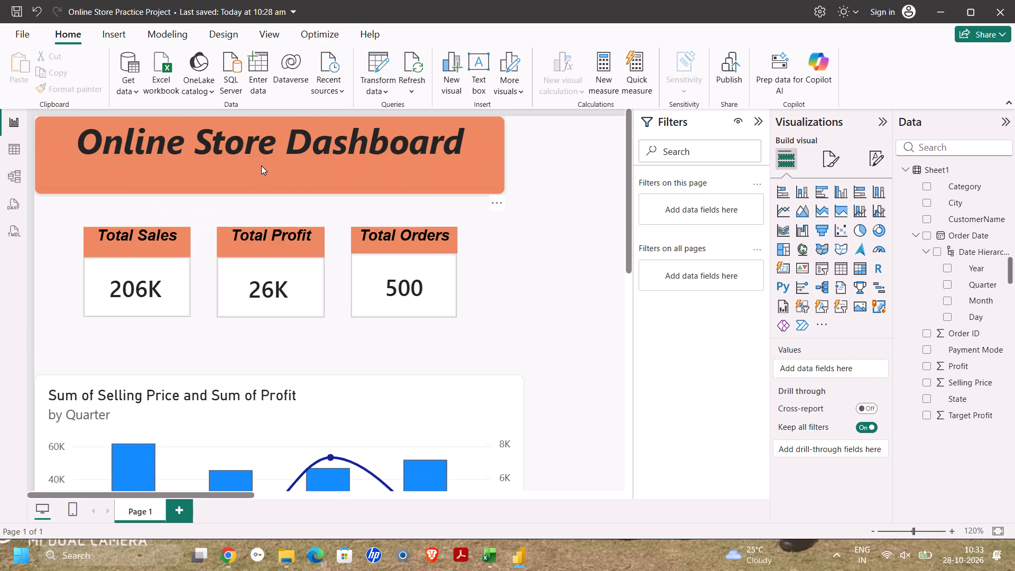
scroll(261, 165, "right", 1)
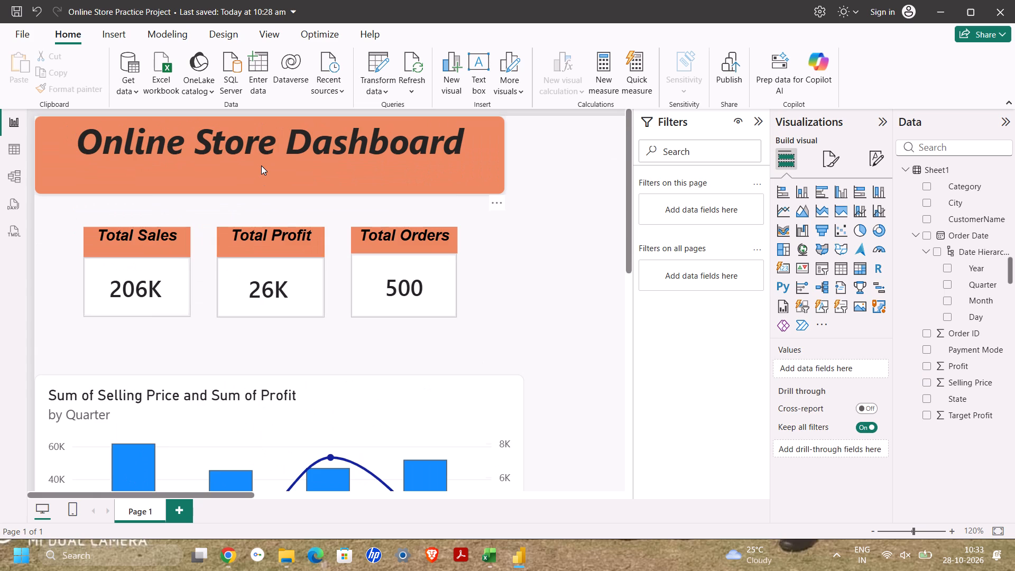